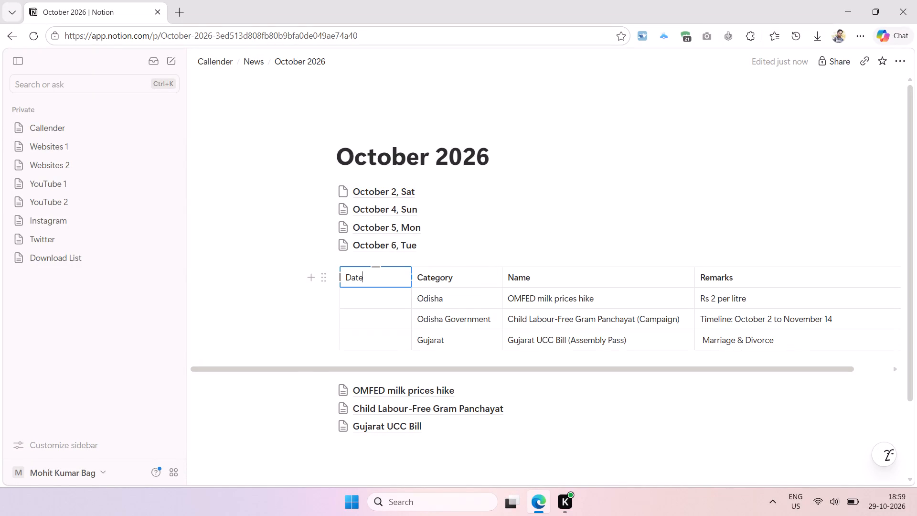
Make the Date column header bold in the October 2026 table.
{"action": "key", "text": "ctrl+a"}
{"action": "key", "text": "ctrl+b"}
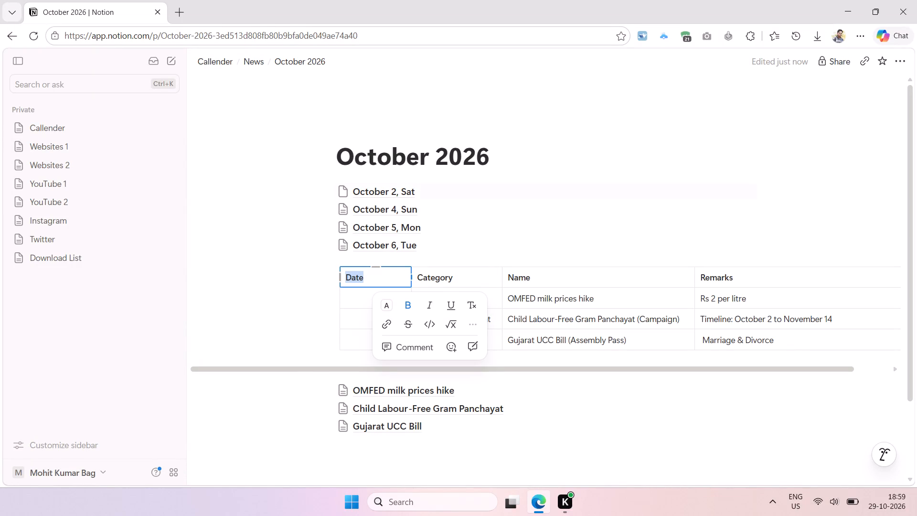
Fill the Date cell of the OMFED milk prices hike row with "October 2", reusing the month from the page title.
{"action": "double_click", "coordinate": [403, 155]}
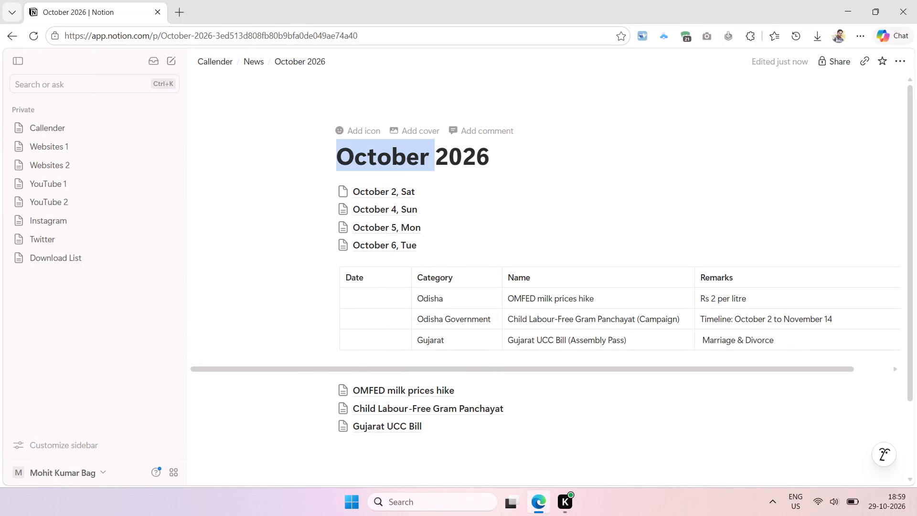
{"action": "key", "text": "ctrl+c"}
{"action": "left_click", "coordinate": [386, 298]}
{"action": "key", "text": "ctrl+v"}
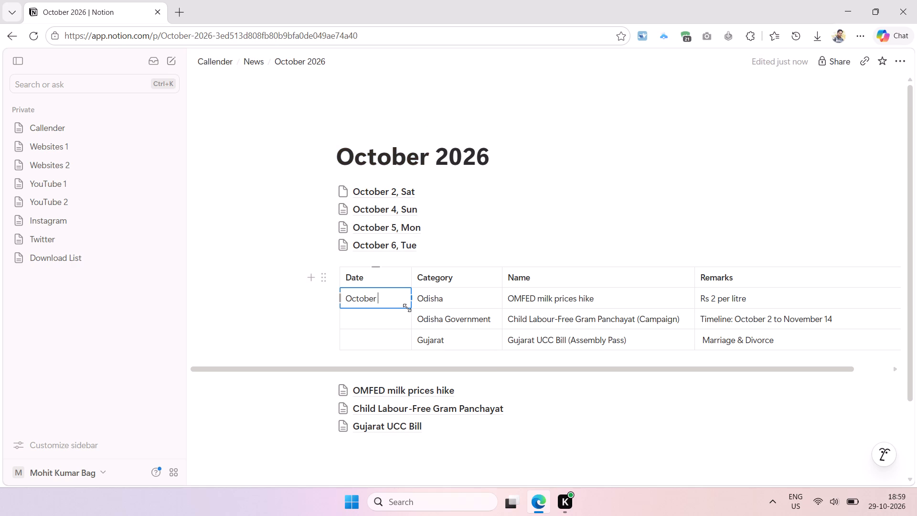
{"action": "key", "text": "2"}
{"action": "left_click", "coordinate": [389, 325]}
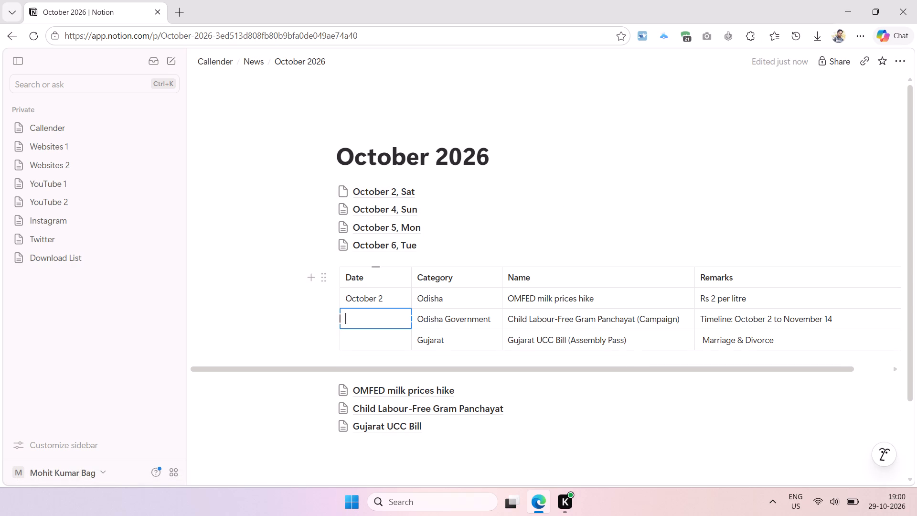
{"action": "left_click", "coordinate": [391, 294]}
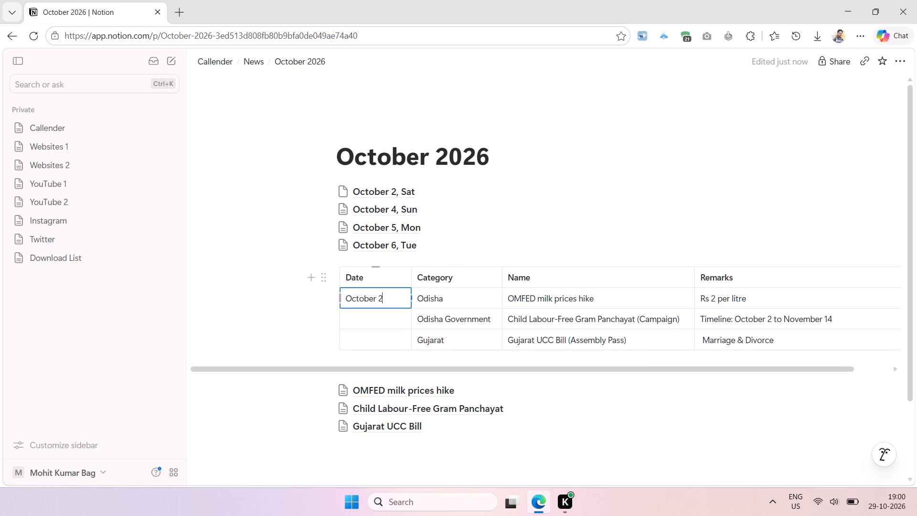
Rename the Category column header to "Location" in bold and slightly narrow the Date column.
{"action": "scroll", "coordinate": [591, 215], "scroll_direction": "down", "scroll_amount": 1}
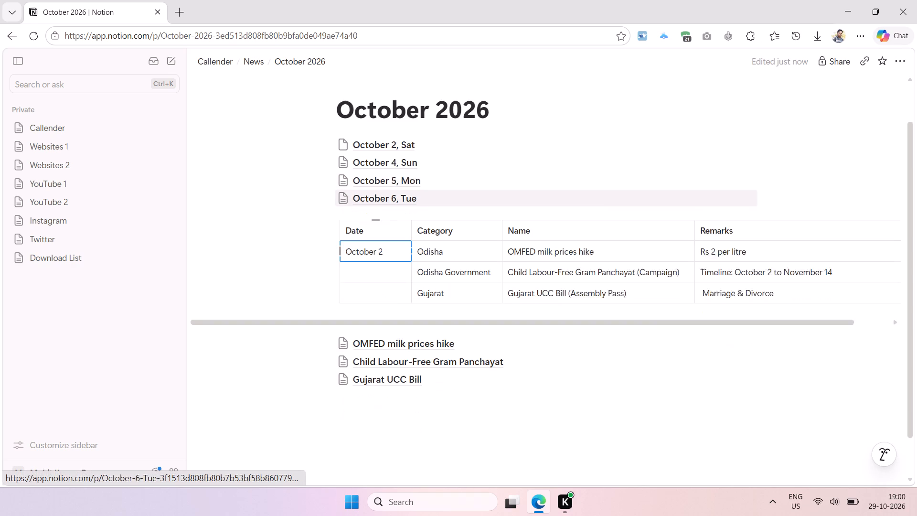
{"action": "scroll", "coordinate": [580, 223], "scroll_direction": "down", "scroll_amount": 1}
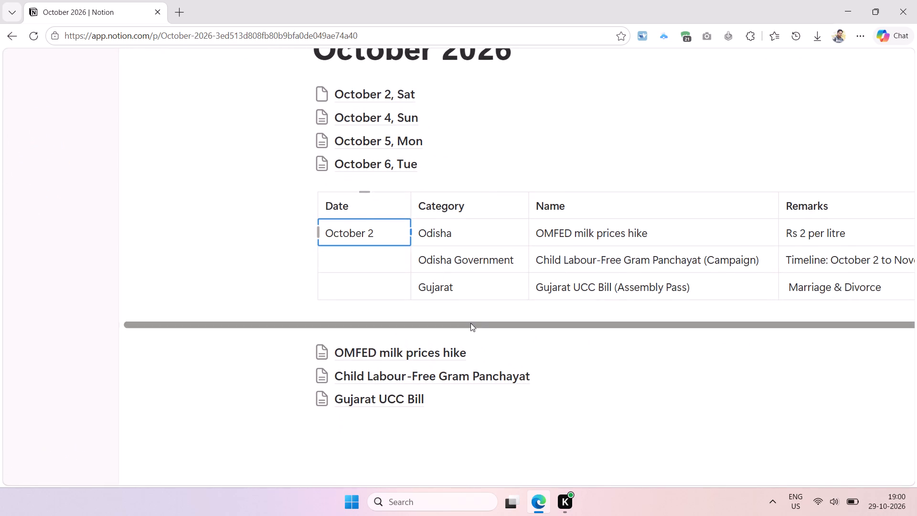
{"action": "scroll", "coordinate": [469, 315], "scroll_direction": "up", "scroll_amount": 1}
{"action": "scroll", "coordinate": [469, 315], "scroll_direction": "left", "scroll_amount": 1}
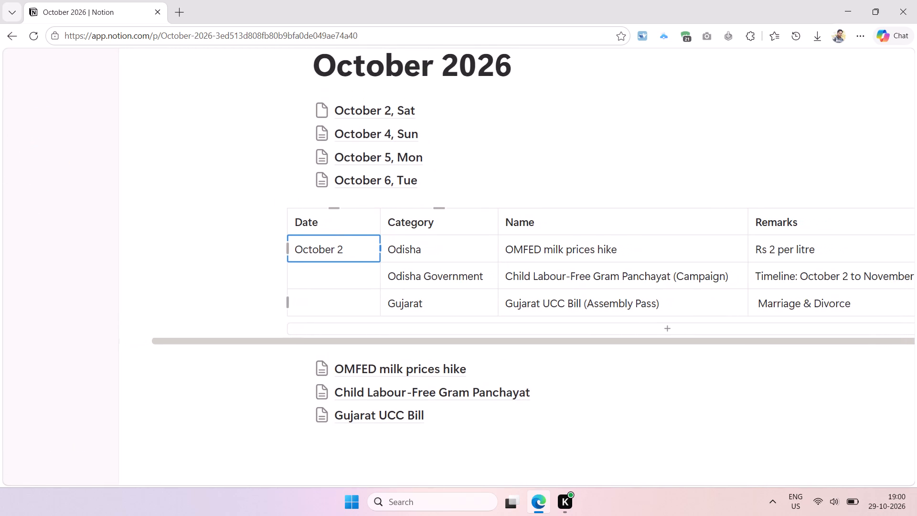
{"action": "left_click", "coordinate": [453, 226]}
{"action": "key", "text": "ctrl+a"}
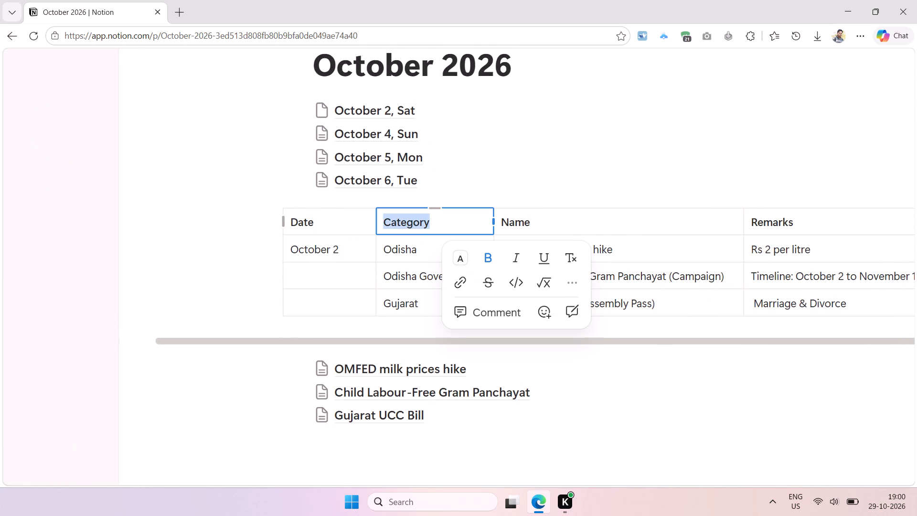
{"action": "type", "text": "Location"}
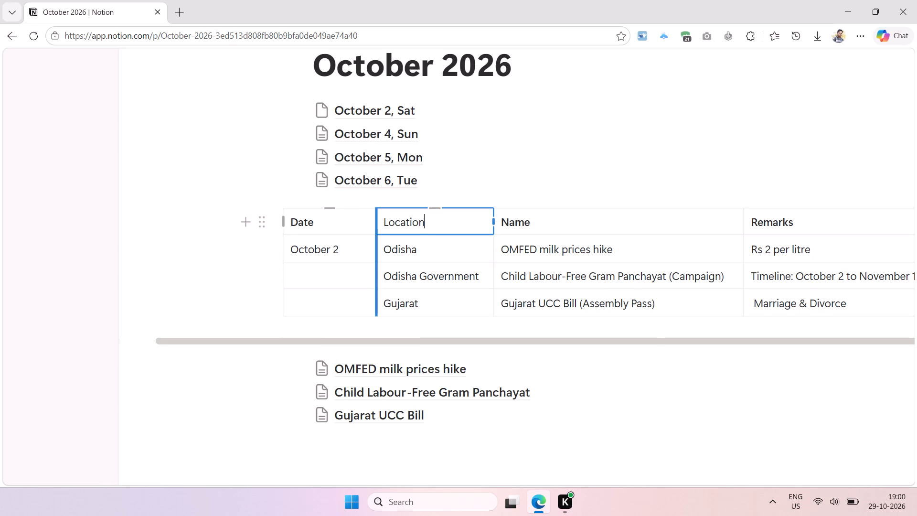
{"action": "left_click_drag", "start_coordinate": [377, 216], "coordinate": [368, 218]}
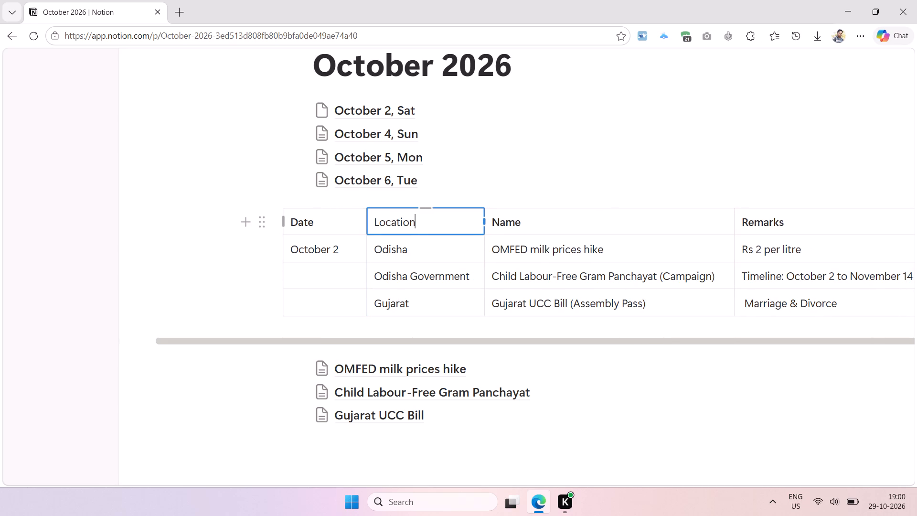
{"action": "key", "text": "ctrl+a"}
{"action": "key", "text": "ctrl+b"}
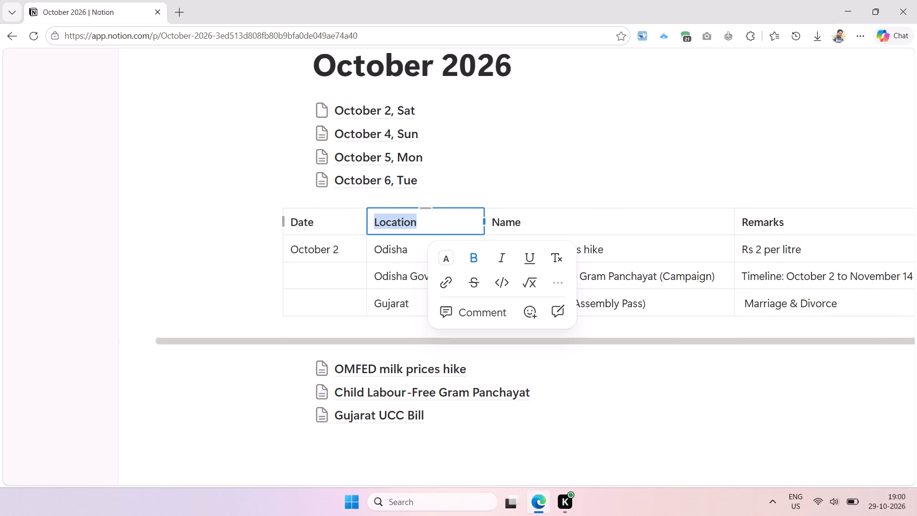
{"action": "left_click", "coordinate": [499, 167]}
Shorten the "Odisha Government" entry in the Child Labour-Free Gram Panchayat row to "Odisha".
{"action": "scroll", "coordinate": [513, 220], "scroll_direction": "left", "scroll_amount": 2}
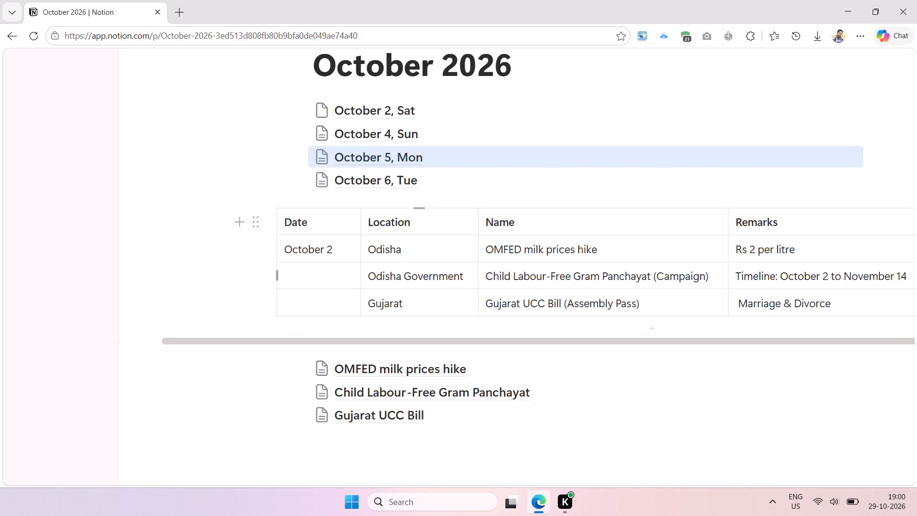
{"action": "double_click", "coordinate": [443, 274]}
{"action": "key", "text": "BackSpace"}
{"action": "key", "text": "BackSpace"}
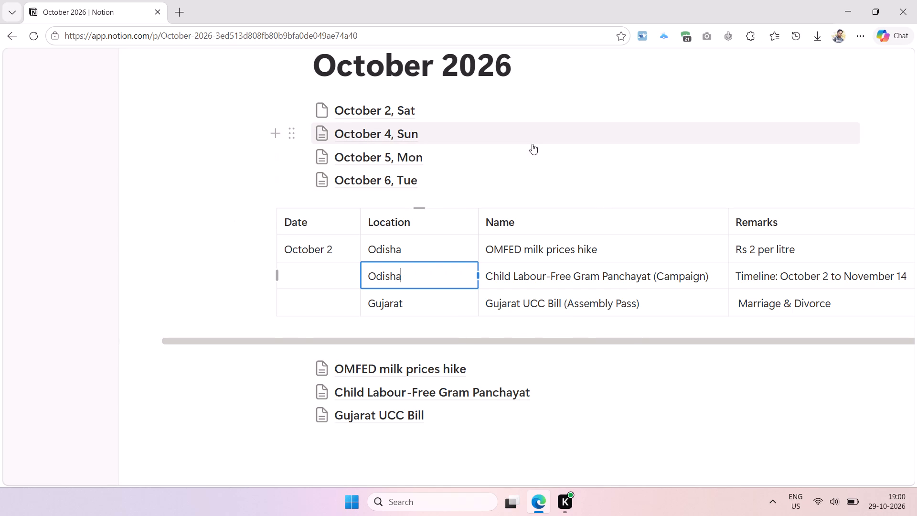
Narrow the Location column to fit its short entries.
{"action": "scroll", "coordinate": [468, 233], "scroll_direction": "left", "scroll_amount": 2}
{"action": "scroll", "coordinate": [412, 270], "scroll_direction": "left", "scroll_amount": 1}
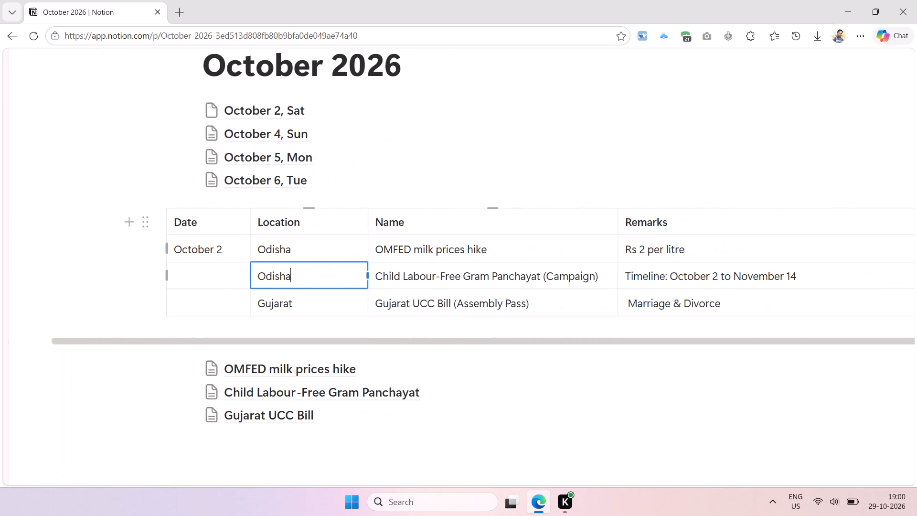
{"action": "left_click_drag", "start_coordinate": [368, 216], "coordinate": [326, 217]}
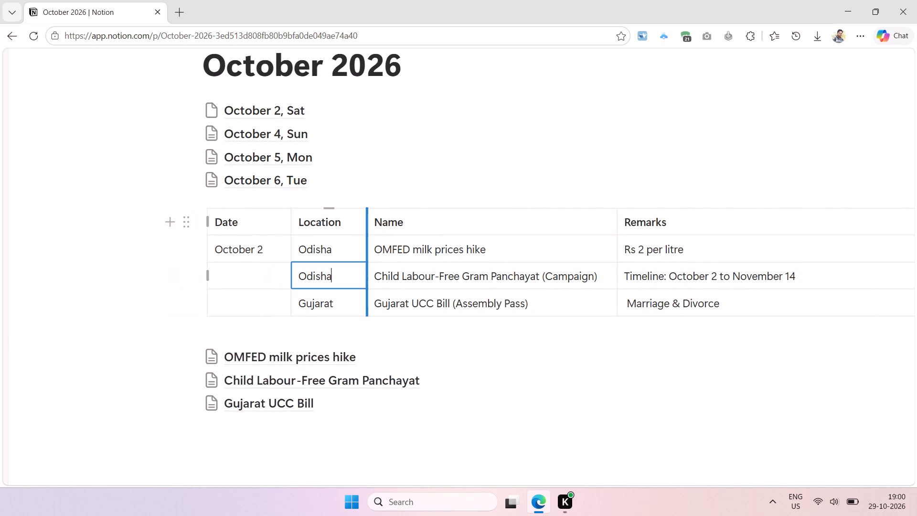
{"action": "left_click_drag", "start_coordinate": [326, 217], "coordinate": [326, 218]}
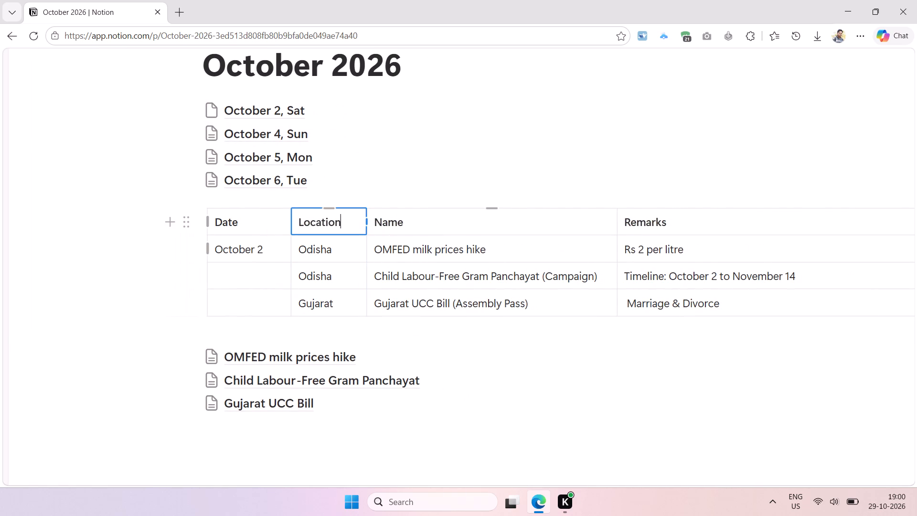
Rename the Remarks column header to "Topic" in bold and save the October 2026 page.
{"action": "scroll", "coordinate": [473, 249], "scroll_direction": "left", "scroll_amount": 2}
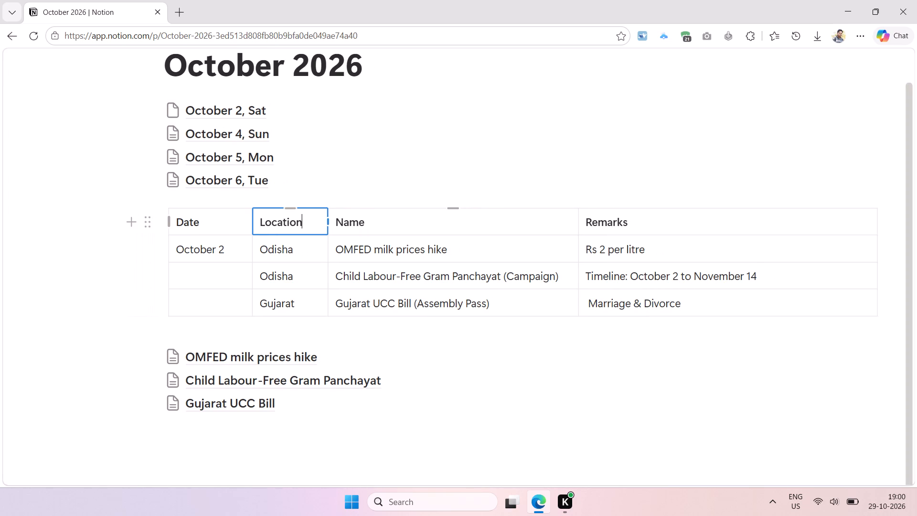
{"action": "left_click", "coordinate": [399, 219]}
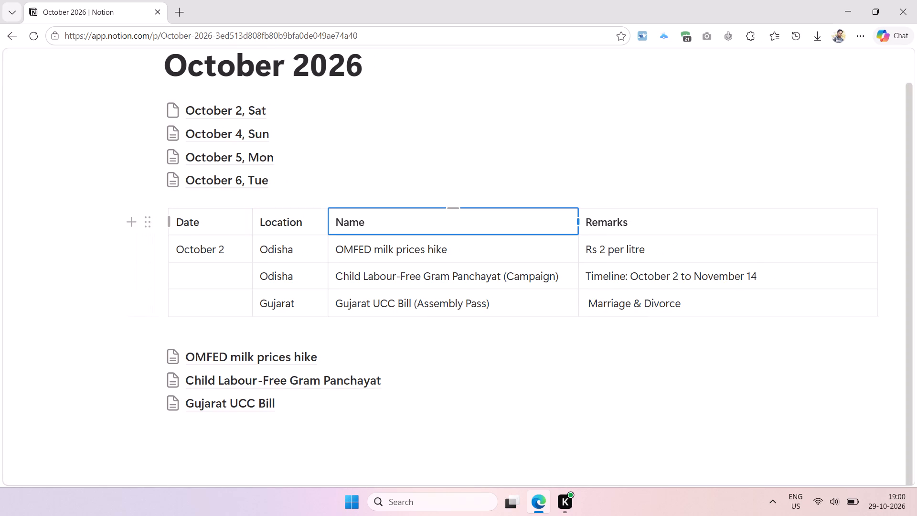
{"action": "double_click", "coordinate": [612, 222]}
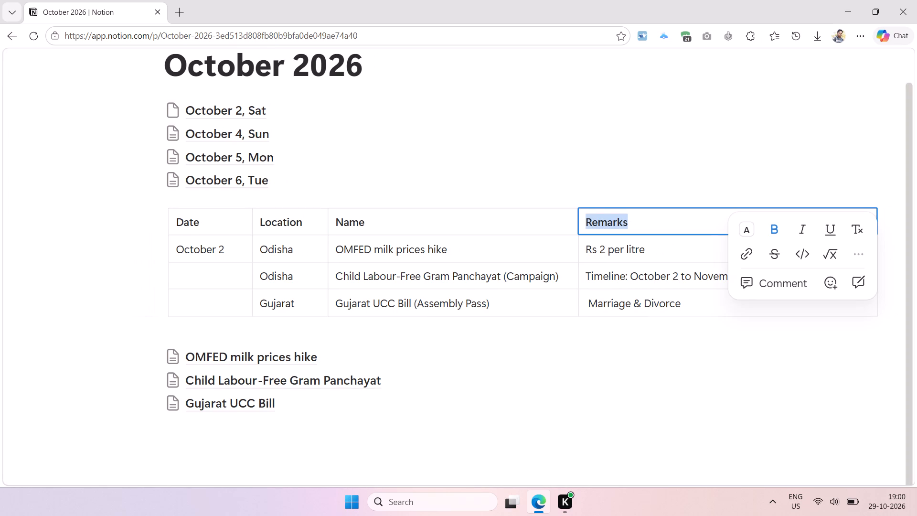
{"action": "type", "text": "Topic"}
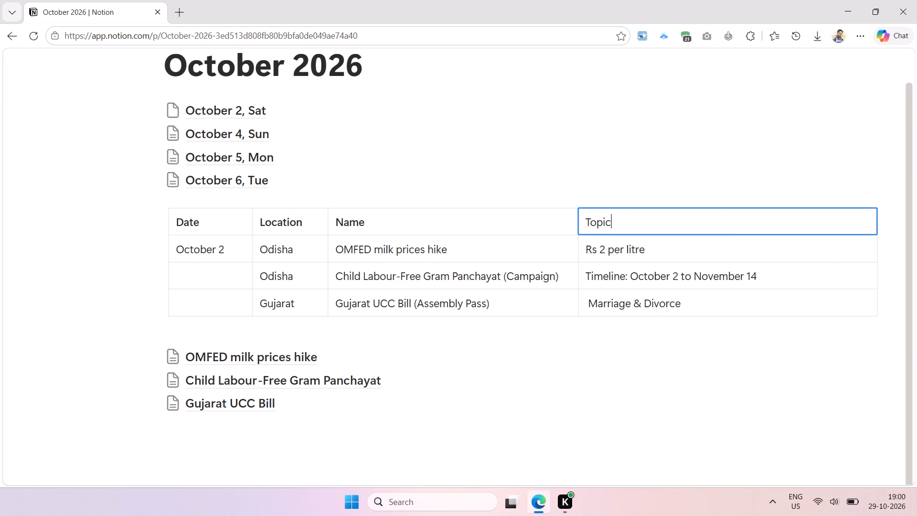
{"action": "key", "text": "ctrl+a"}
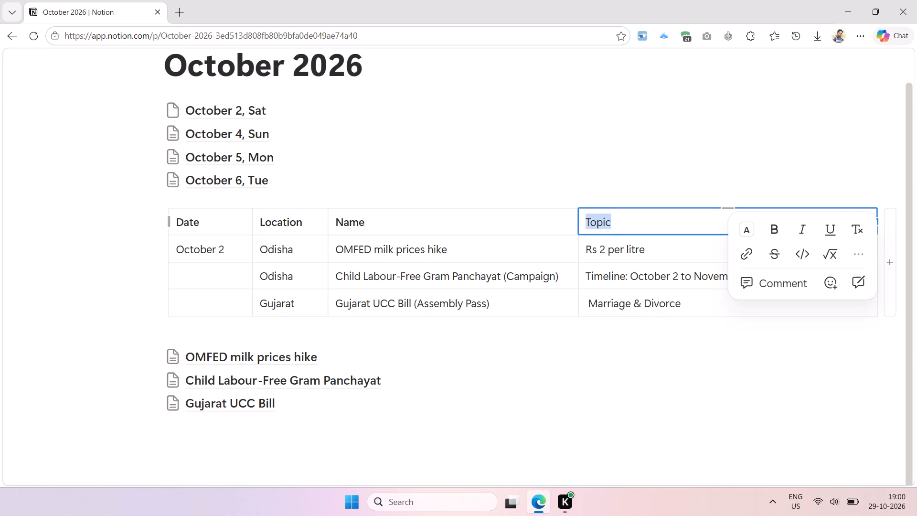
{"action": "key", "text": "ctrl+b"}
{"action": "left_click", "coordinate": [551, 157]}
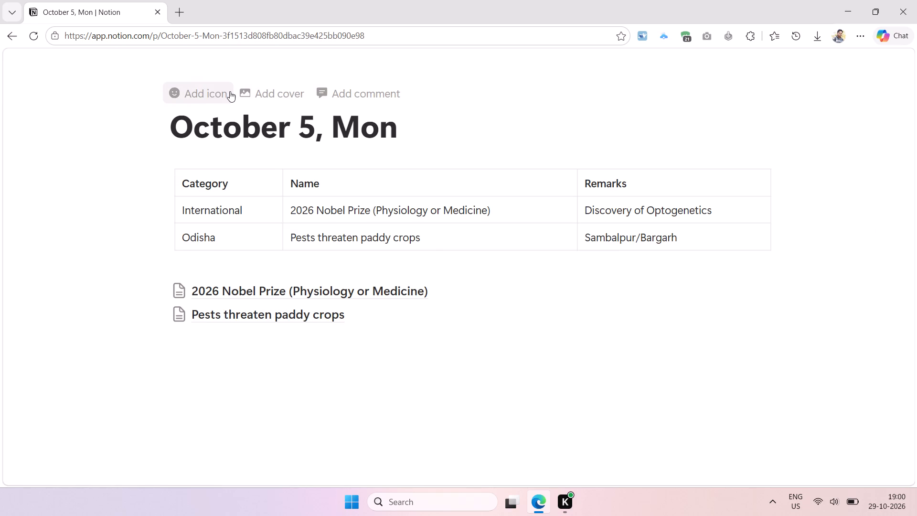
{"action": "left_click", "coordinate": [297, 57]}
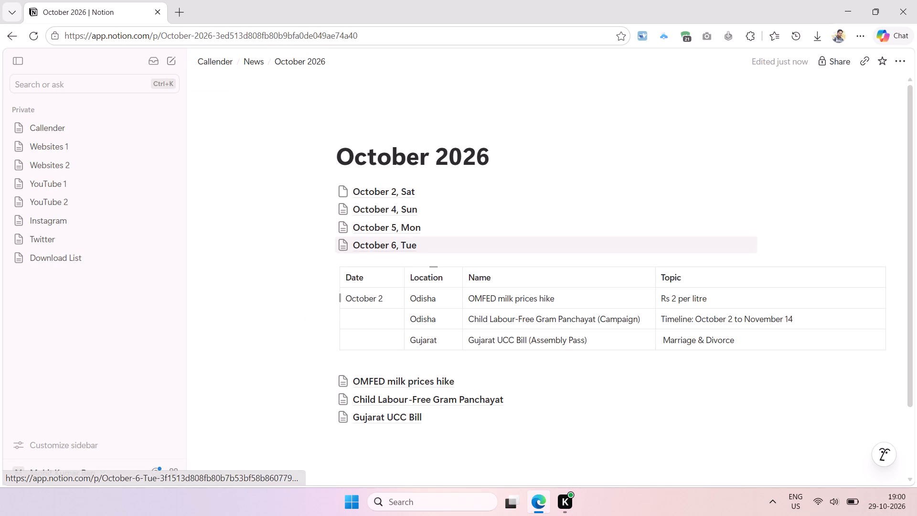
{"action": "scroll", "coordinate": [682, 313], "scroll_direction": "left", "scroll_amount": 1}
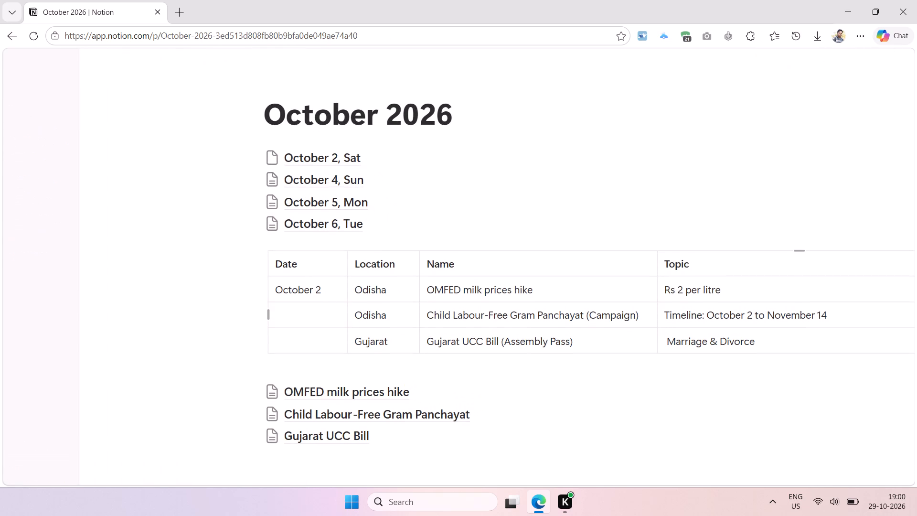
{"action": "scroll", "coordinate": [678, 312], "scroll_direction": "left", "scroll_amount": 1}
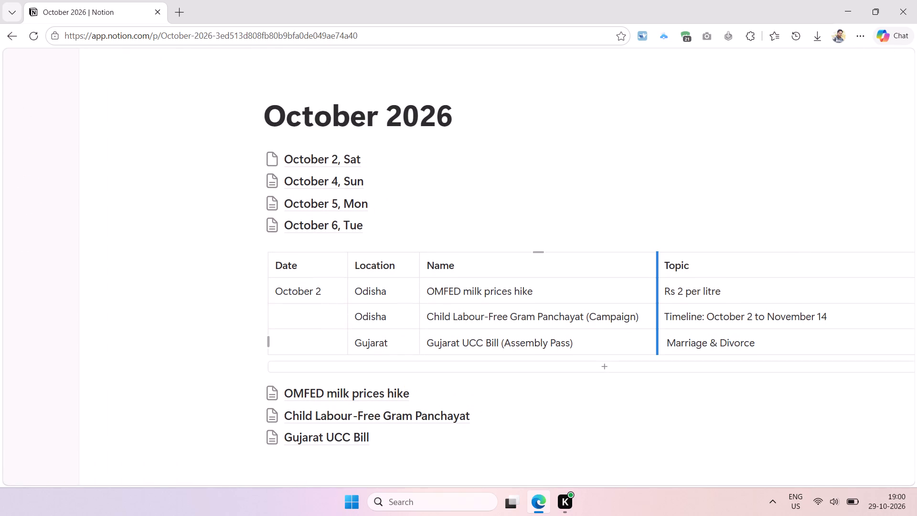
{"action": "key", "text": "ctrl+s"}
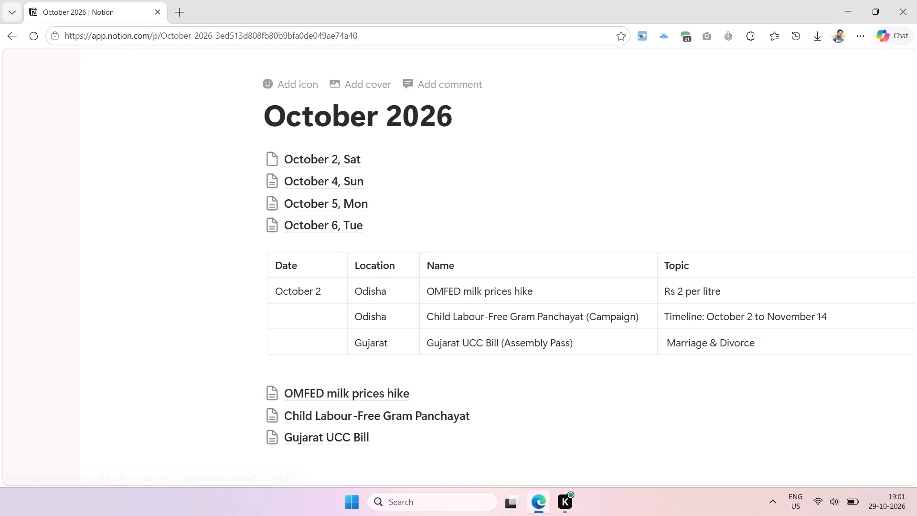
Move "prices hike" from the OMFED milk row's Name cell to the start of its Topic cell.
{"action": "left_click_drag", "start_coordinate": [541, 291], "coordinate": [482, 295]}
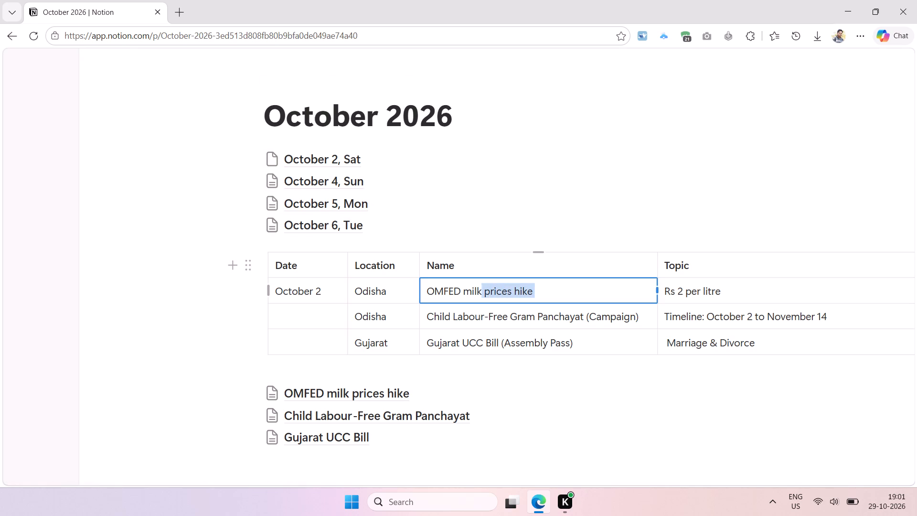
{"action": "left_click_drag", "start_coordinate": [482, 295], "coordinate": [486, 300]}
{"action": "key", "text": "ctrl+x"}
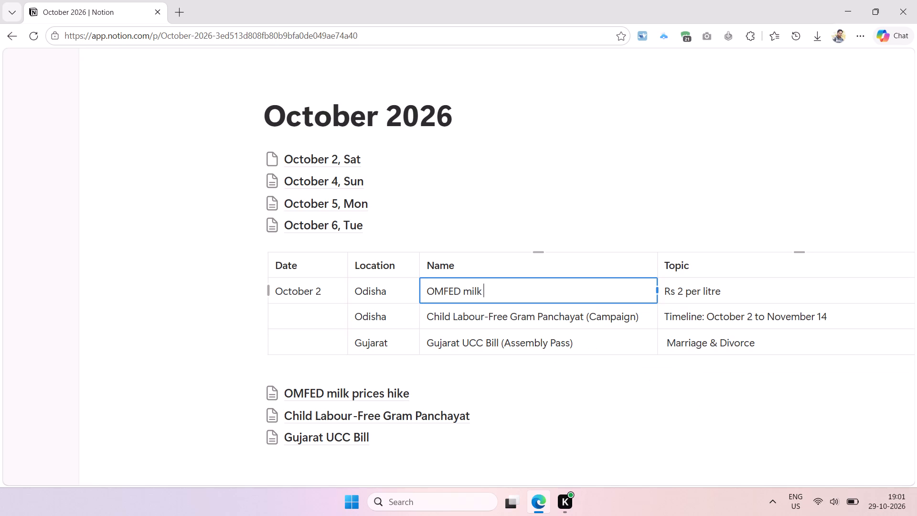
{"action": "left_click", "coordinate": [665, 294]}
{"action": "key", "text": "ctrl+v"}
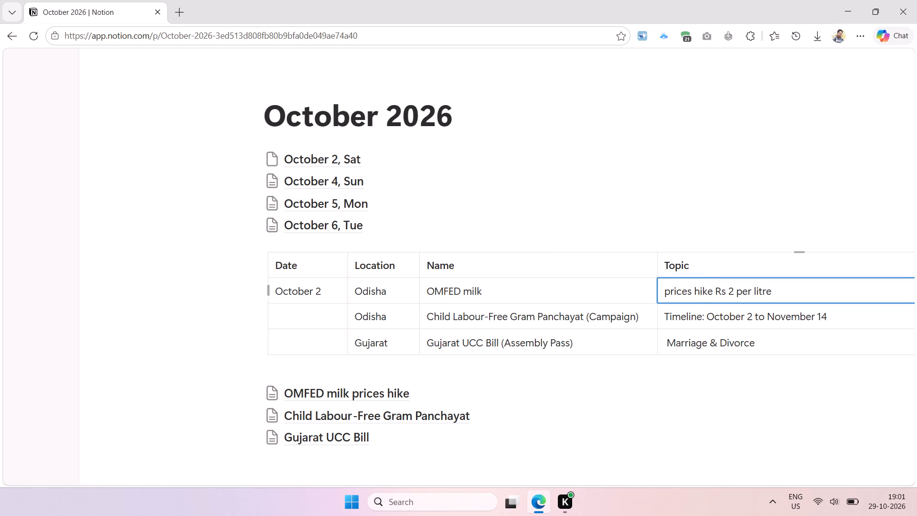
Capitalise the first letter of the OMFED milk row's topic so it reads "Prices hike Rs 2 per litre".
{"action": "left_click_drag", "start_coordinate": [778, 291], "coordinate": [720, 298]}
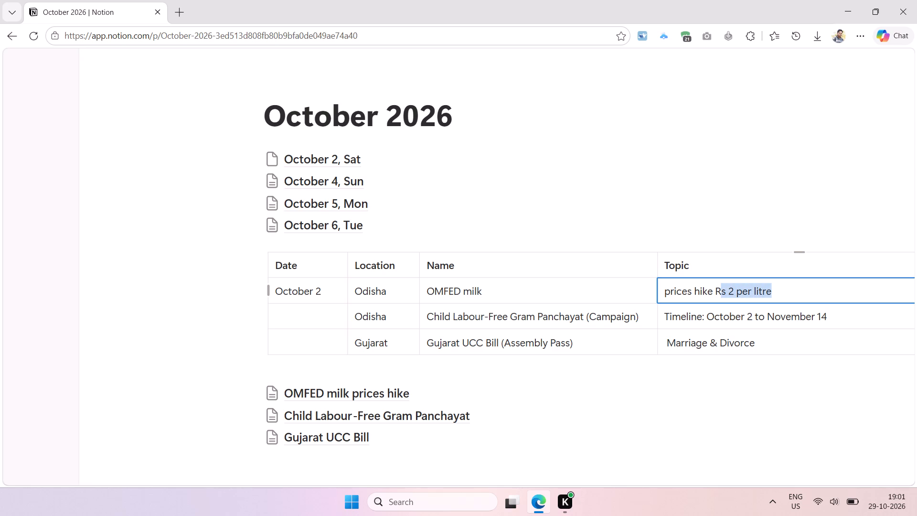
{"action": "left_click_drag", "start_coordinate": [720, 298], "coordinate": [717, 299]}
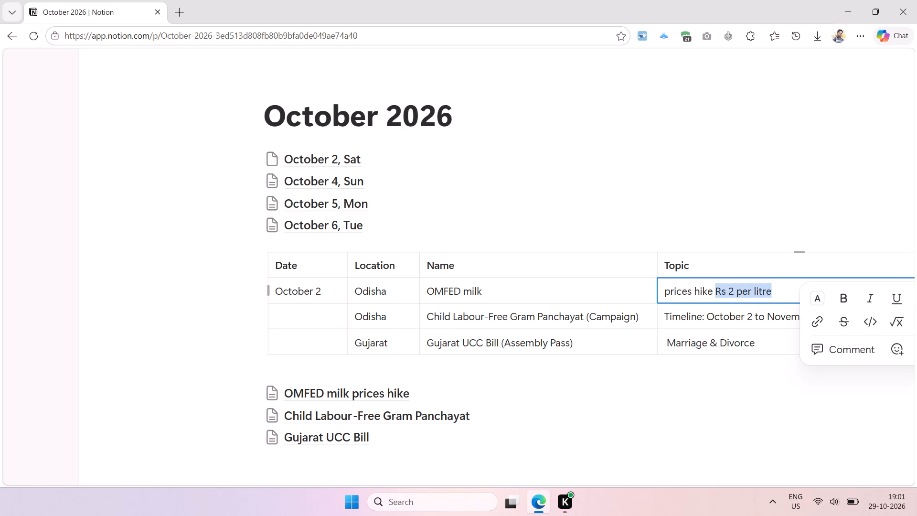
{"action": "left_click_drag", "start_coordinate": [670, 289], "coordinate": [648, 295]}
{"action": "left_click", "coordinate": [668, 290]}
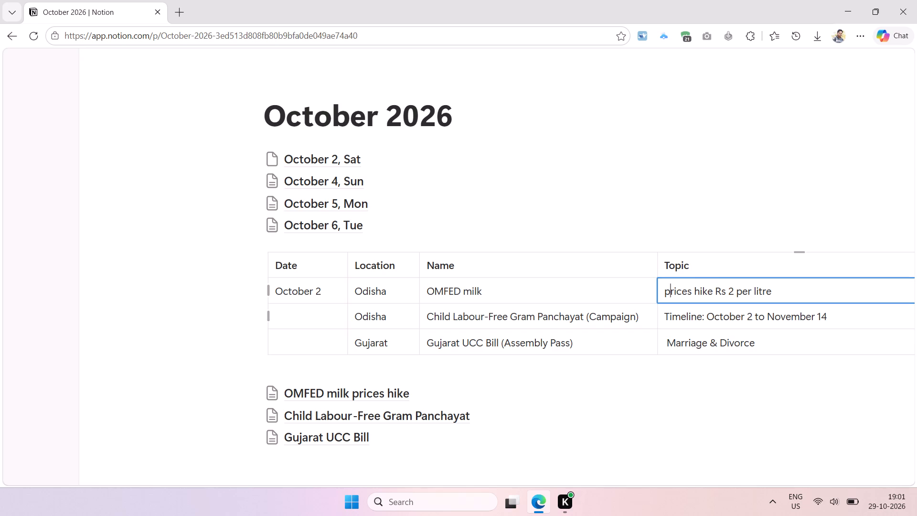
{"action": "key", "text": "BackSpace"}
{"action": "key", "text": "shift+p"}
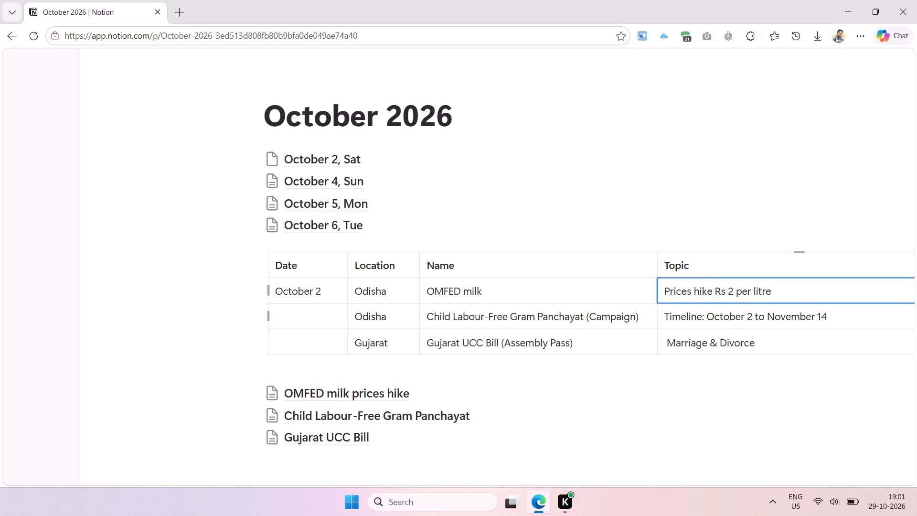
Narrow the Topic column so its width just fits the longest topic entry.
{"action": "left_click", "coordinate": [779, 295]}
{"action": "scroll", "coordinate": [838, 261], "scroll_direction": "left", "scroll_amount": 1}
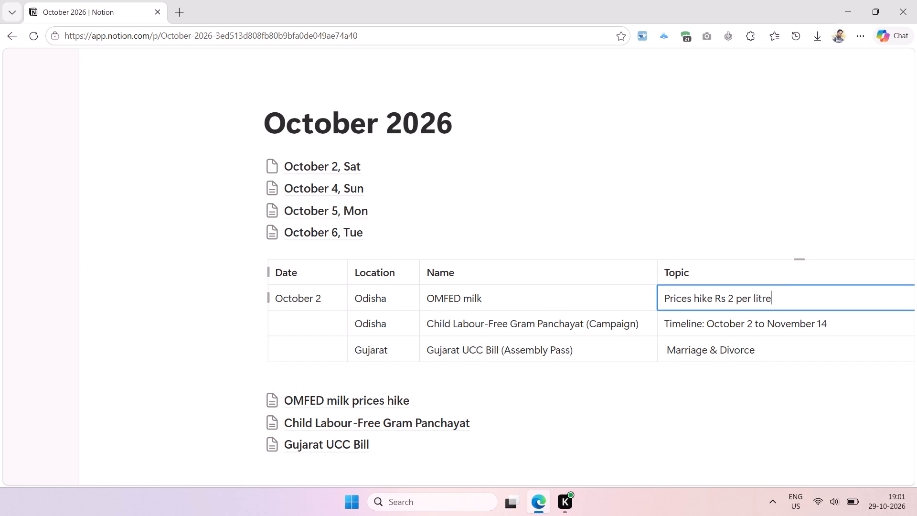
{"action": "scroll", "coordinate": [860, 262], "scroll_direction": "left", "scroll_amount": 1}
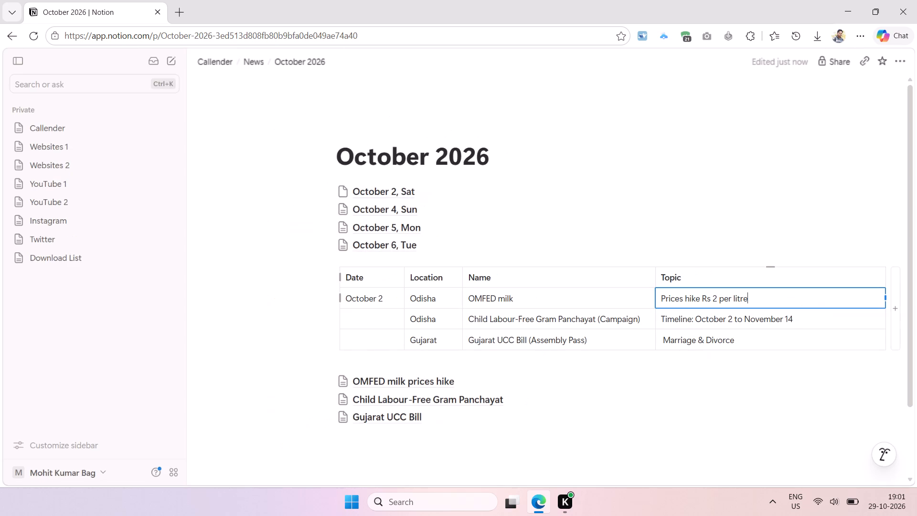
{"action": "left_click", "coordinate": [885, 276]}
{"action": "left_click", "coordinate": [869, 230]}
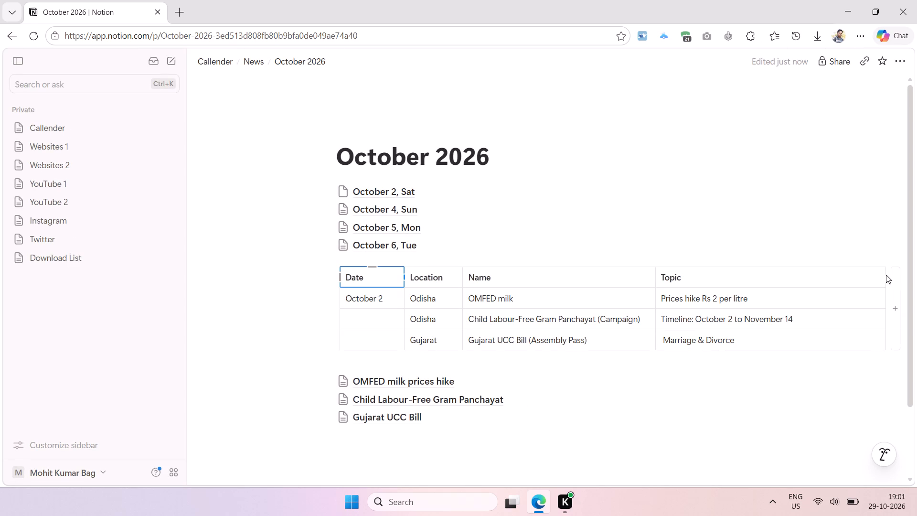
{"action": "left_click_drag", "start_coordinate": [885, 276], "coordinate": [804, 287]}
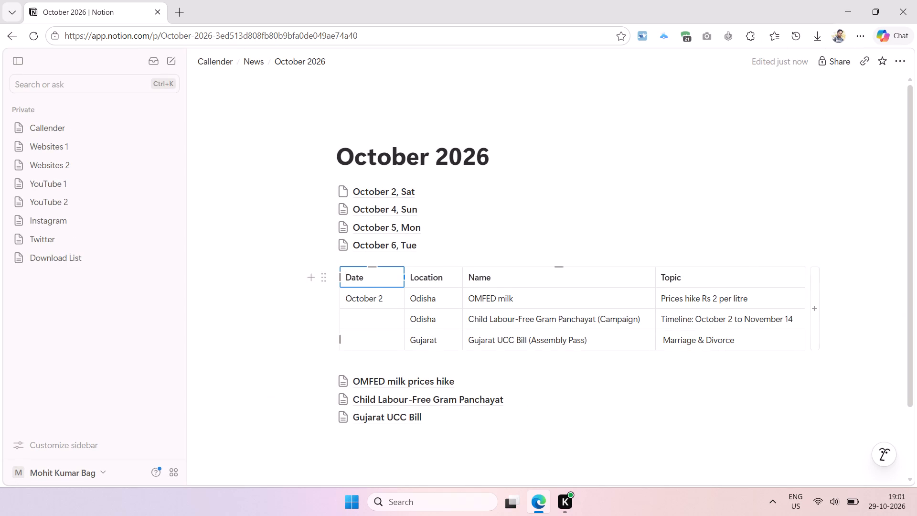
Capitalise "milk" in the October 2 row's Name cell so it reads "OMFED Milk".
{"action": "scroll", "coordinate": [447, 336], "scroll_direction": "down", "scroll_amount": 1}
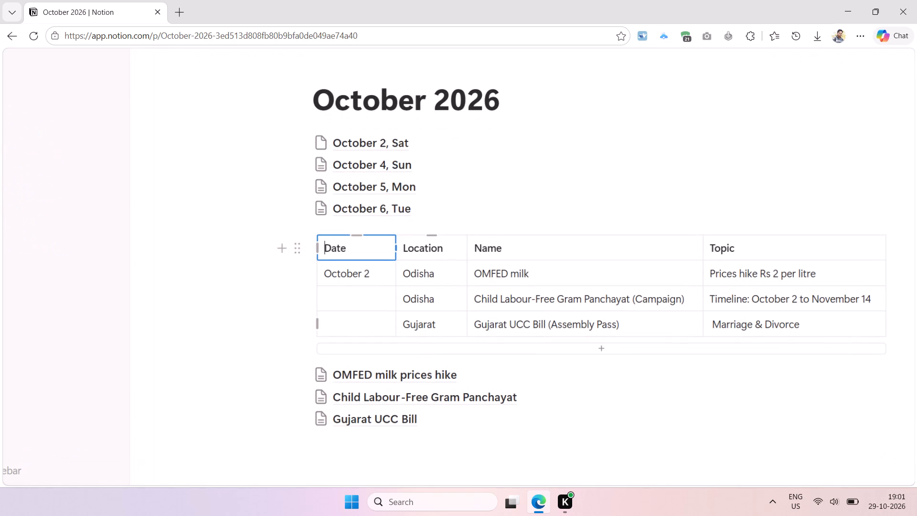
{"action": "left_click", "coordinate": [518, 274]}
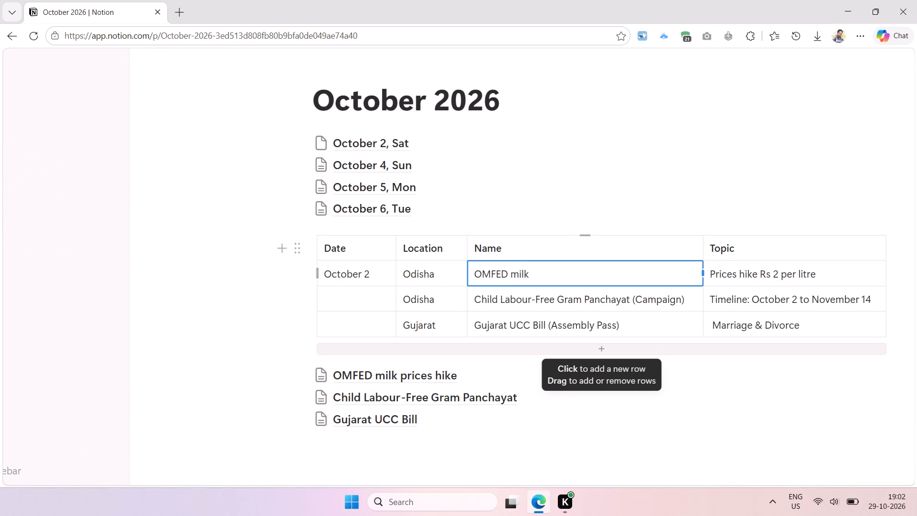
{"action": "key", "text": "BackSpace"}
{"action": "key", "text": "shift+m"}
Copy "October 2" from the Date cell and prefix the OMFED milk prices hike page's title with "October 2: ".
{"action": "left_click", "coordinate": [373, 277]}
{"action": "key", "text": "ctrl+a"}
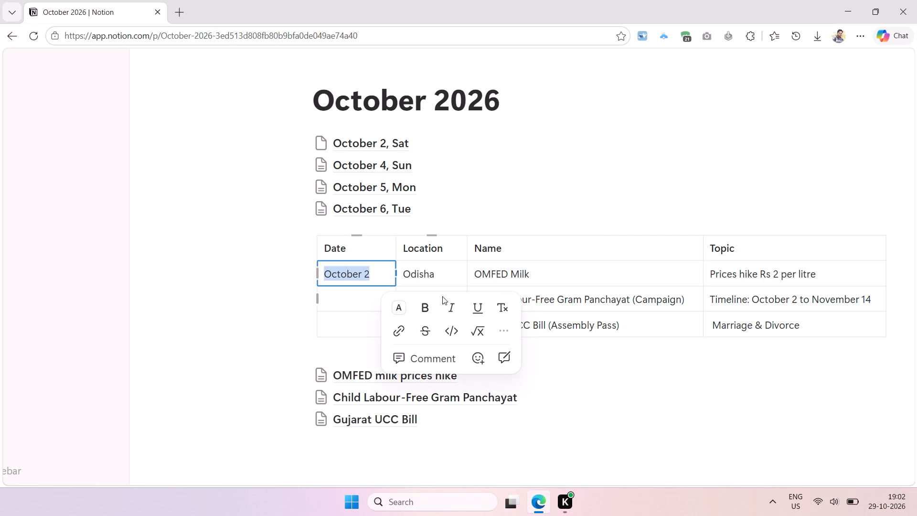
{"action": "key", "text": "ctrl+c"}
{"action": "left_click", "coordinate": [404, 381]}
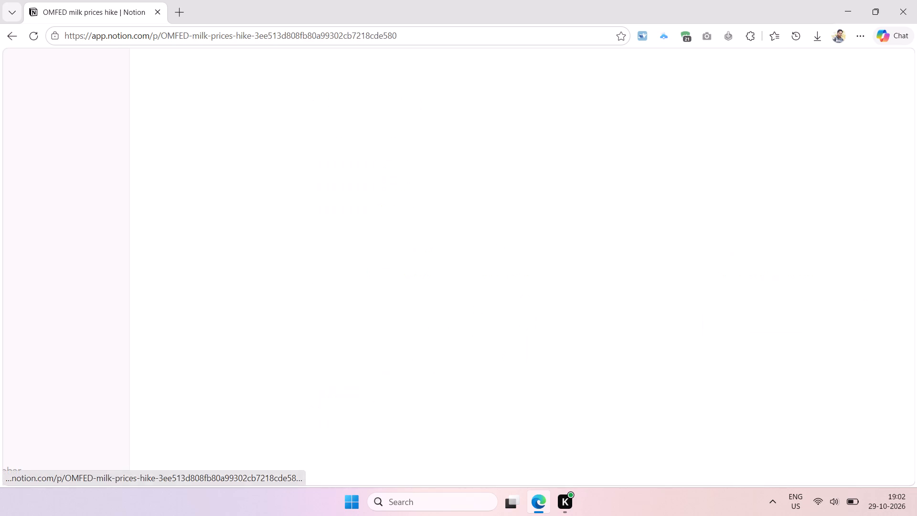
{"action": "left_click", "coordinate": [324, 111]}
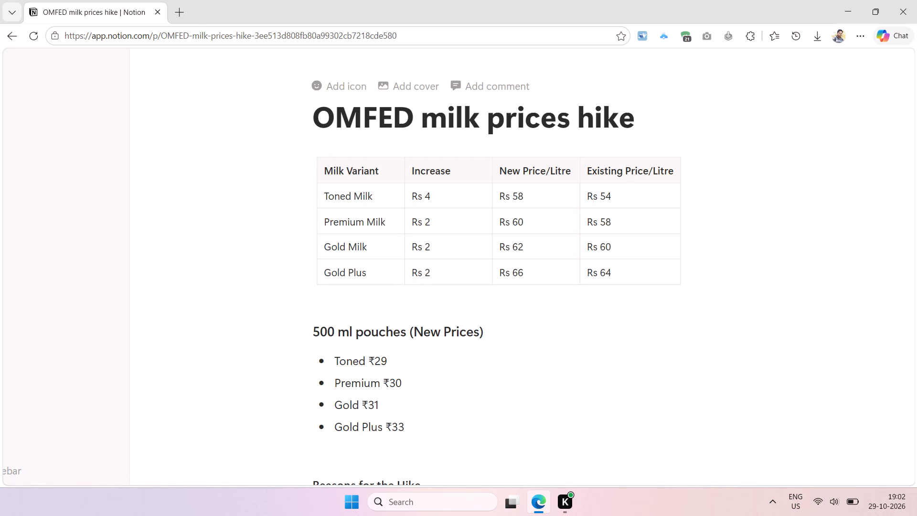
{"action": "left_click", "coordinate": [319, 111]}
{"action": "key", "text": "ctrl+v"}
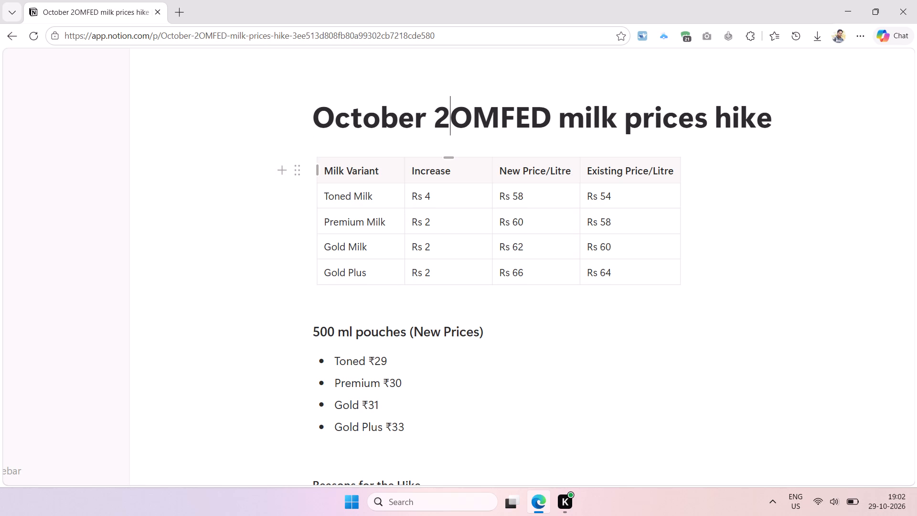
{"action": "type", "text": ":"}
{"action": "key", "text": "space"}
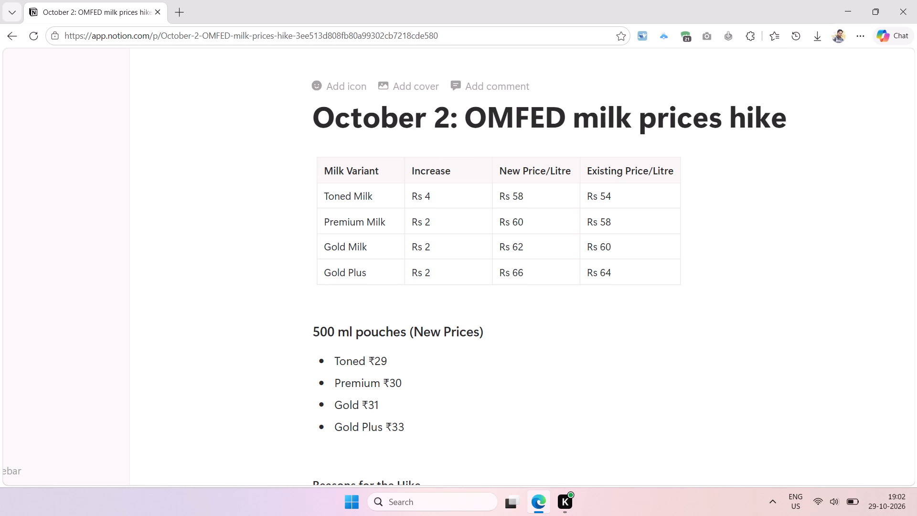
Move "prices hike" out of the page title onto a new text line directly below it, above the milk variant table.
{"action": "left_click_drag", "start_coordinate": [789, 118], "coordinate": [638, 133]}
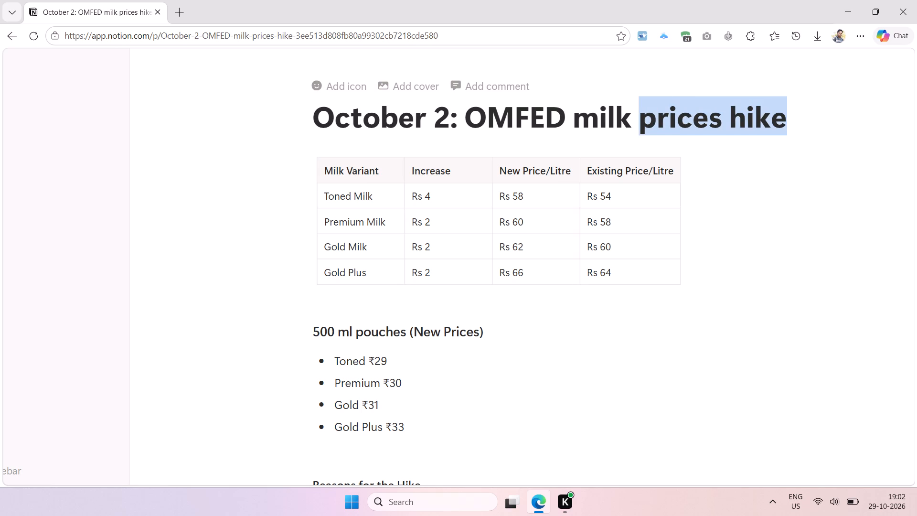
{"action": "left_click_drag", "start_coordinate": [473, 114], "coordinate": [796, 129]}
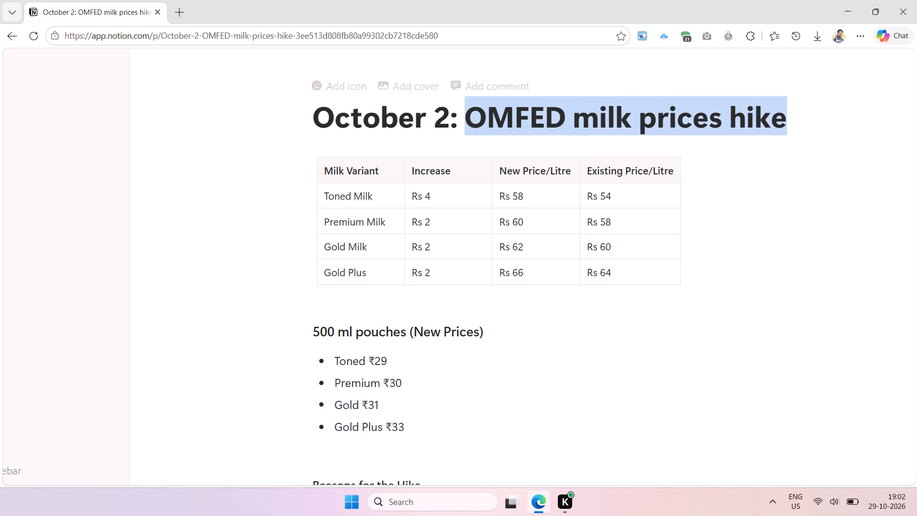
{"action": "left_click", "coordinate": [688, 133]}
{"action": "left_click_drag", "start_coordinate": [643, 118], "coordinate": [746, 116]}
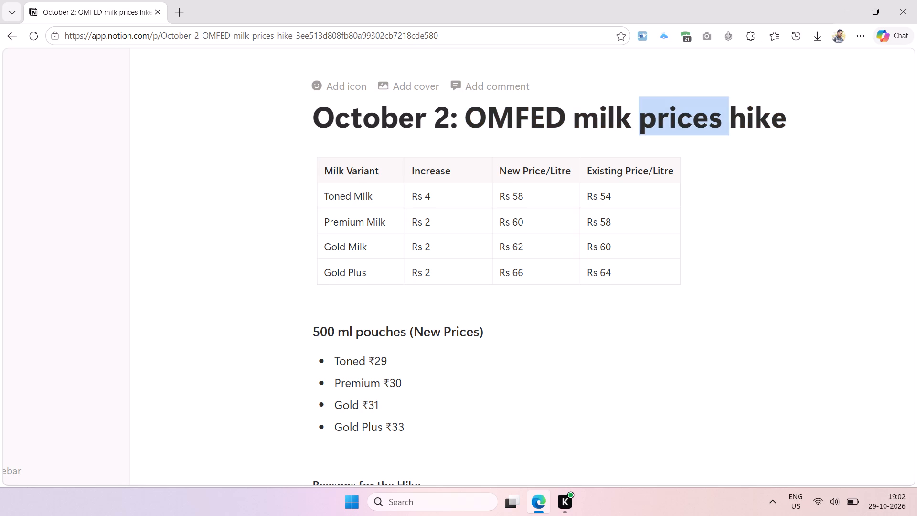
{"action": "left_click_drag", "start_coordinate": [746, 116], "coordinate": [789, 120]}
{"action": "key", "text": "ctrl+x"}
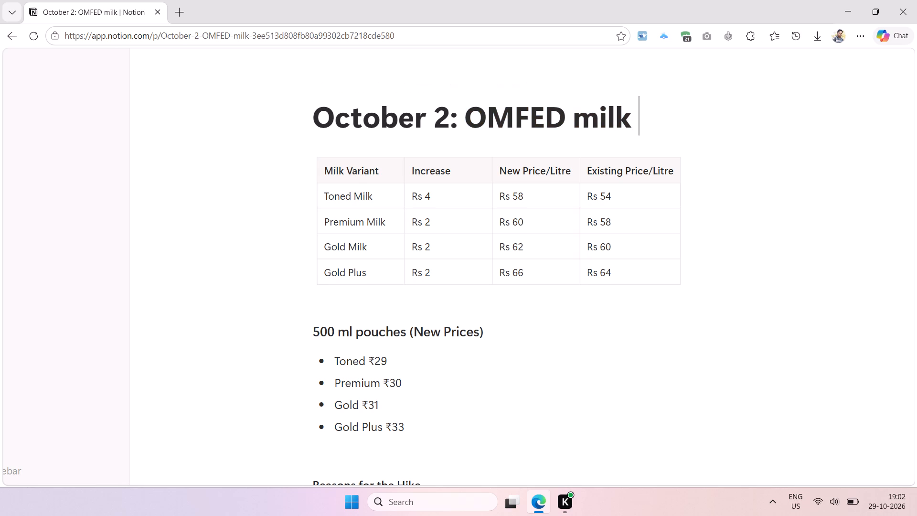
{"action": "key", "text": "Return"}
{"action": "left_click", "coordinate": [362, 158]}
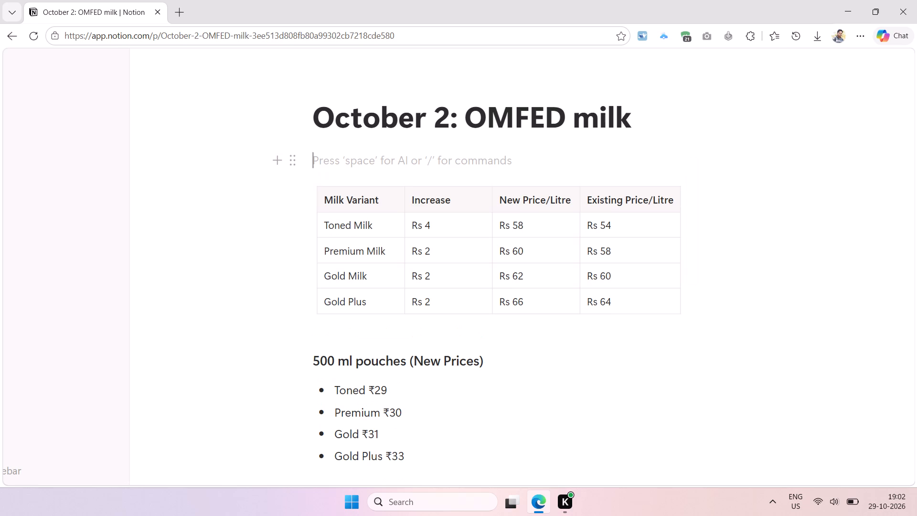
{"action": "key", "text": "ctrl+v"}
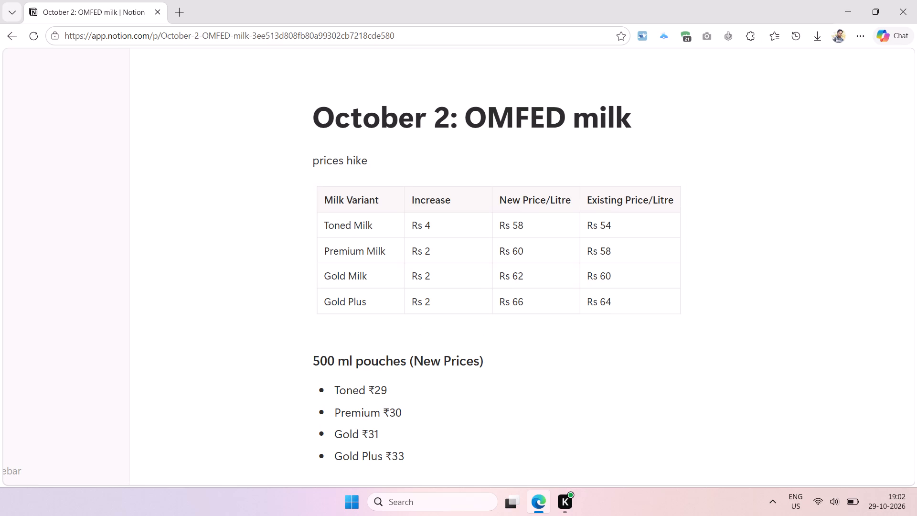
Capitalise both words of the line below the title so it reads "Prices Hike".
{"action": "left_click", "coordinate": [320, 157]}
{"action": "key", "text": "BackSpace"}
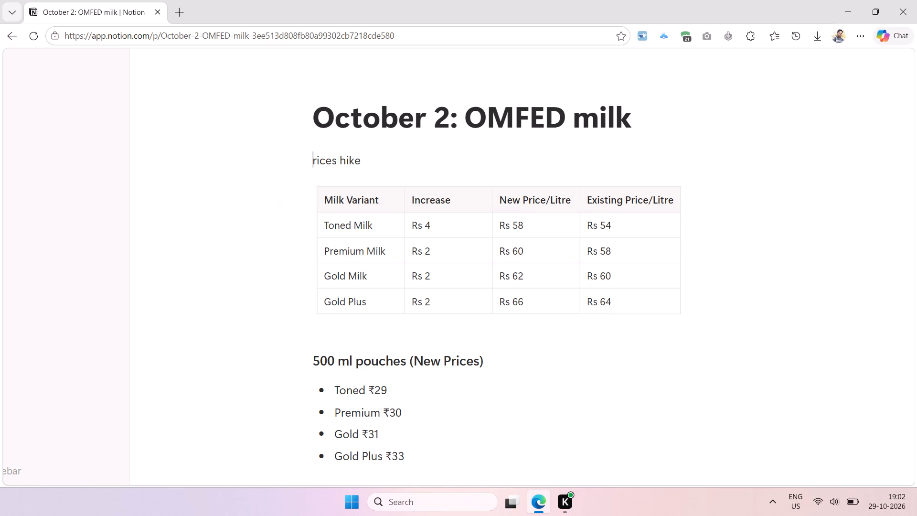
{"action": "key", "text": "shift+p"}
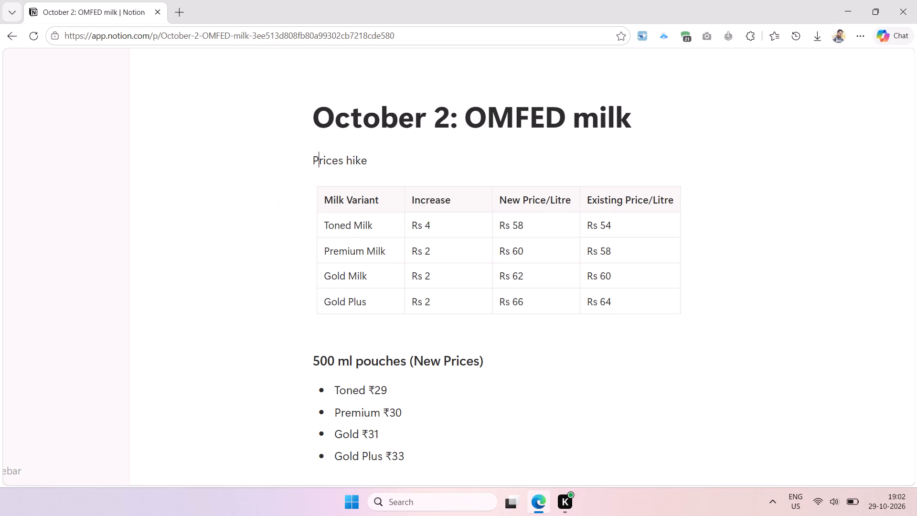
{"action": "left_click", "coordinate": [352, 163]}
{"action": "key", "text": "BackSpace"}
{"action": "key", "text": "shift+h"}
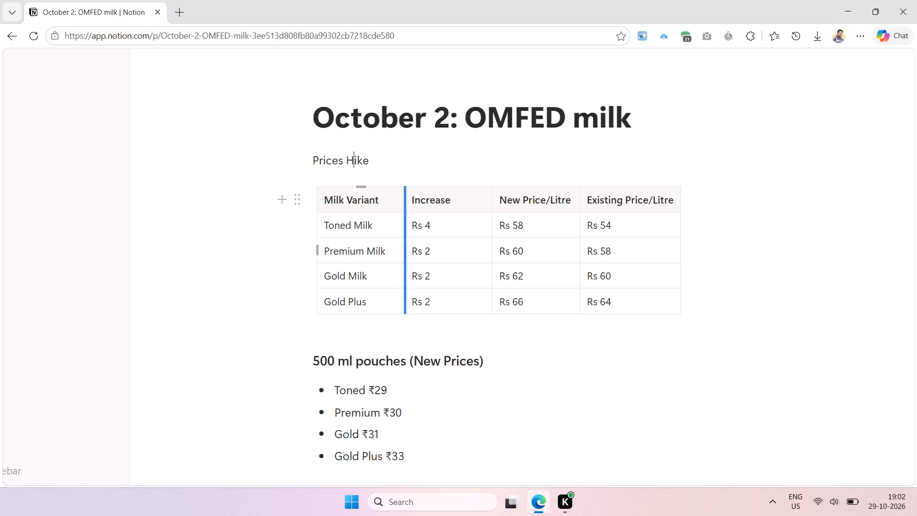
Capitalise "milk" in the page title so it reads "October 2: OMFED Milk".
{"action": "left_click", "coordinate": [590, 111]}
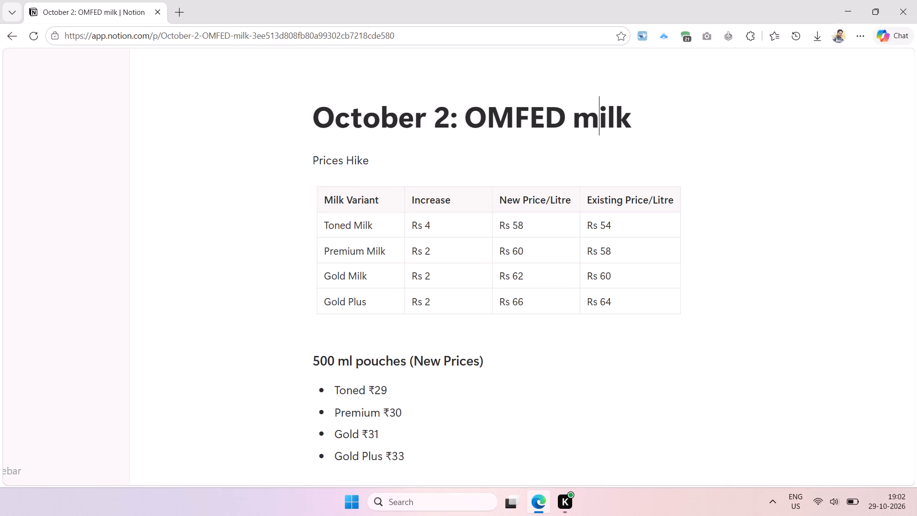
{"action": "key", "text": "BackSpace"}
{"action": "key", "text": "shift+m"}
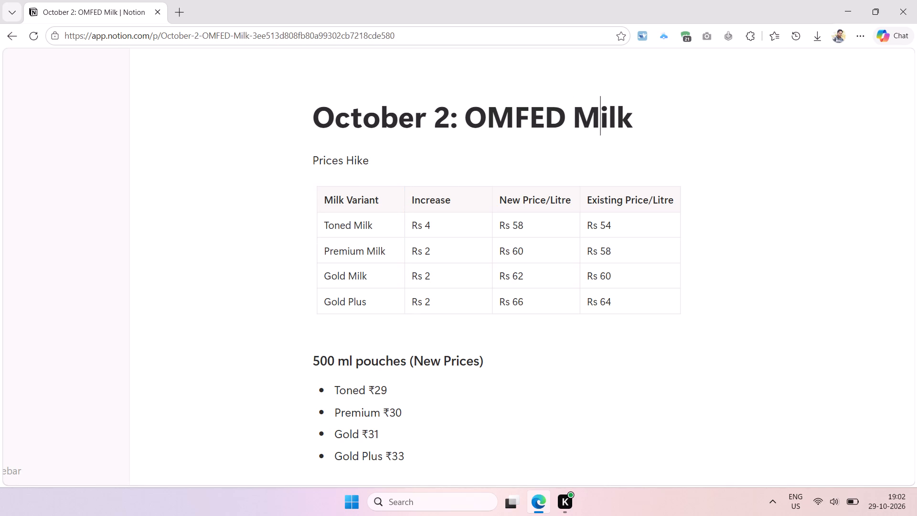
Review the OMFED Milk page's price table, pouch prices, hike reasons, expected impact and milk variety table.
{"action": "scroll", "coordinate": [522, 300], "scroll_direction": "down", "scroll_amount": 4}
{"action": "scroll", "coordinate": [489, 351], "scroll_direction": "down", "scroll_amount": 1}
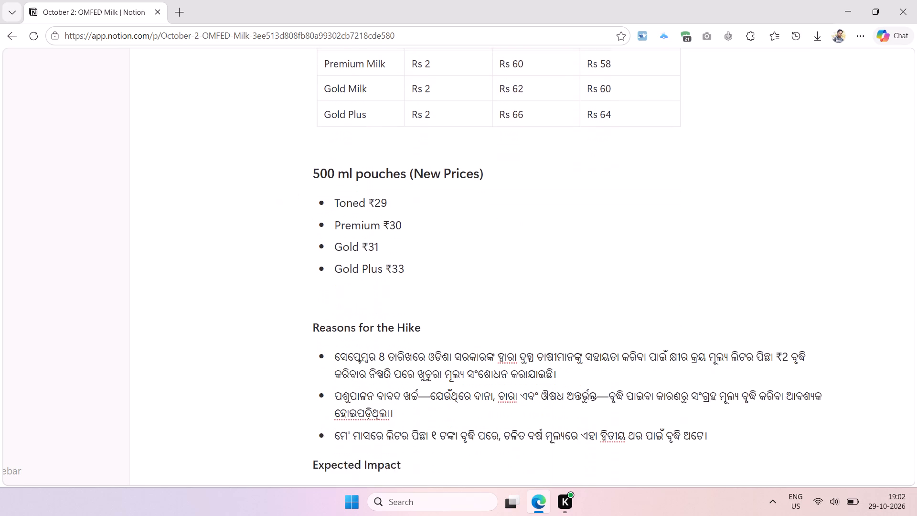
{"action": "scroll", "coordinate": [489, 351], "scroll_direction": "down", "scroll_amount": 7}
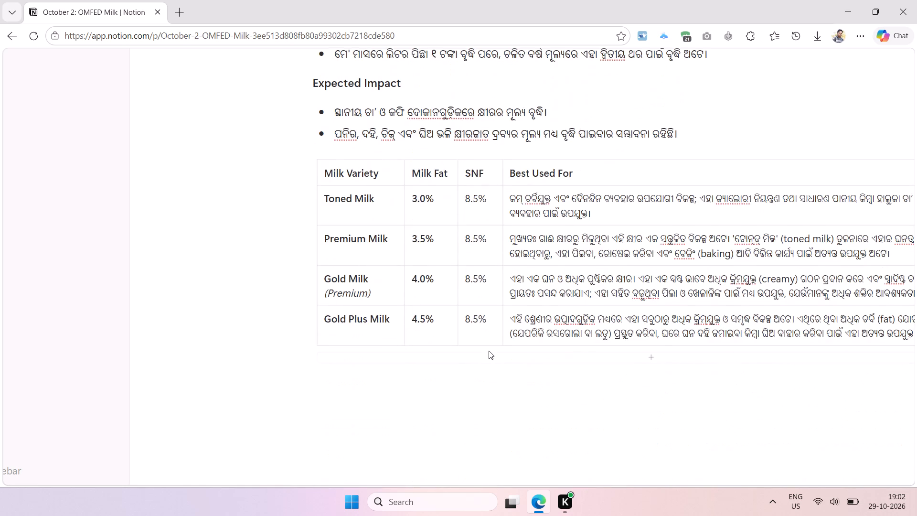
{"action": "scroll", "coordinate": [489, 351], "scroll_direction": "left", "scroll_amount": 3}
{"action": "scroll", "coordinate": [489, 351], "scroll_direction": "right", "scroll_amount": 1}
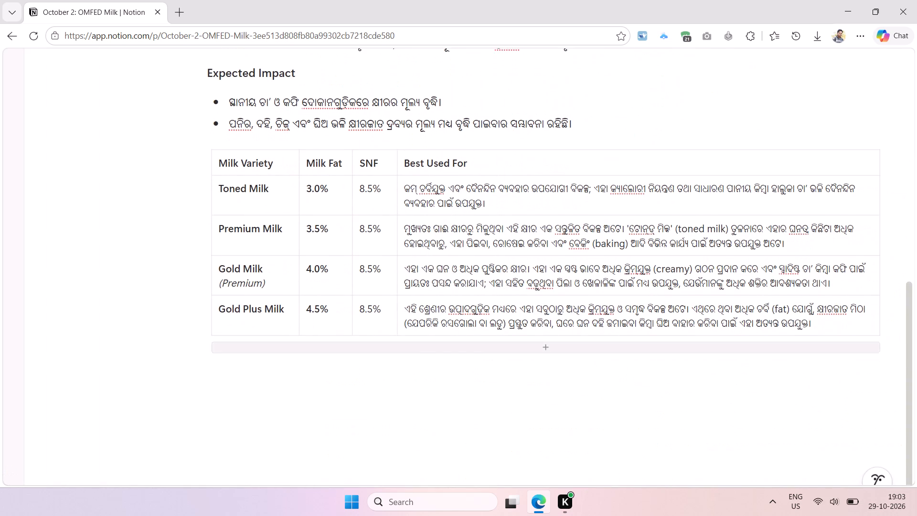
{"action": "scroll", "coordinate": [489, 351], "scroll_direction": "right", "scroll_amount": 2}
{"action": "scroll", "coordinate": [469, 237], "scroll_direction": "up", "scroll_amount": 4}
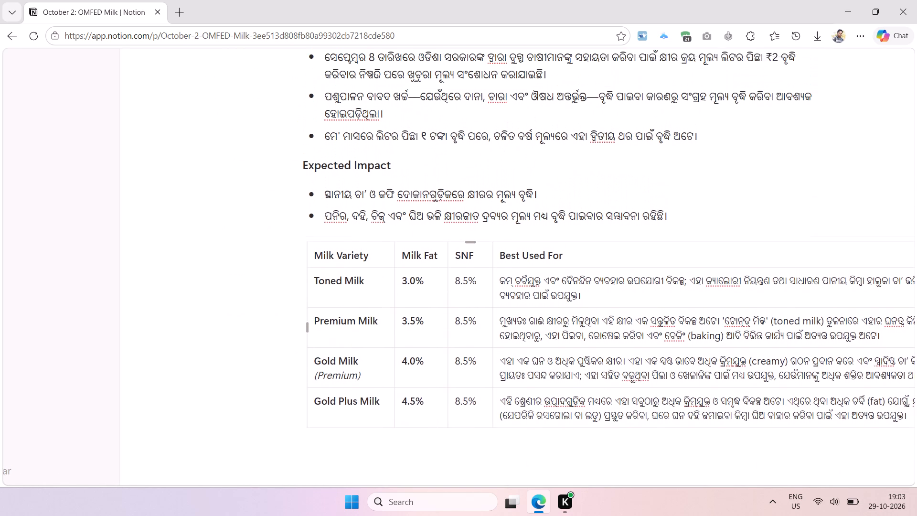
{"action": "scroll", "coordinate": [469, 237], "scroll_direction": "up", "scroll_amount": 3}
{"action": "scroll", "coordinate": [424, 159], "scroll_direction": "up", "scroll_amount": 3}
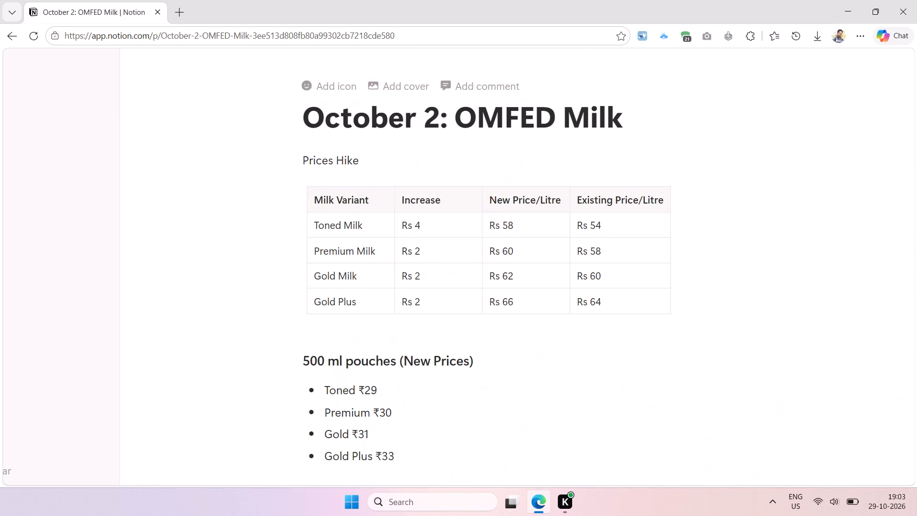
{"action": "scroll", "coordinate": [343, 178], "scroll_direction": "up", "scroll_amount": 1}
{"action": "scroll", "coordinate": [373, 203], "scroll_direction": "down", "scroll_amount": 2}
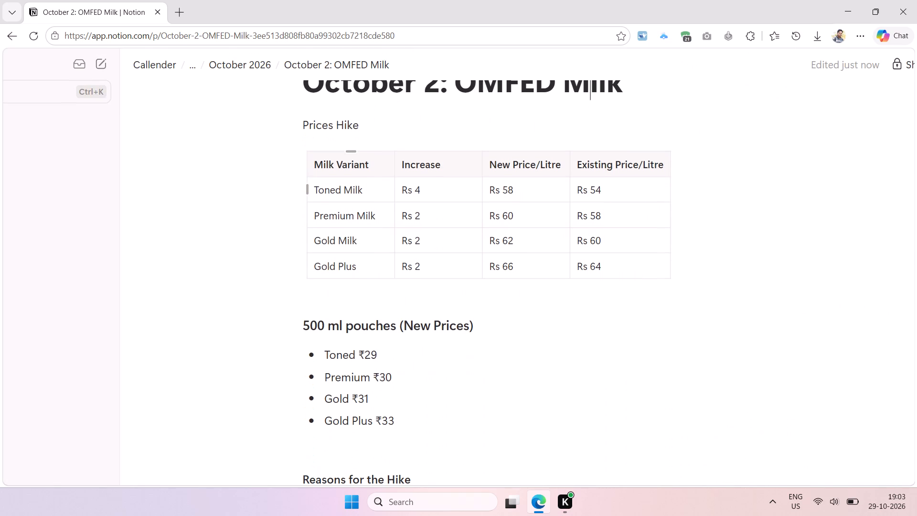
{"action": "scroll", "coordinate": [374, 198], "scroll_direction": "down", "scroll_amount": 5}
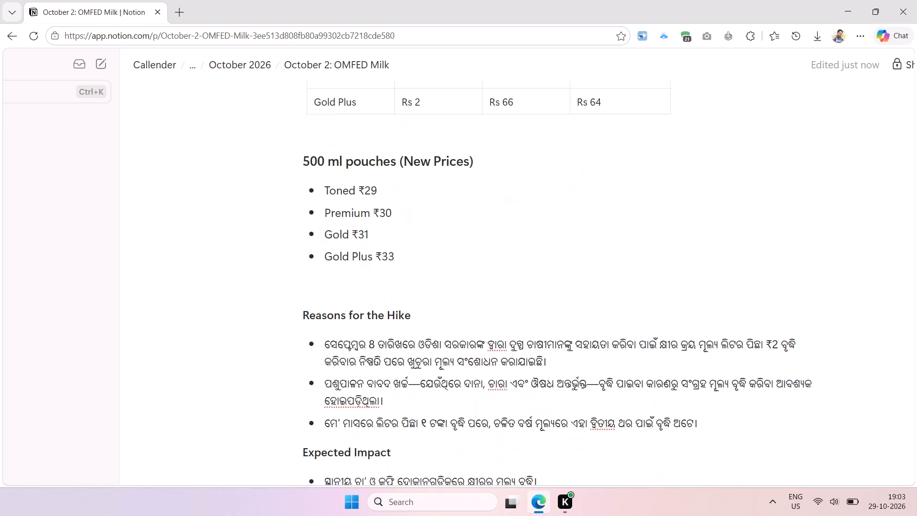
{"action": "scroll", "coordinate": [374, 198], "scroll_direction": "down", "scroll_amount": 4}
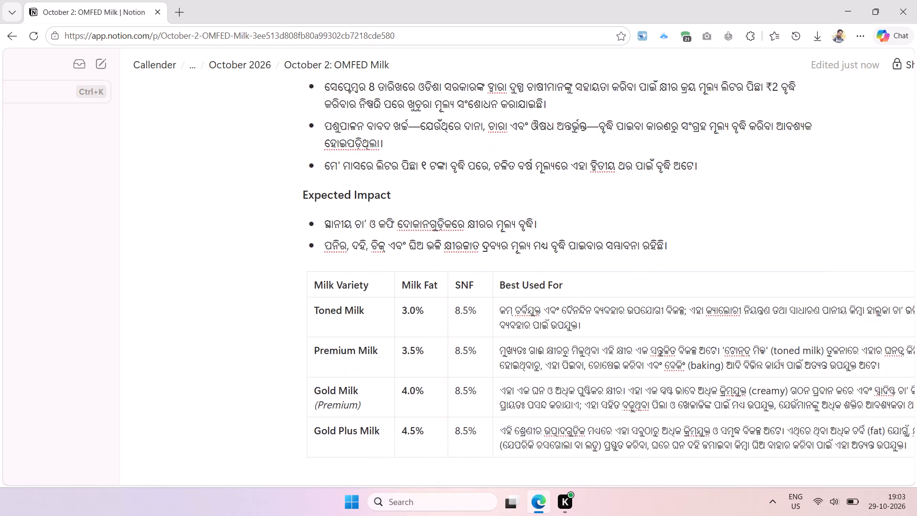
{"action": "scroll", "coordinate": [374, 198], "scroll_direction": "down", "scroll_amount": 1}
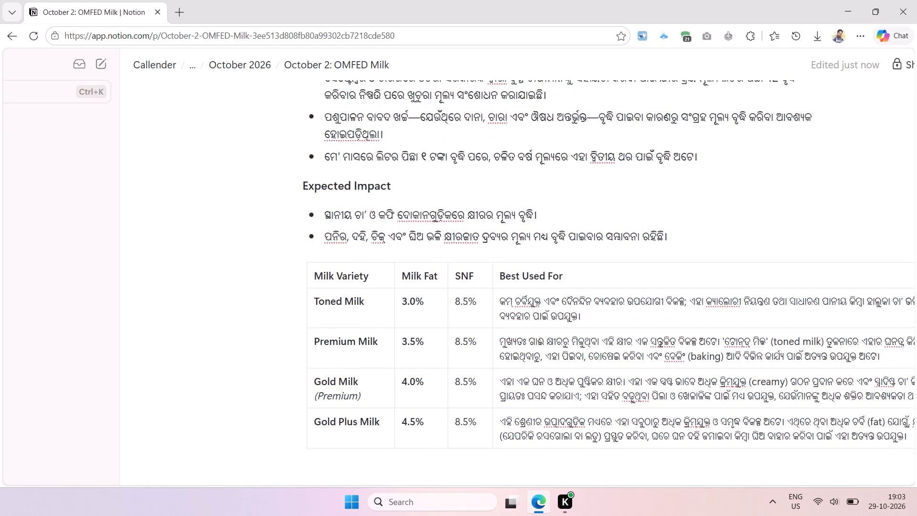
{"action": "scroll", "coordinate": [374, 198], "scroll_direction": "up", "scroll_amount": 4}
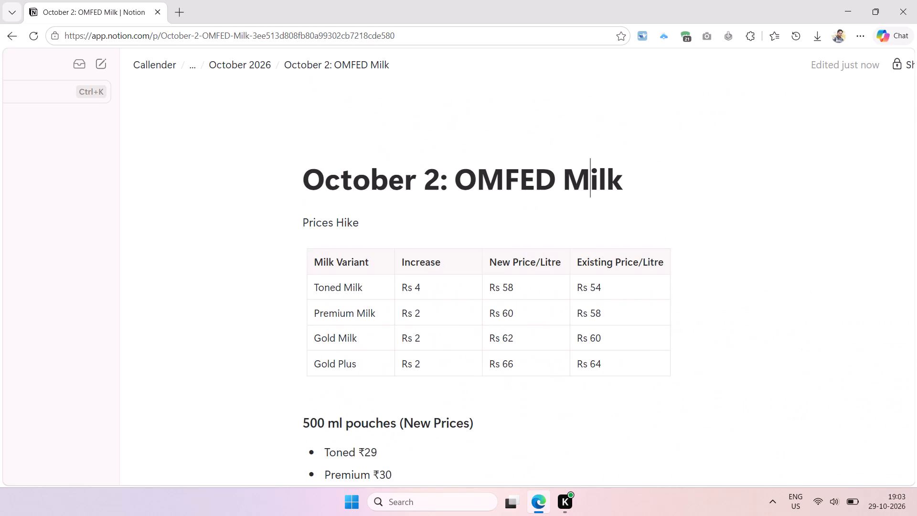
Return to the October 2026 page and delete the "October 2, Sat" subpage from its page list.
{"action": "left_click", "coordinate": [240, 65]}
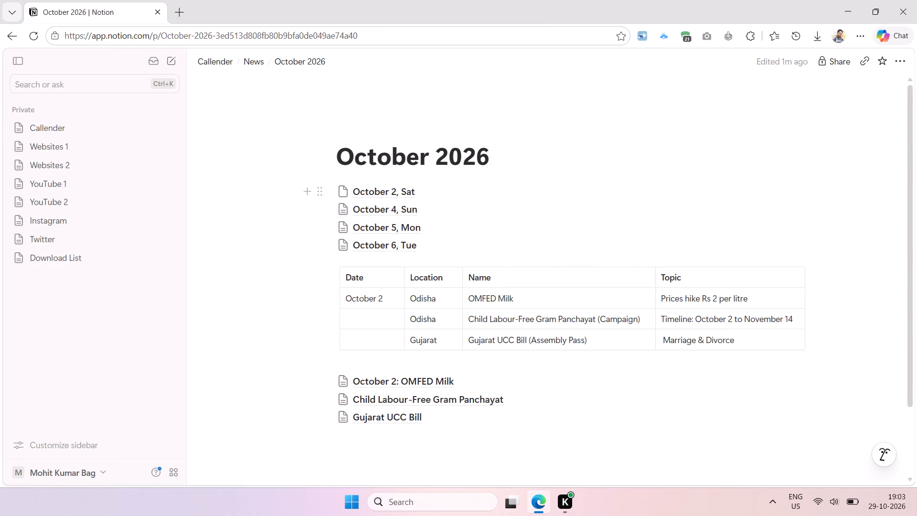
{"action": "left_click", "coordinate": [371, 191]}
{"action": "left_click", "coordinate": [293, 60]}
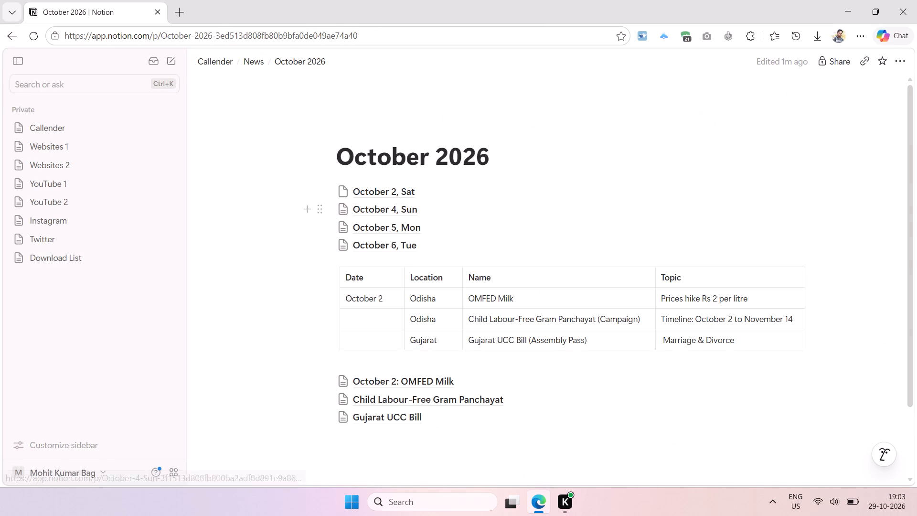
{"action": "left_click", "coordinate": [321, 192]}
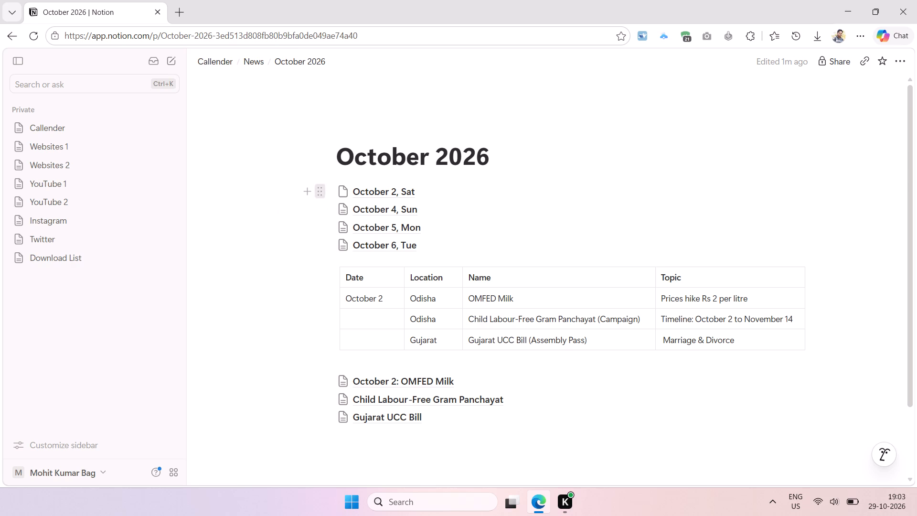
{"action": "left_click", "coordinate": [321, 193]}
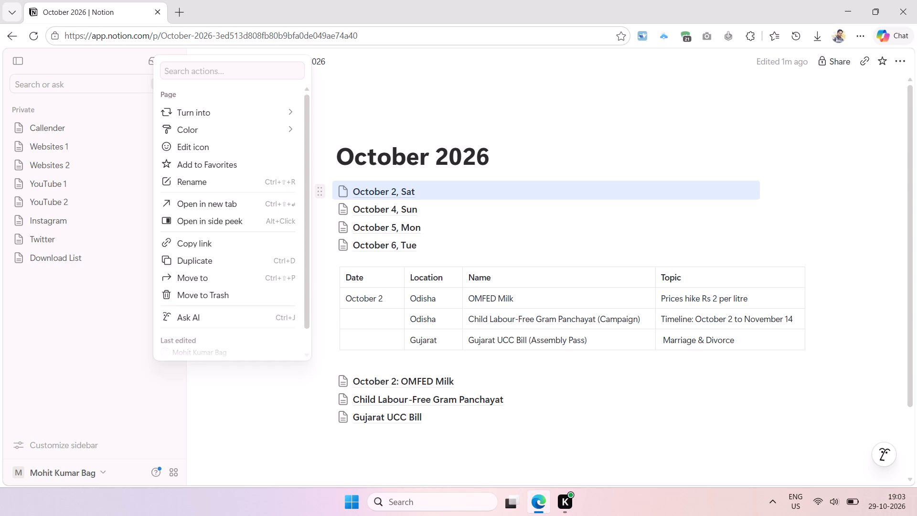
{"action": "key", "text": "Delete"}
Copy "October 2" from the OMFED Milk row into the empty Date cells of the Child Labour-Free and Gujarat UCC Bill rows.
{"action": "scroll", "coordinate": [507, 254], "scroll_direction": "down", "scroll_amount": 1}
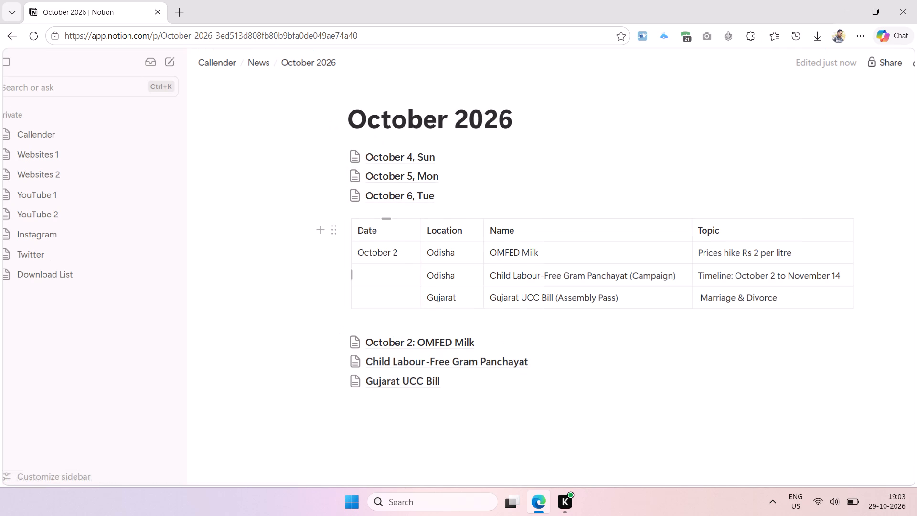
{"action": "left_click", "coordinate": [407, 257]}
{"action": "key", "text": "ctrl+a"}
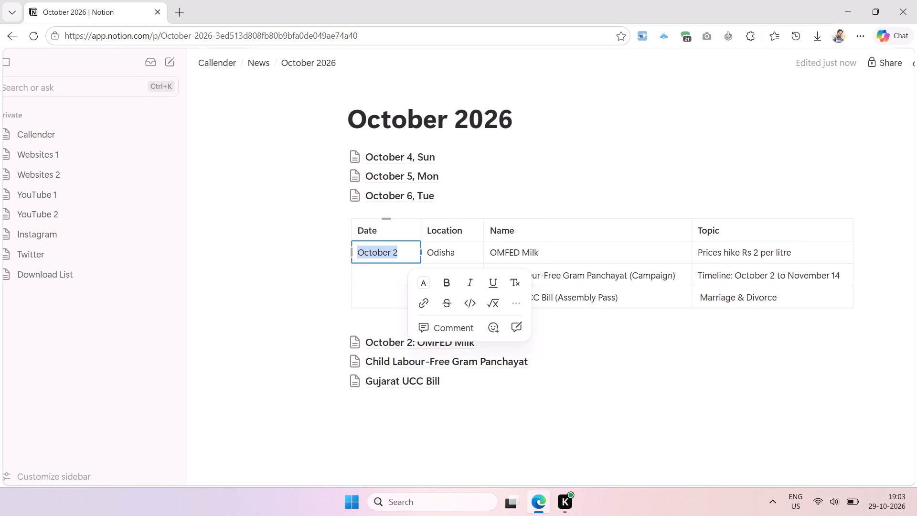
{"action": "key", "text": "ctrl+c"}
{"action": "left_click", "coordinate": [394, 277]}
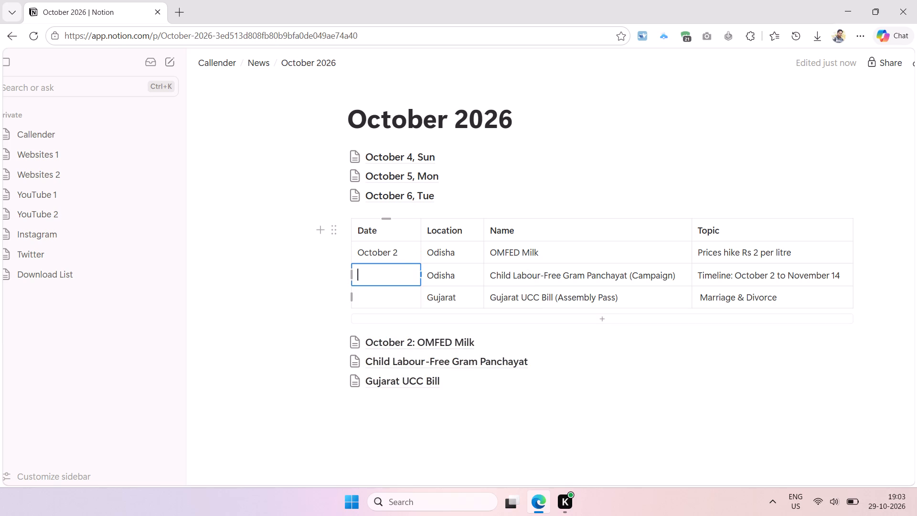
{"action": "key", "text": "ctrl+v"}
{"action": "left_click", "coordinate": [381, 305]}
{"action": "key", "text": "ctrl+v"}
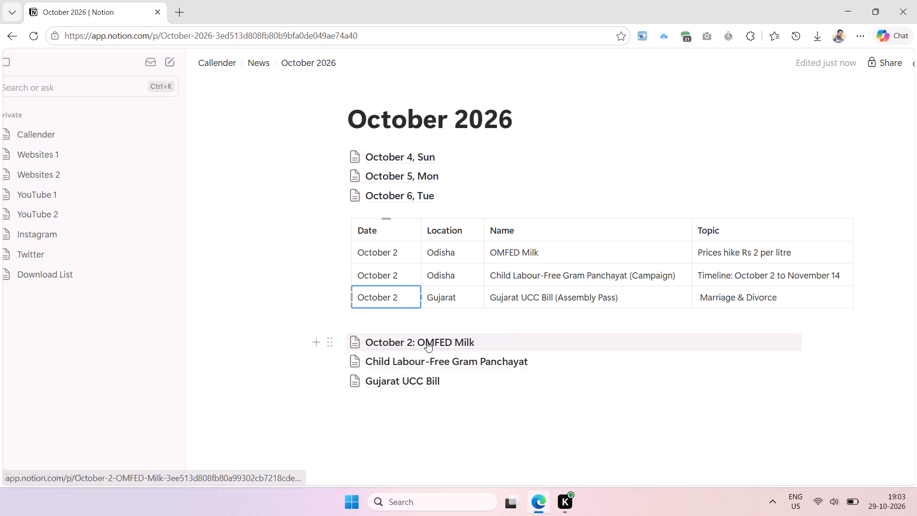
Copy the "October 2: " prefix from the OMFED Milk page title to the start of the Child Labour-Free Gram Panchayat page title.
{"action": "left_click", "coordinate": [446, 340]}
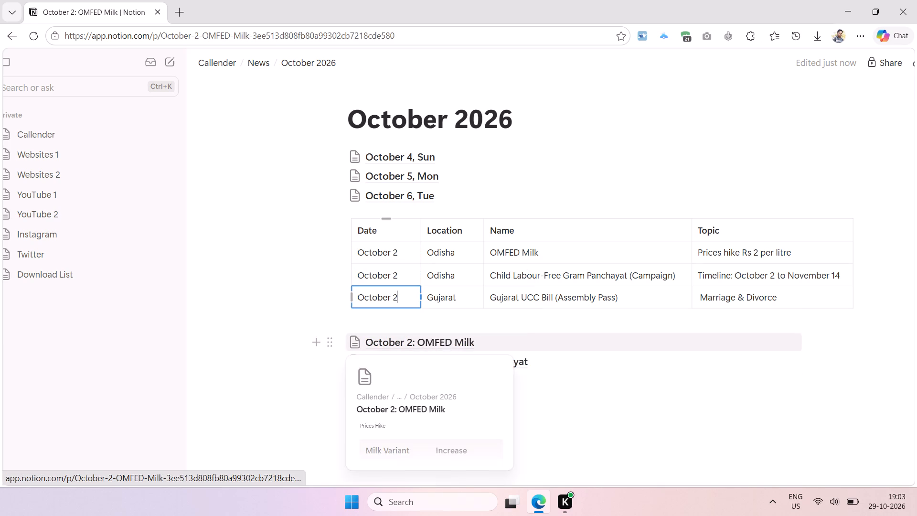
{"action": "left_click_drag", "start_coordinate": [481, 164], "coordinate": [350, 165]}
{"action": "key", "text": "ctrl+c"}
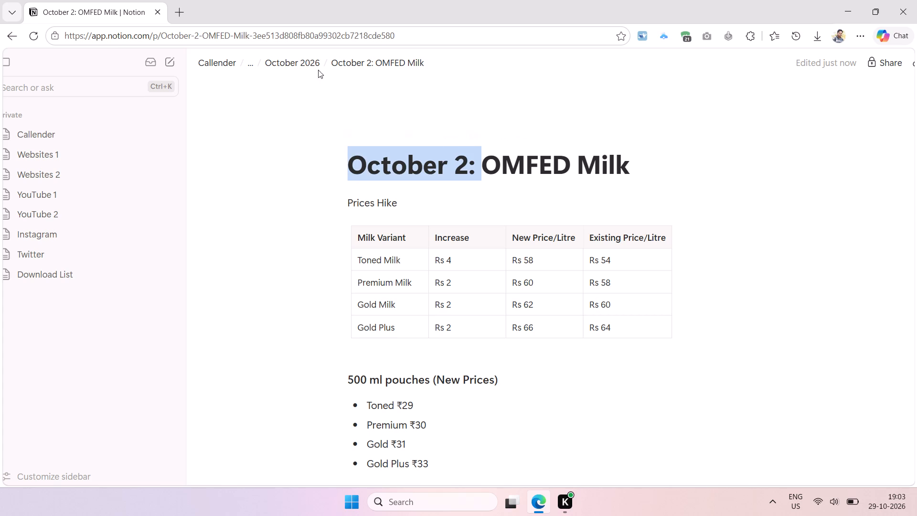
{"action": "left_click", "coordinate": [306, 62]}
{"action": "left_click", "coordinate": [411, 407]}
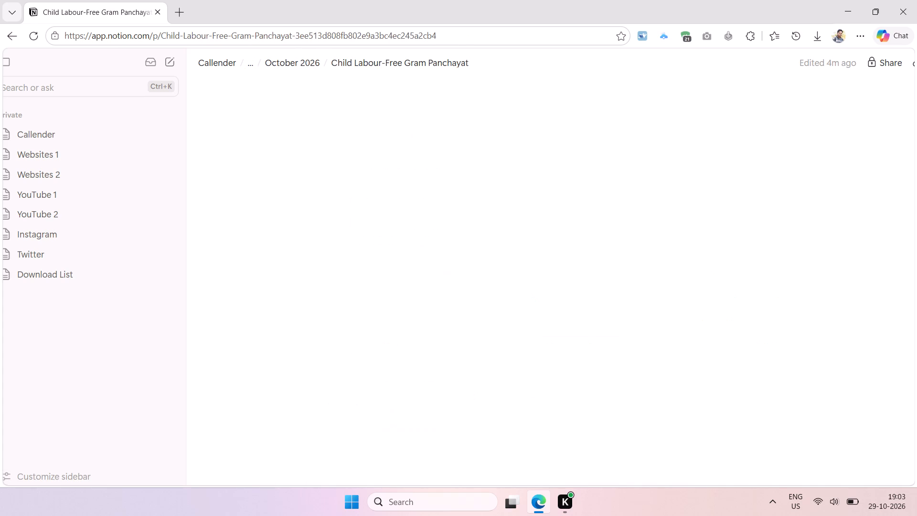
{"action": "left_click", "coordinate": [349, 160]}
{"action": "key", "text": "ctrl+v"}
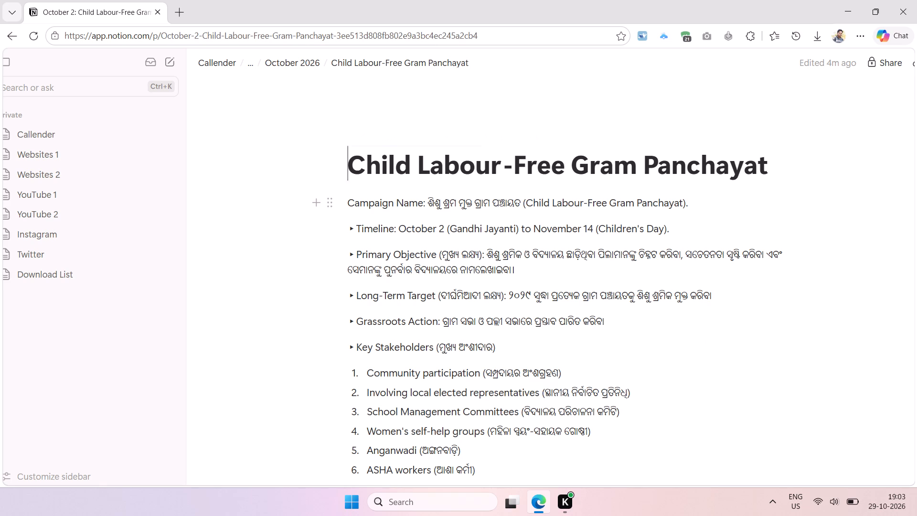
Add the copied "October 2: " prefix to the start of the Gujarat UCC Bill page title.
{"action": "left_click", "coordinate": [303, 63]}
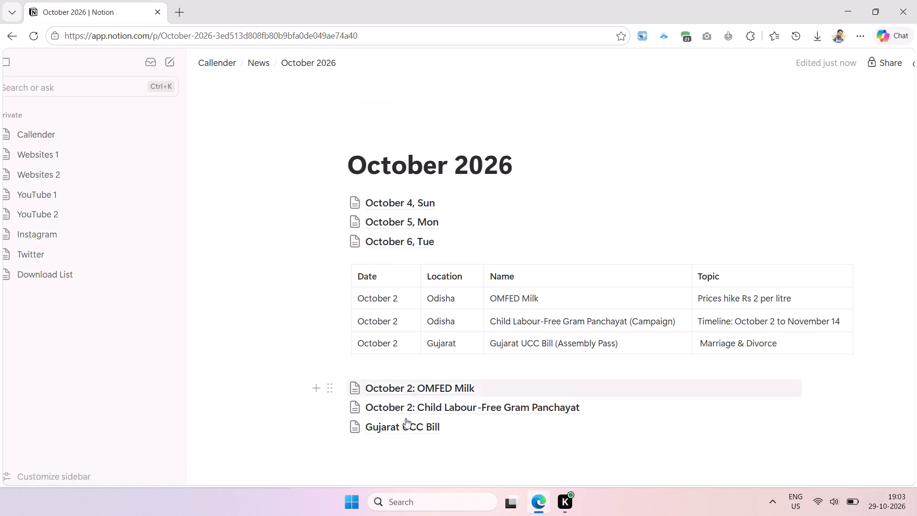
{"action": "left_click", "coordinate": [400, 430]}
{"action": "left_click", "coordinate": [350, 165]}
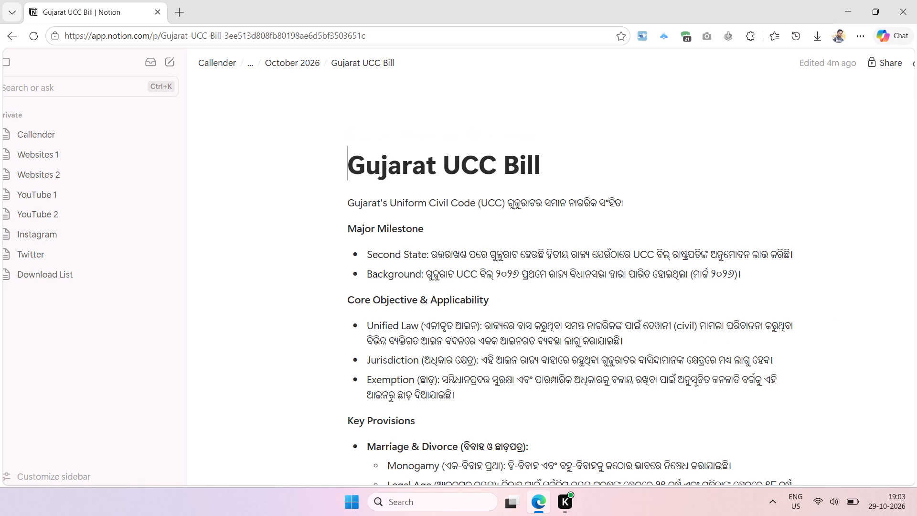
{"action": "key", "text": "ctrl+v"}
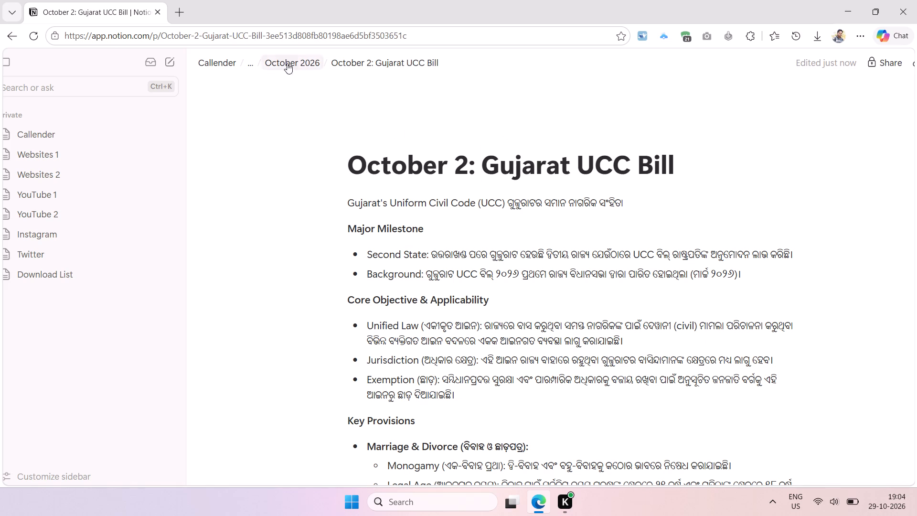
Check the October 2026 page's news table and retitled page links, and look at the Child Labour-Free Gram Panchayat page title.
{"action": "left_click", "coordinate": [287, 63]}
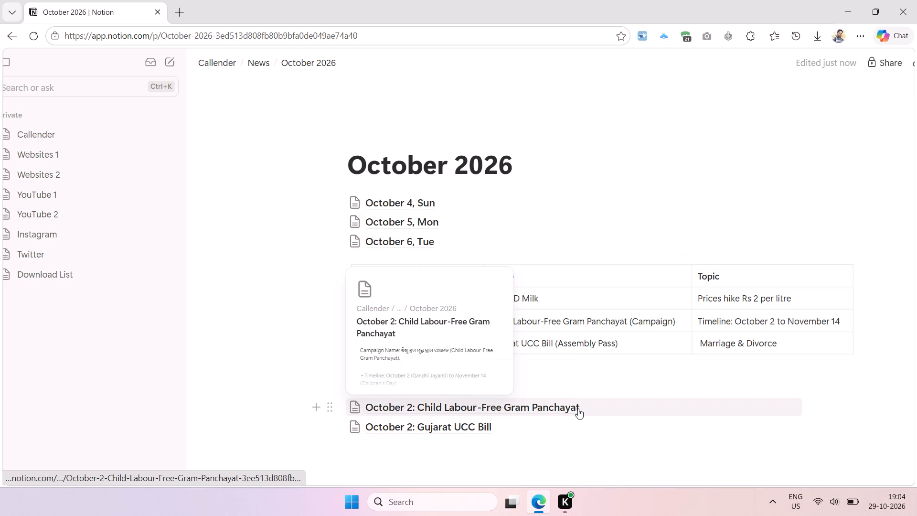
{"action": "scroll", "coordinate": [641, 199], "scroll_direction": "down", "scroll_amount": 1}
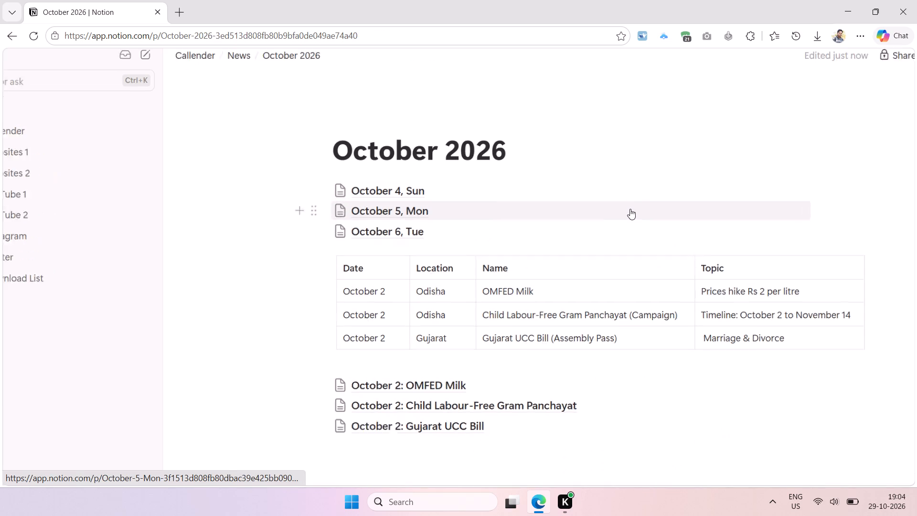
{"action": "scroll", "coordinate": [619, 216], "scroll_direction": "left", "scroll_amount": 1}
{"action": "scroll", "coordinate": [683, 410], "scroll_direction": "down", "scroll_amount": 1}
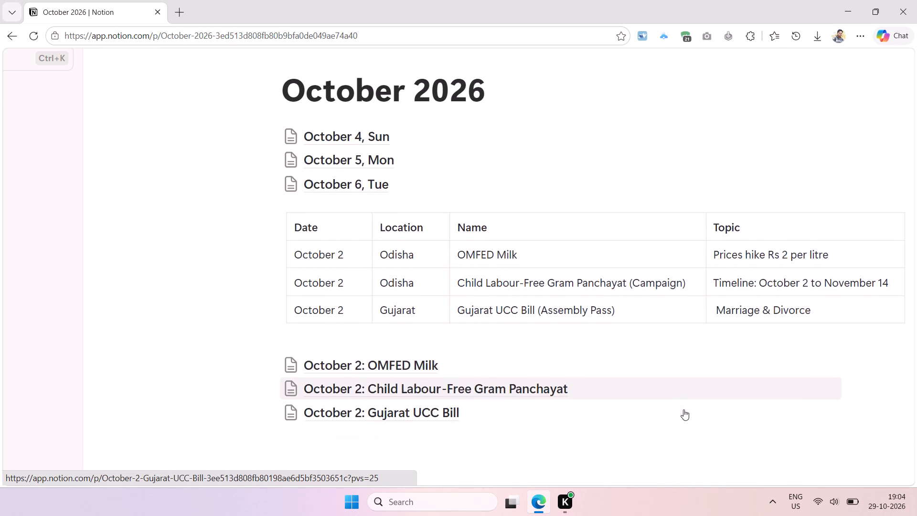
{"action": "scroll", "coordinate": [683, 409], "scroll_direction": "down", "scroll_amount": 1}
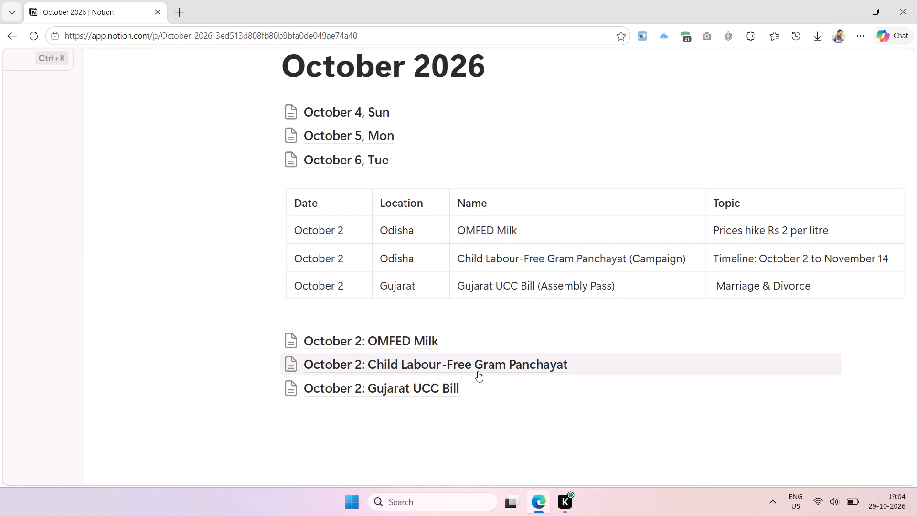
{"action": "left_click", "coordinate": [478, 371]}
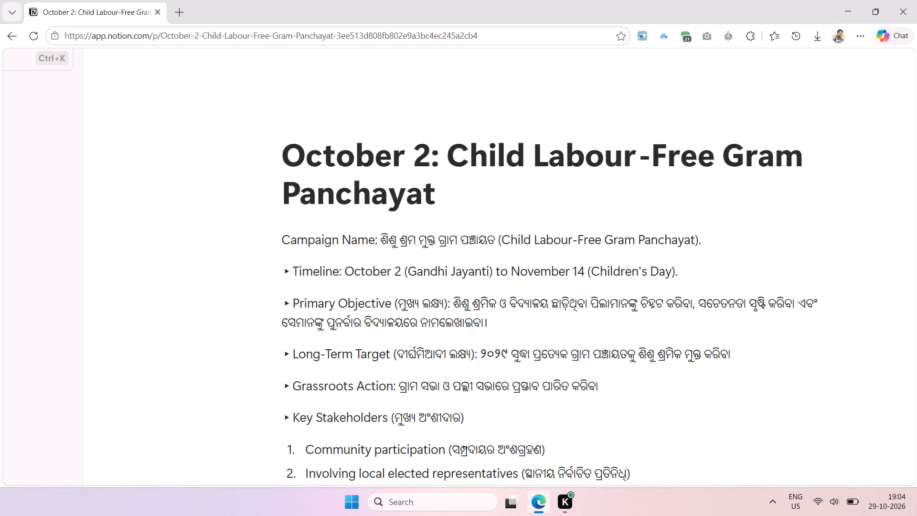
{"action": "scroll", "coordinate": [235, 87], "scroll_direction": "up", "scroll_amount": 2}
{"action": "left_click", "coordinate": [226, 68]}
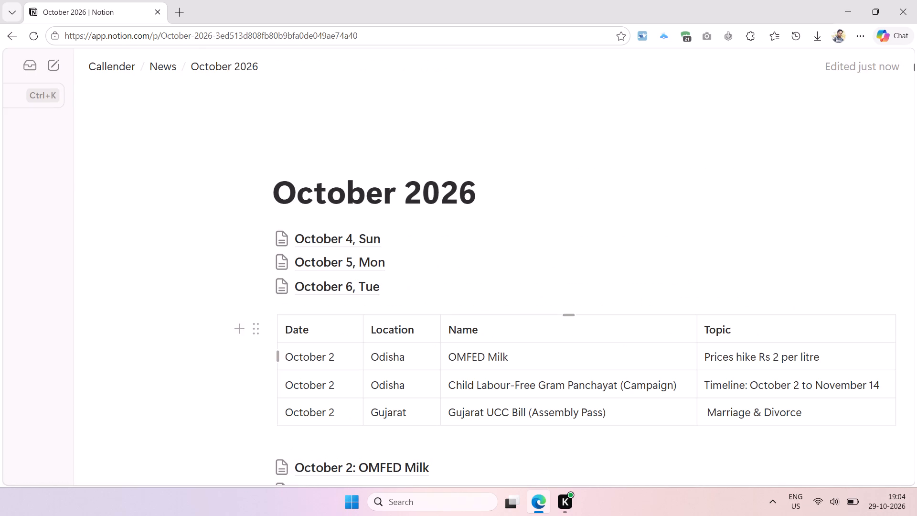
{"action": "scroll", "coordinate": [529, 357], "scroll_direction": "down", "scroll_amount": 2}
{"action": "scroll", "coordinate": [558, 388], "scroll_direction": "down", "scroll_amount": 1}
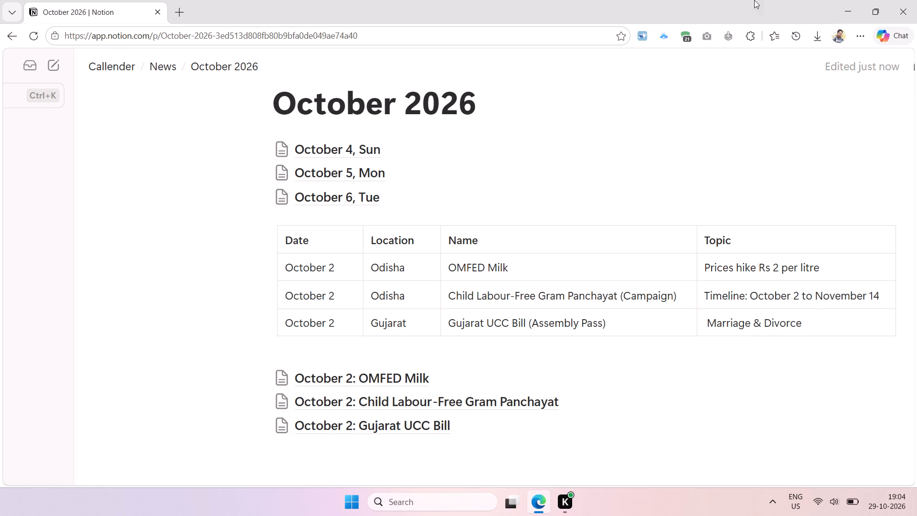
Review the Child Labour-Free Gram Panchayat page and compare it with the table and page links on the October 2026 page.
{"action": "left_click", "coordinate": [502, 395]}
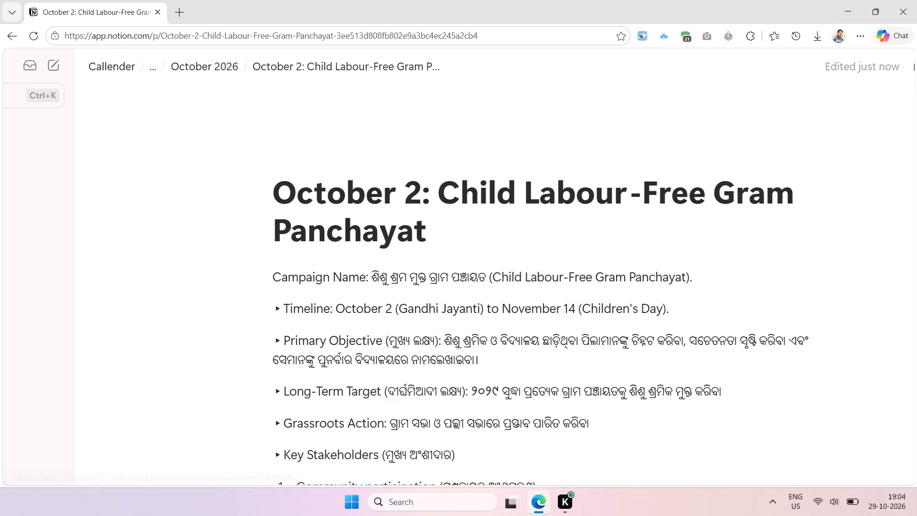
{"action": "scroll", "coordinate": [492, 341], "scroll_direction": "down", "scroll_amount": 1}
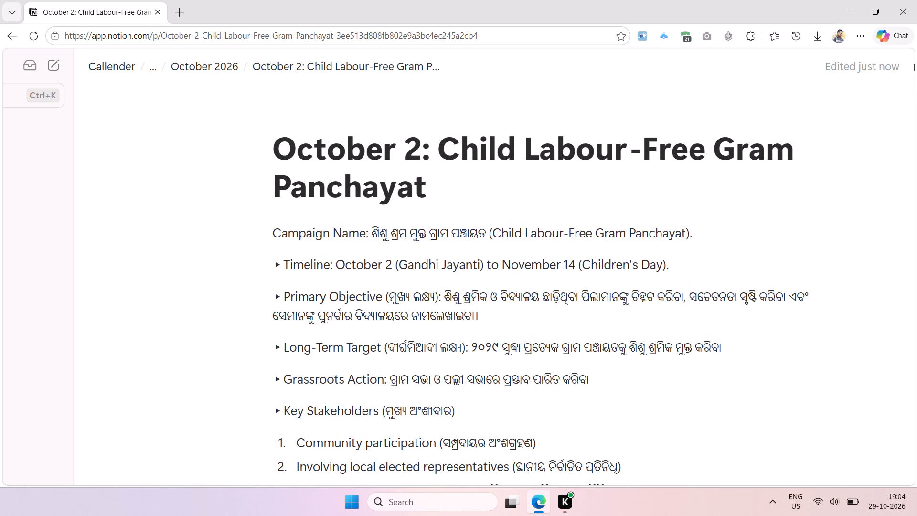
{"action": "scroll", "coordinate": [492, 341], "scroll_direction": "down", "scroll_amount": 4}
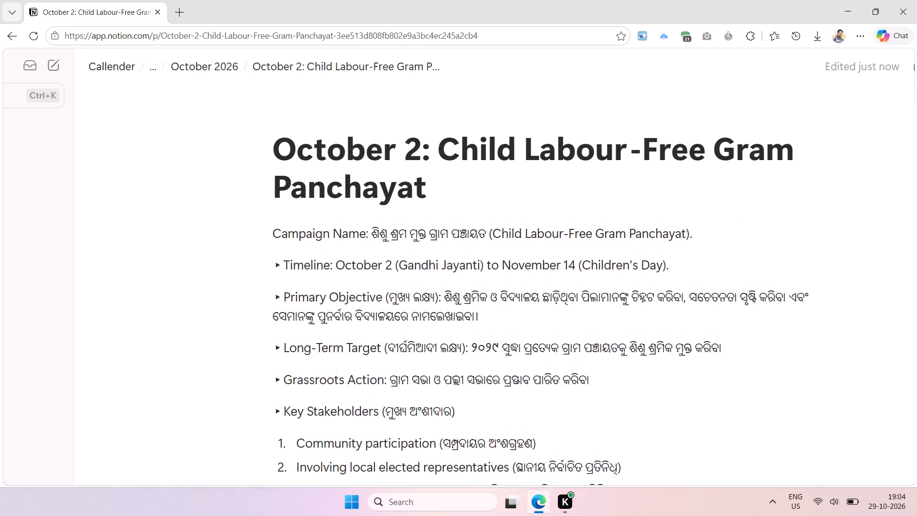
{"action": "scroll", "coordinate": [492, 341], "scroll_direction": "down", "scroll_amount": 1}
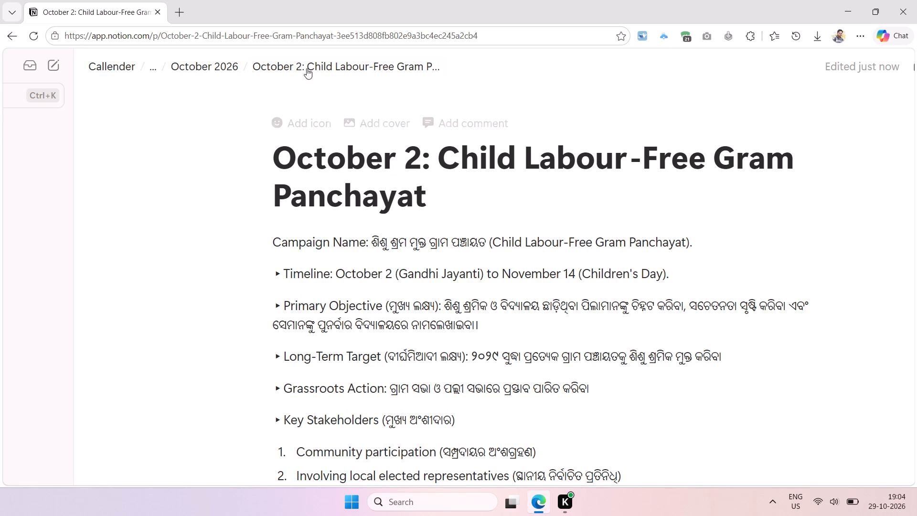
{"action": "left_click", "coordinate": [205, 64]}
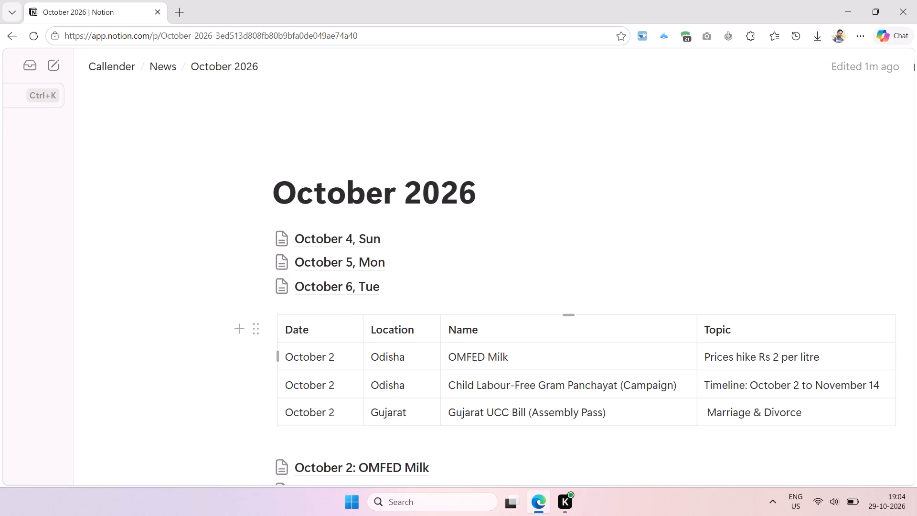
{"action": "scroll", "coordinate": [673, 345], "scroll_direction": "down", "scroll_amount": 2}
{"action": "scroll", "coordinate": [673, 345], "scroll_direction": "left", "scroll_amount": 2}
{"action": "scroll", "coordinate": [747, 368], "scroll_direction": "down", "scroll_amount": 1}
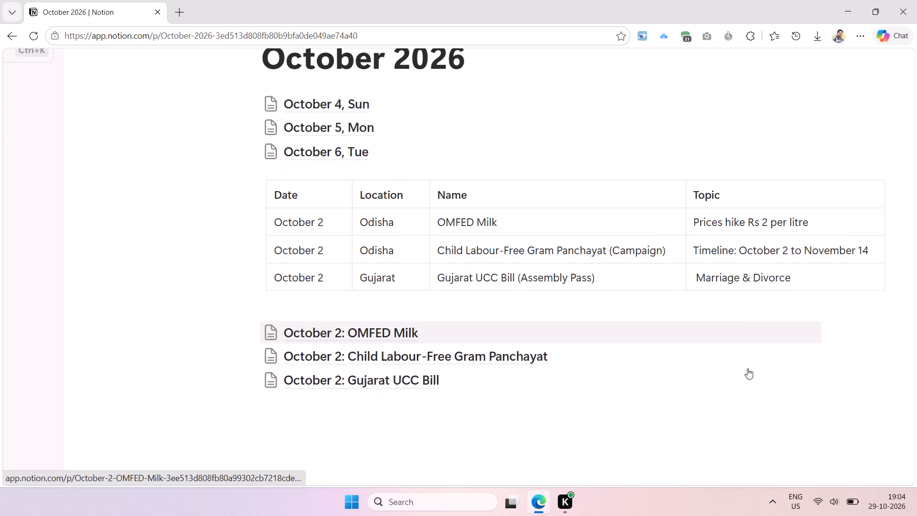
{"action": "scroll", "coordinate": [747, 368], "scroll_direction": "down", "scroll_amount": 1}
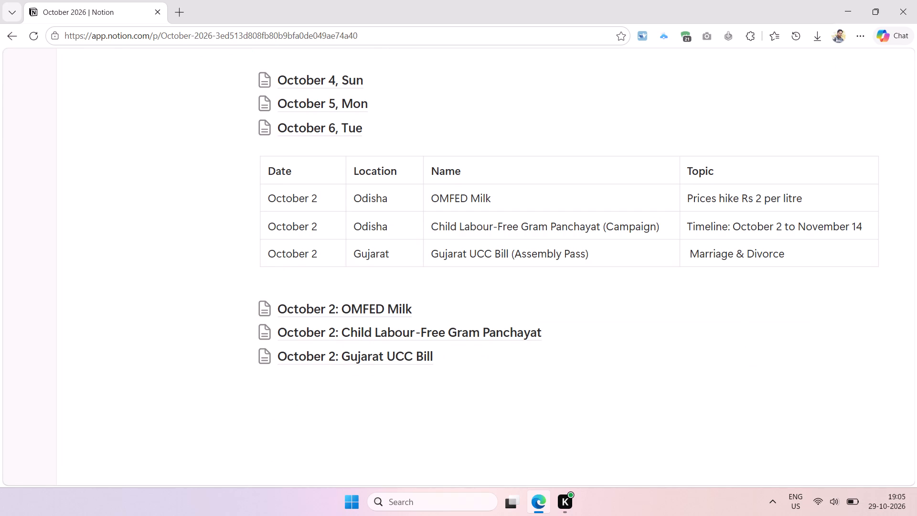
{"action": "scroll", "coordinate": [747, 368], "scroll_direction": "up", "scroll_amount": 1}
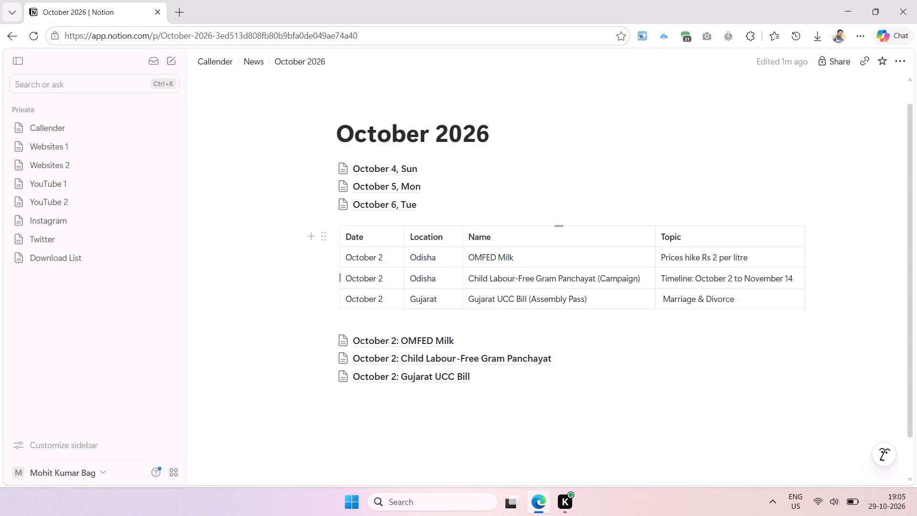
Copy the campaign name and timeline lines from the October 2: Child Labour-Free Gram Panchayat page.
{"action": "left_click", "coordinate": [442, 362]}
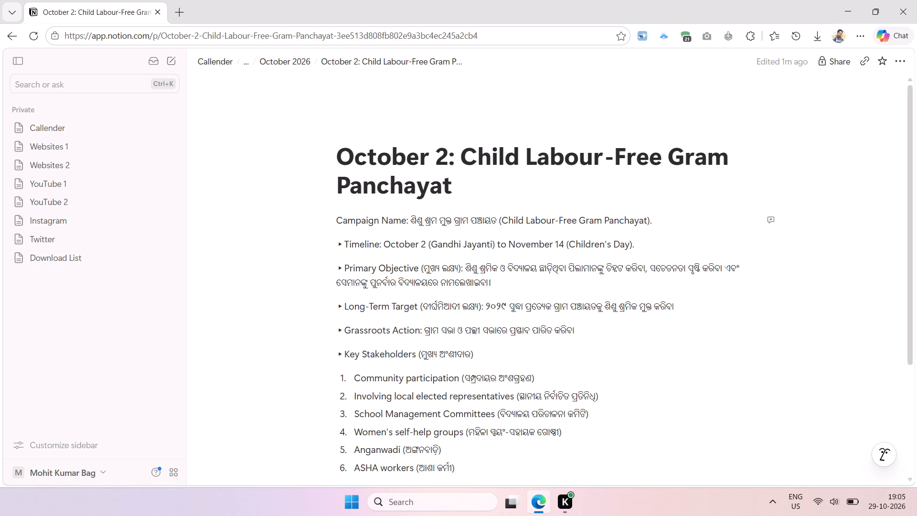
{"action": "scroll", "coordinate": [657, 219], "scroll_direction": "down", "scroll_amount": 6}
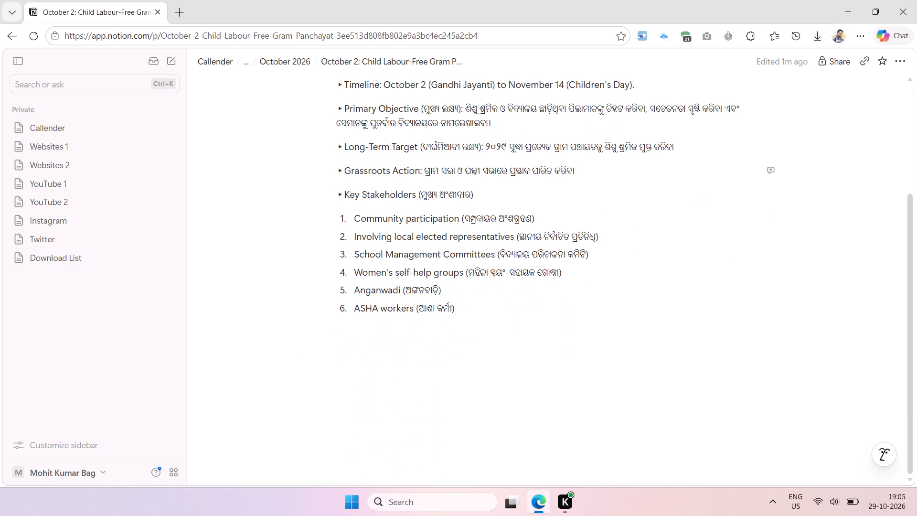
{"action": "scroll", "coordinate": [656, 219], "scroll_direction": "up", "scroll_amount": 3}
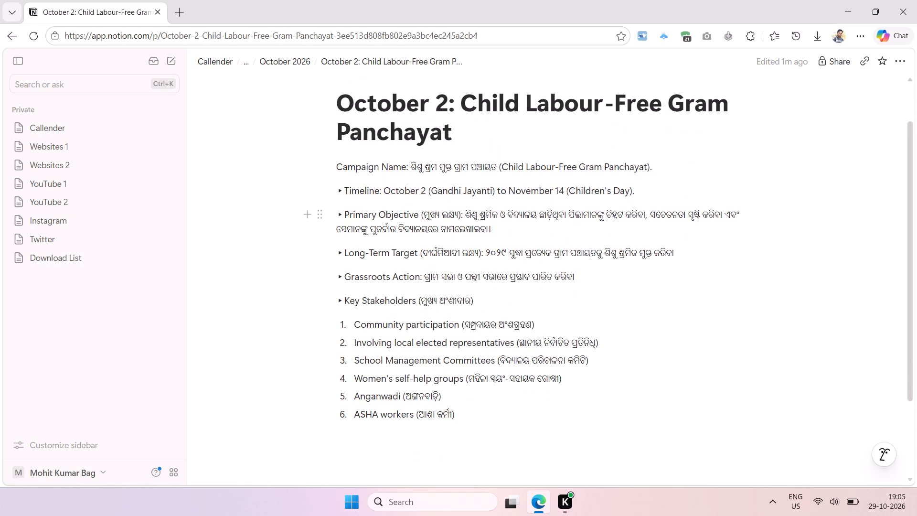
{"action": "left_click_drag", "start_coordinate": [640, 191], "coordinate": [337, 169]}
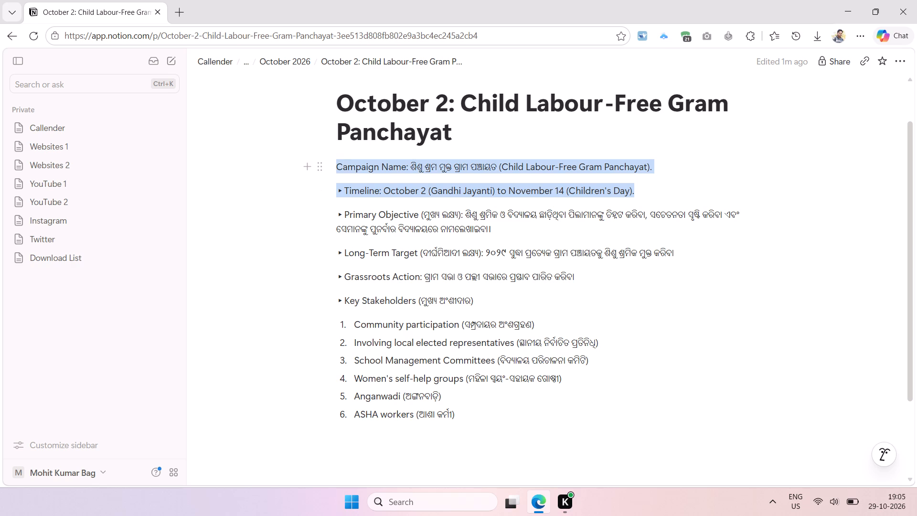
{"action": "left_click_drag", "start_coordinate": [337, 169], "coordinate": [331, 170]}
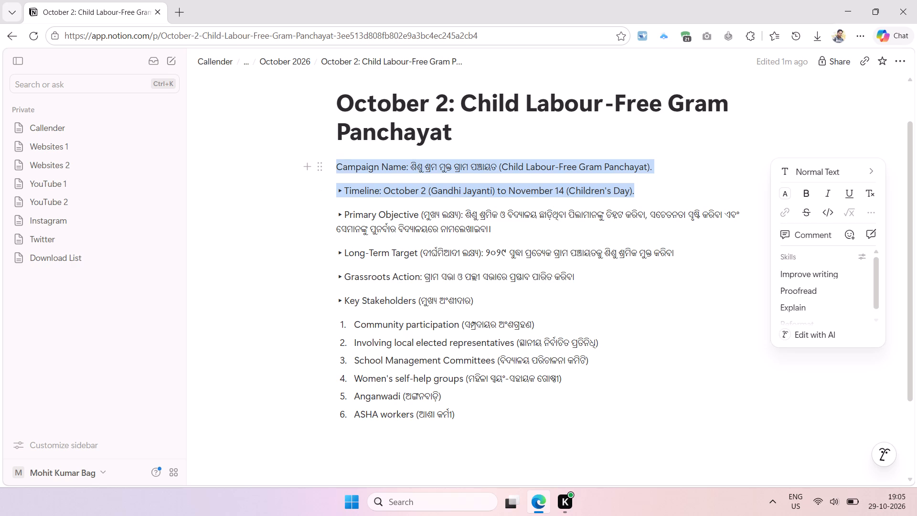
{"action": "key", "text": "ctrl+c"}
Create a subpage titled "Government Program" at the end of the Callender page and paste the copied campaign lines into it.
{"action": "left_click", "coordinate": [277, 60]}
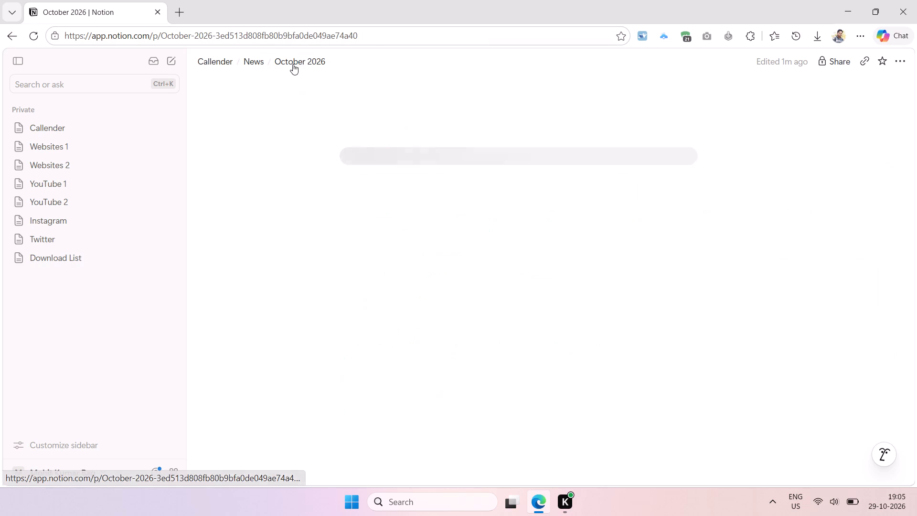
{"action": "left_click", "coordinate": [224, 62]}
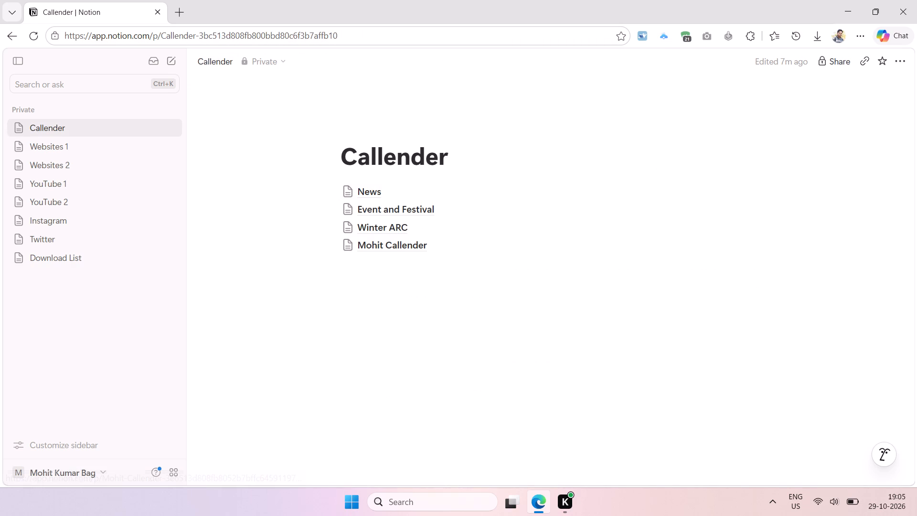
{"action": "left_click", "coordinate": [371, 272]}
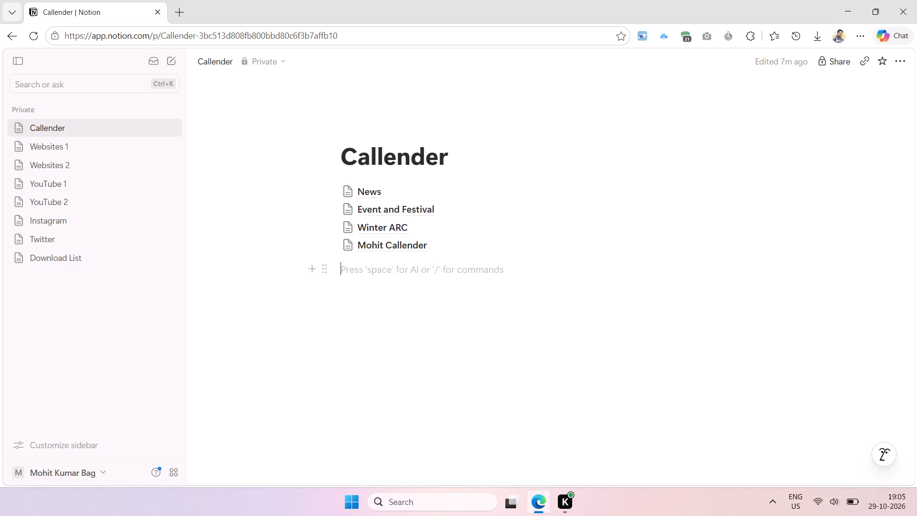
{"action": "type", "text": "/page"}
{"action": "key", "text": "Return"}
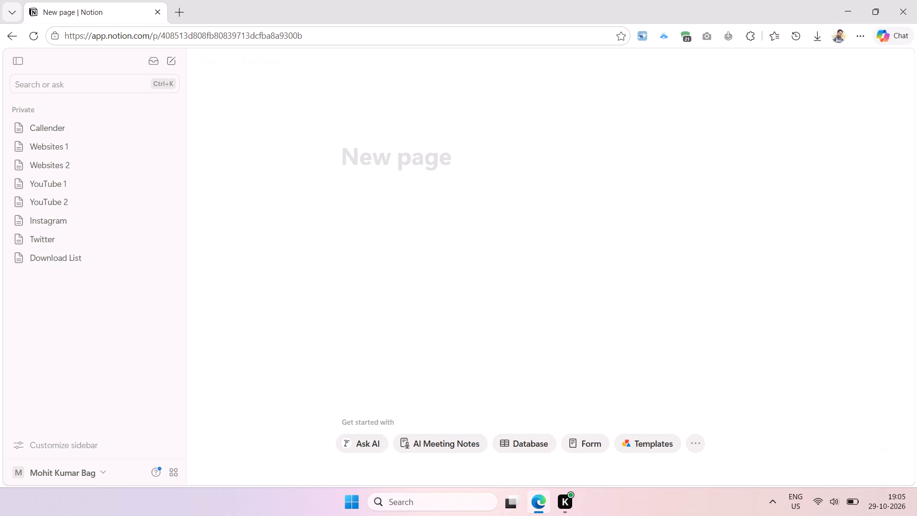
{"action": "type", "text": "Government"}
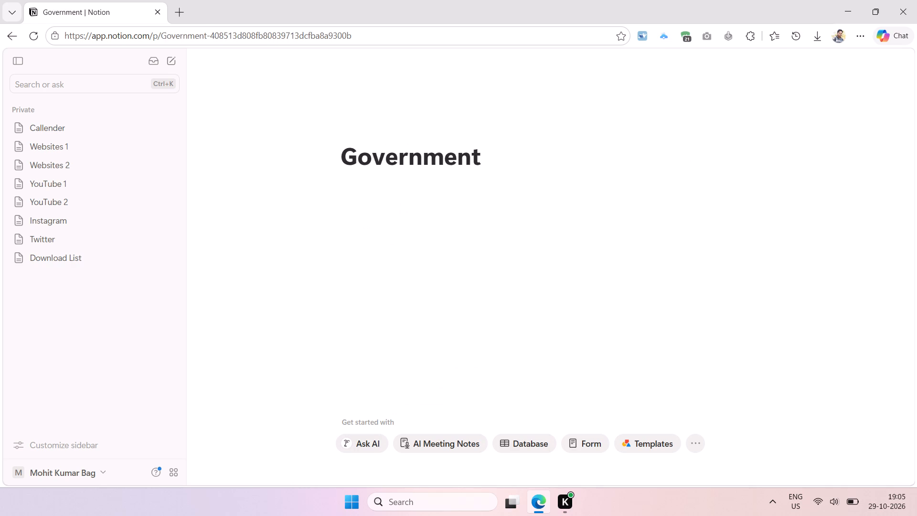
{"action": "key", "text": "space"}
{"action": "type", "text": "Program"}
{"action": "key", "text": "Return"}
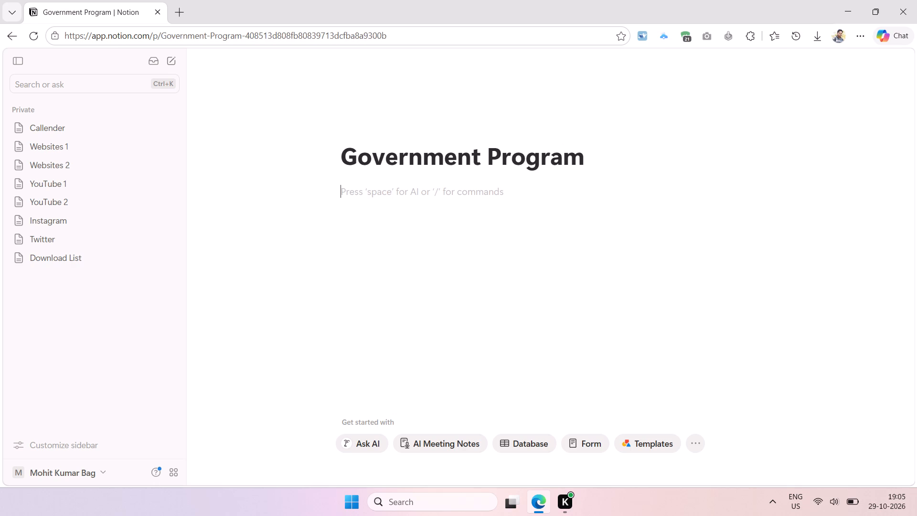
{"action": "key", "text": "ctrl+v"}
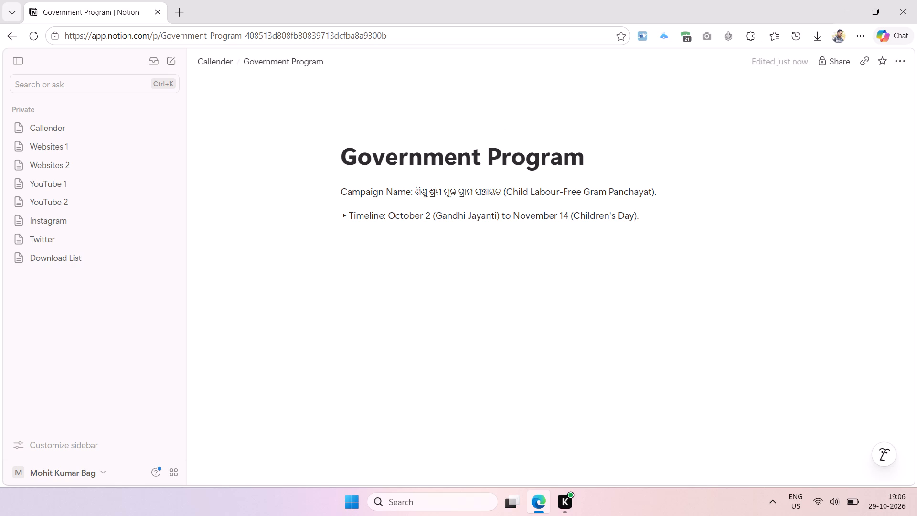
Insert a blank simple table between the Government Program title and the pasted campaign lines.
{"action": "left_click", "coordinate": [613, 174]}
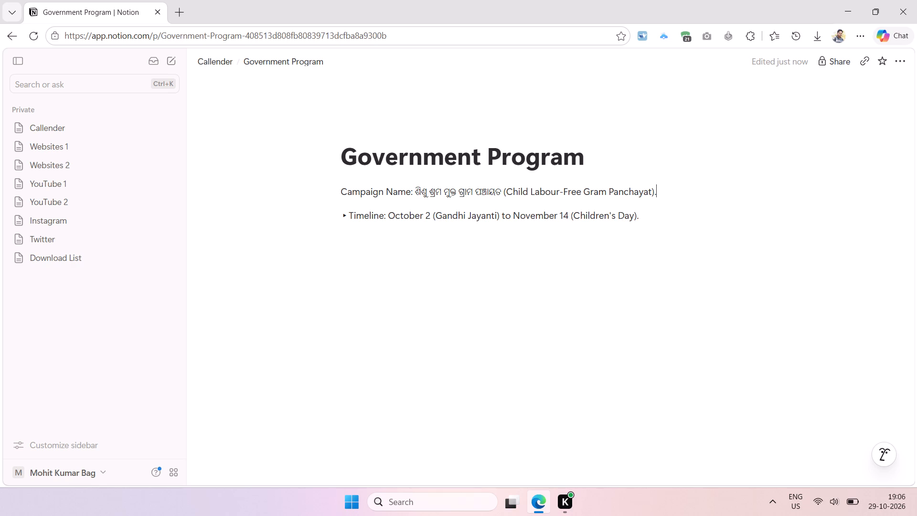
{"action": "left_click", "coordinate": [611, 167]}
{"action": "key", "text": "Return"}
{"action": "key", "text": "Return"}
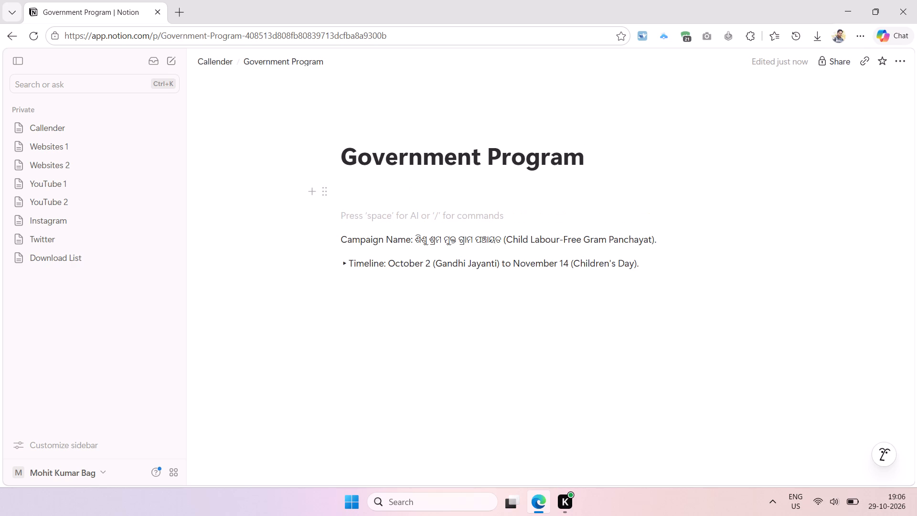
{"action": "key", "text": "BackSpace"}
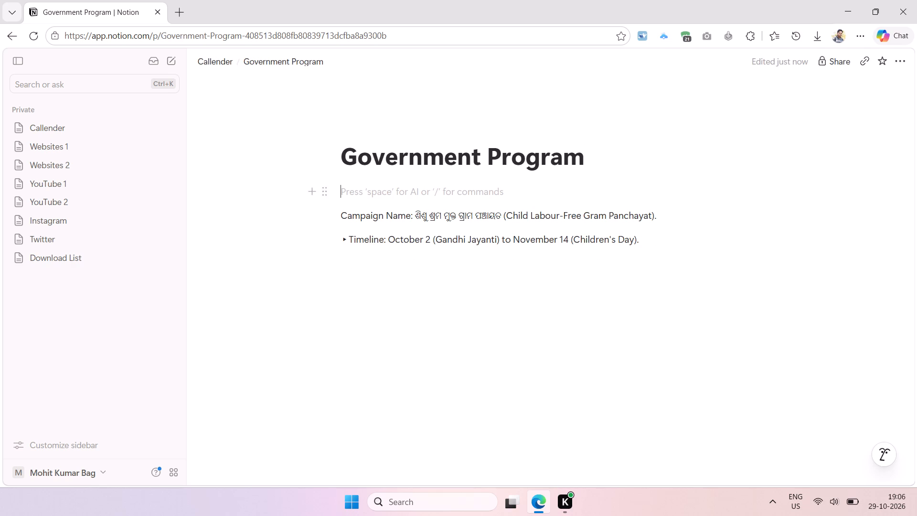
{"action": "left_click", "coordinate": [361, 191]}
{"action": "type", "text": "/table"}
{"action": "left_click", "coordinate": [376, 240]}
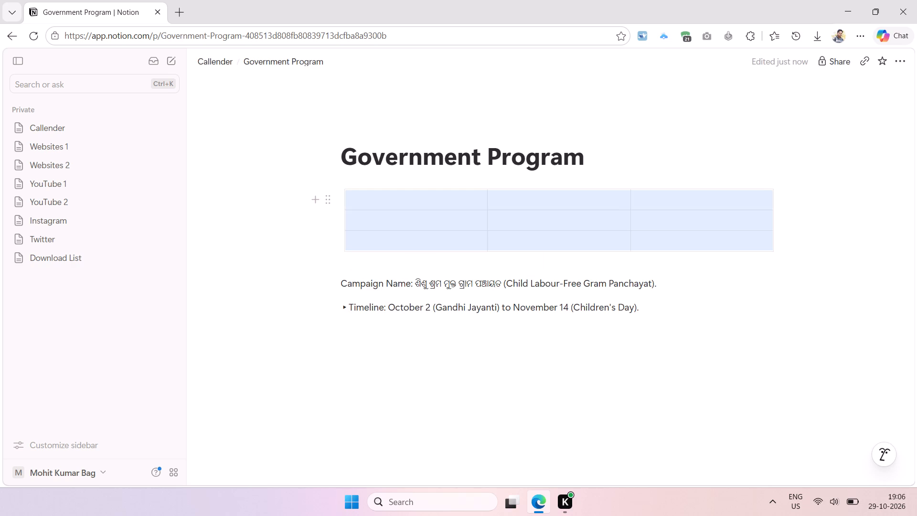
{"action": "left_click", "coordinate": [416, 382]}
{"action": "scroll", "coordinate": [478, 252], "scroll_direction": "up", "scroll_amount": 1}
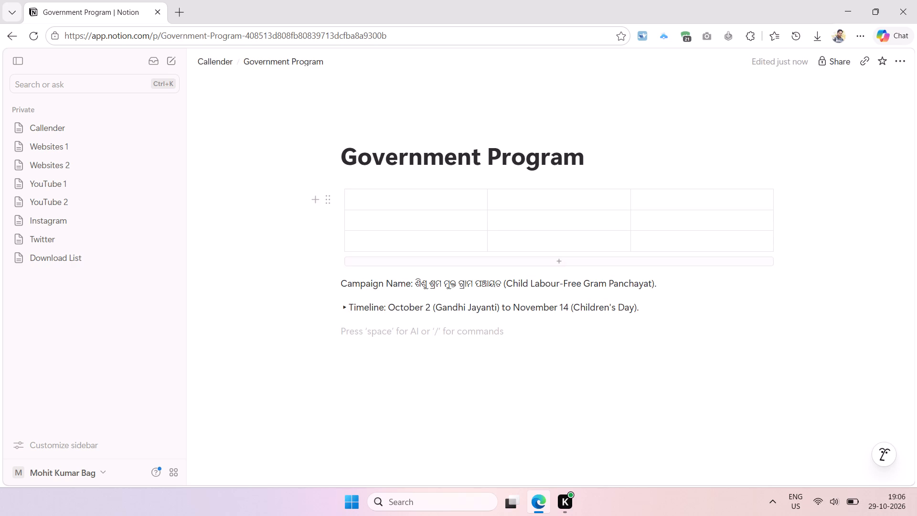
{"action": "scroll", "coordinate": [461, 241], "scroll_direction": "up", "scroll_amount": 1}
Check the Event and Festival page's October 2026 subpage, and move the Government Program page from Callender into Event and Festival.
{"action": "left_click", "coordinate": [214, 64]}
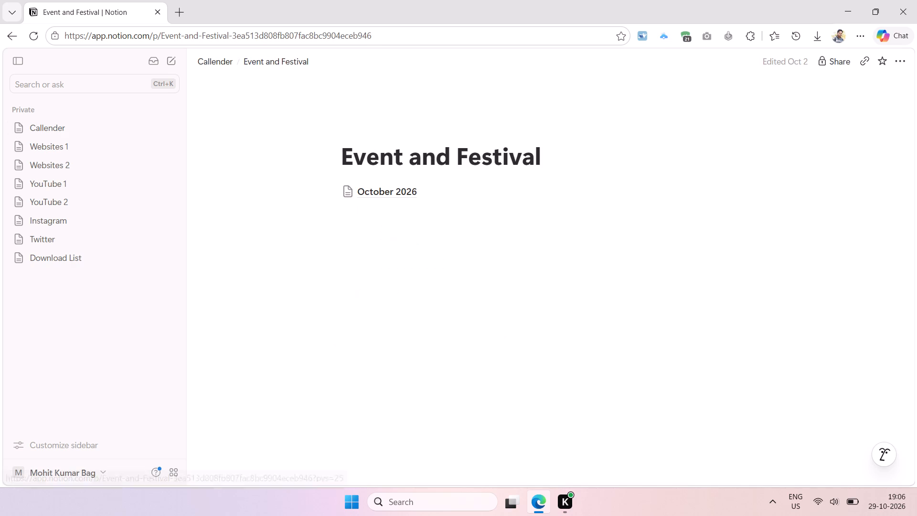
{"action": "left_click", "coordinate": [389, 195]}
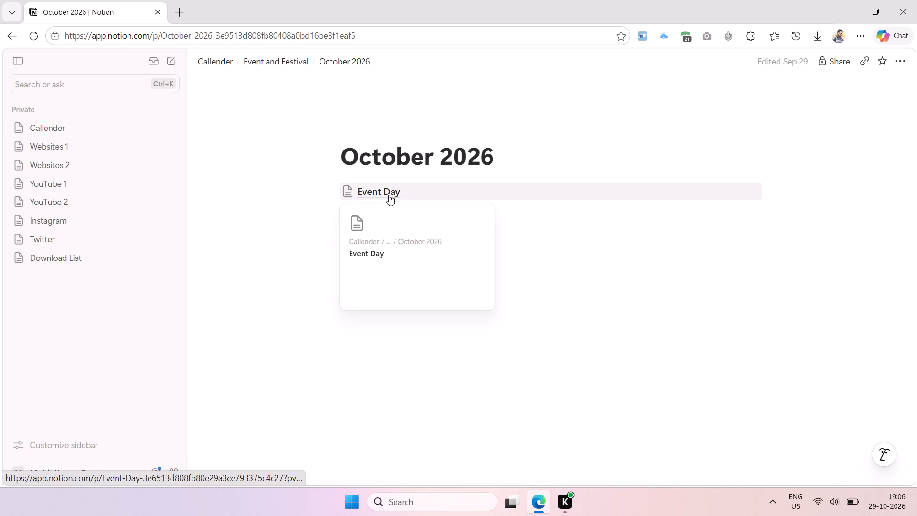
{"action": "left_click", "coordinate": [282, 61]}
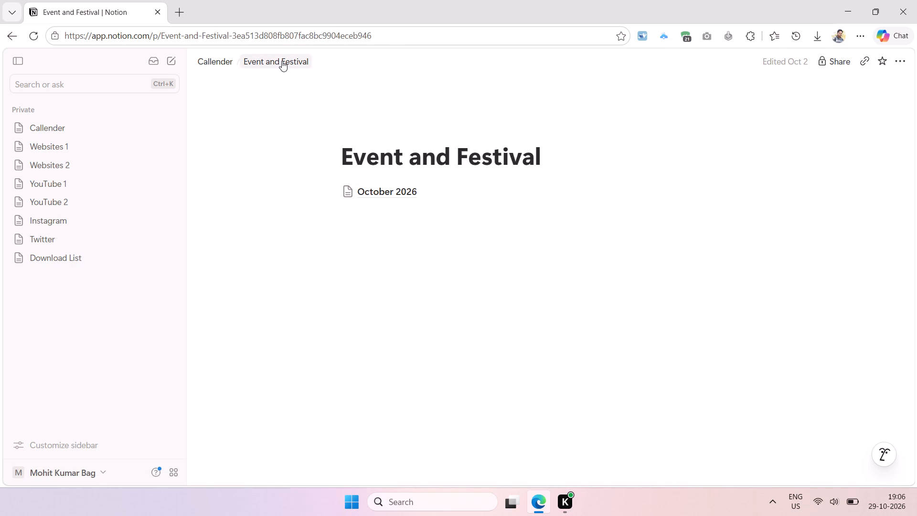
{"action": "left_click", "coordinate": [282, 61]}
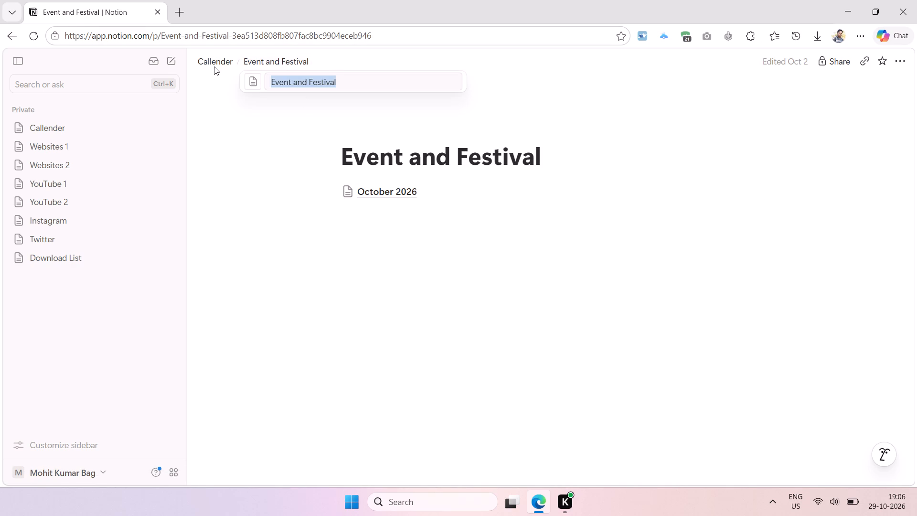
{"action": "left_click", "coordinate": [214, 65]}
{"action": "left_click", "coordinate": [214, 64]}
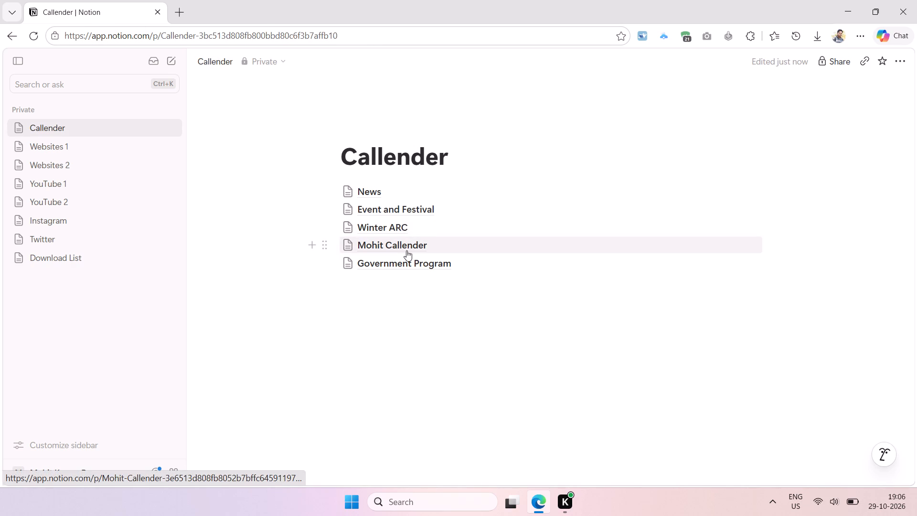
{"action": "left_click_drag", "start_coordinate": [398, 263], "coordinate": [398, 263]}
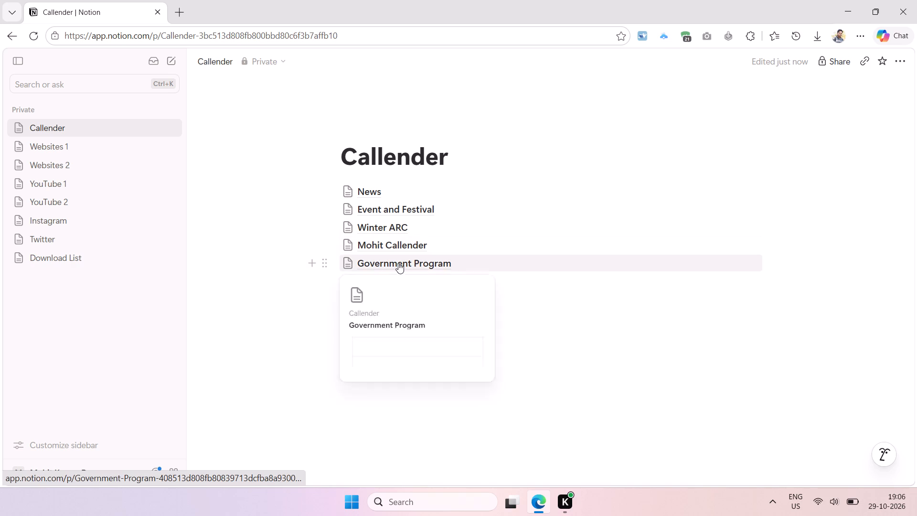
{"action": "left_click_drag", "start_coordinate": [398, 263], "coordinate": [438, 207]}
{"action": "left_click", "coordinate": [426, 206]}
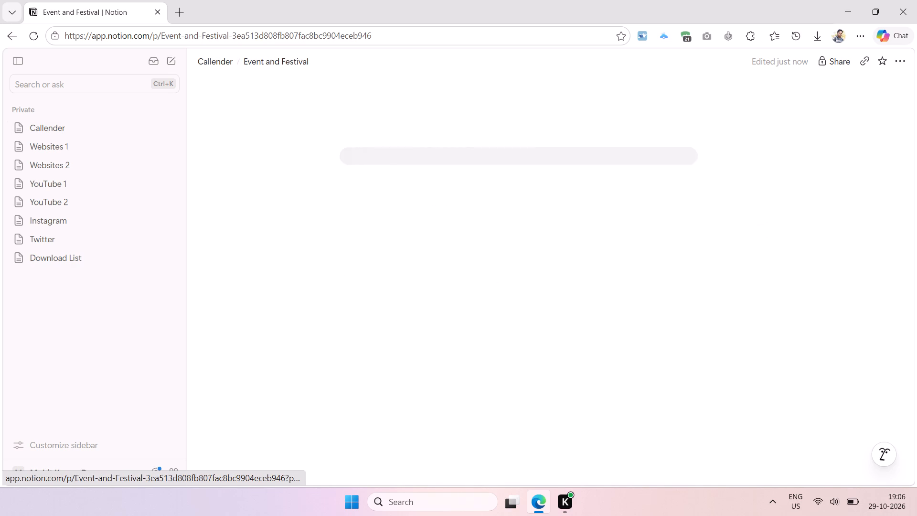
{"action": "left_click_drag", "start_coordinate": [408, 212], "coordinate": [421, 192]}
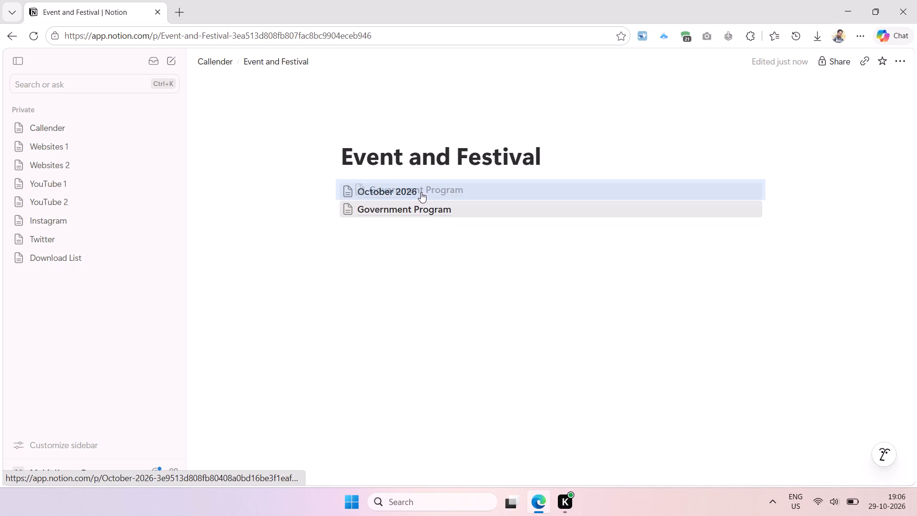
{"action": "left_click_drag", "start_coordinate": [421, 192], "coordinate": [422, 211]}
{"action": "left_click", "coordinate": [420, 278]}
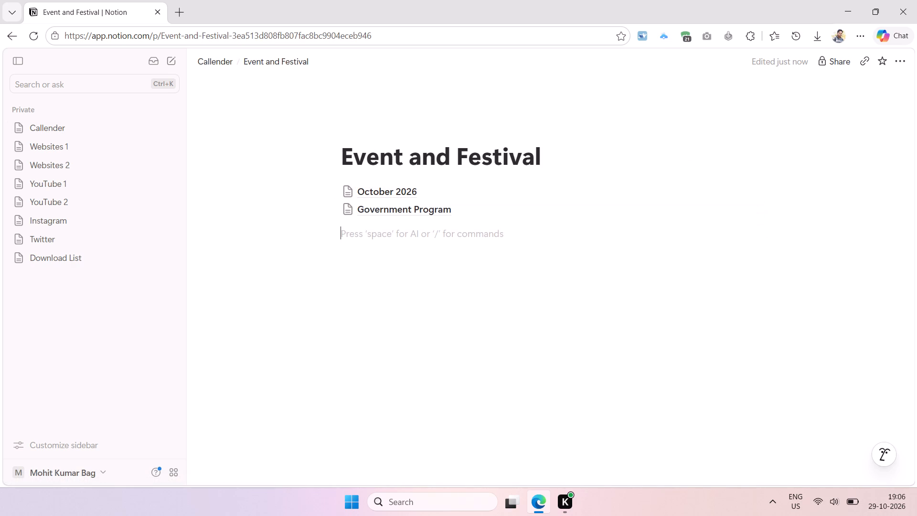
Look at October 2026's Event Day table, and reorder the Event and Festival page so Government Program comes above October 2026.
{"action": "left_click", "coordinate": [400, 190]}
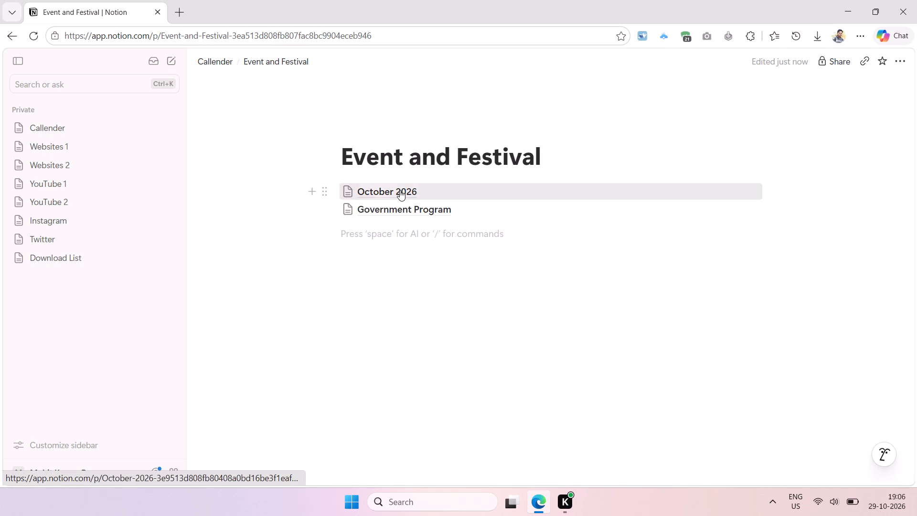
{"action": "left_click", "coordinate": [399, 190]}
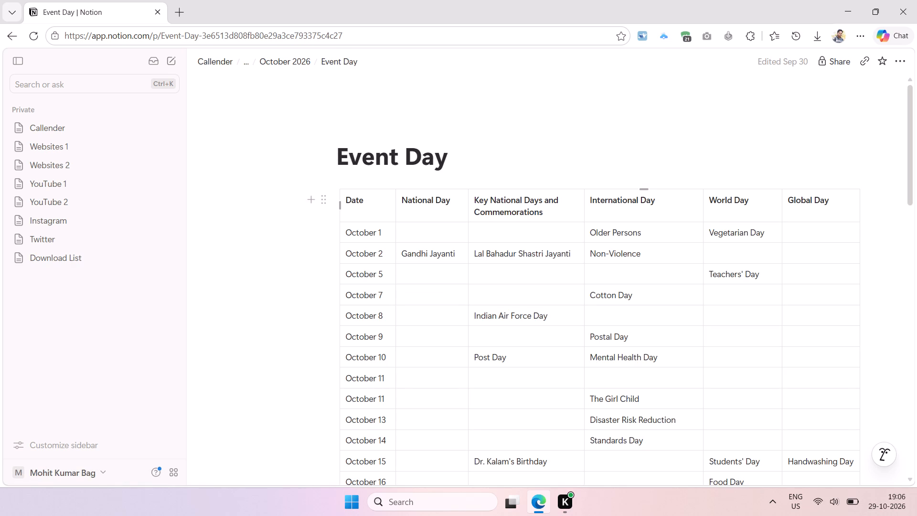
{"action": "scroll", "coordinate": [551, 266], "scroll_direction": "down", "scroll_amount": 8}
{"action": "scroll", "coordinate": [564, 276], "scroll_direction": "up", "scroll_amount": 7}
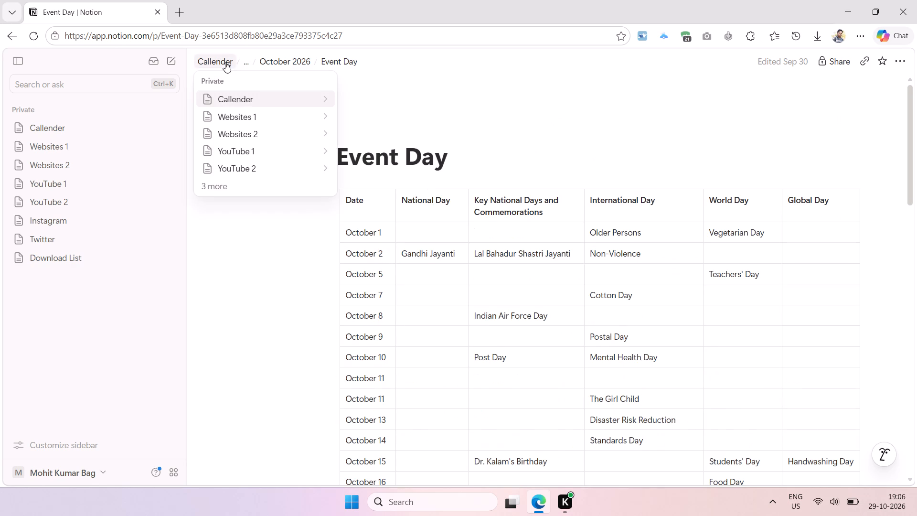
{"action": "left_click", "coordinate": [224, 63]}
{"action": "left_click", "coordinate": [410, 202]}
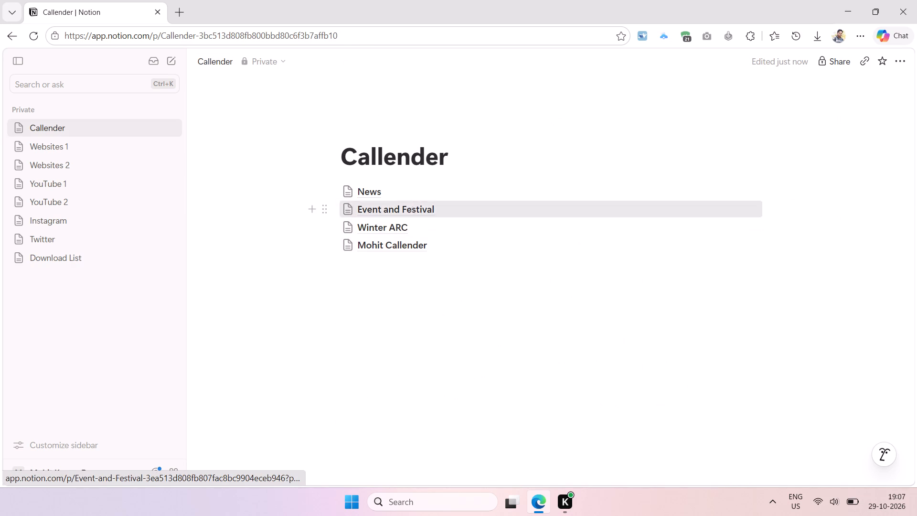
{"action": "left_click_drag", "start_coordinate": [327, 209], "coordinate": [327, 186]}
{"action": "left_click", "coordinate": [433, 287]}
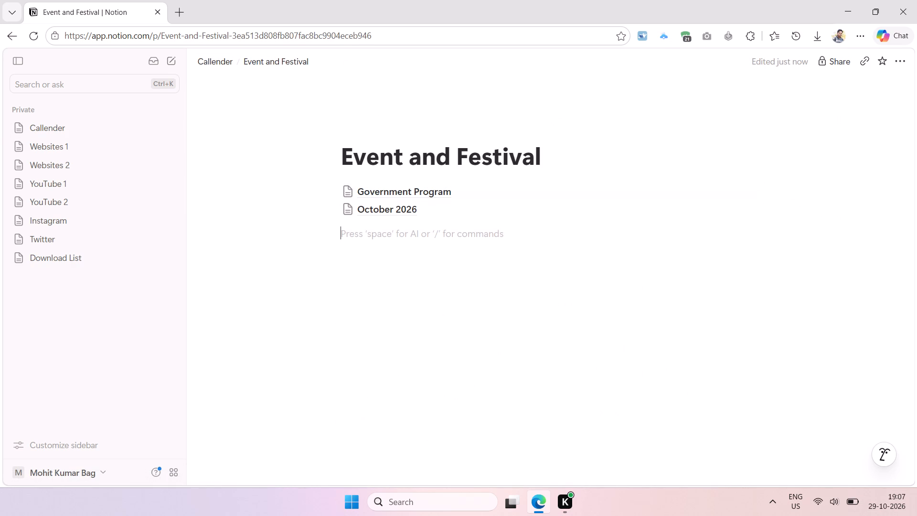
Open the Government Program page from the Event and Festival page.
{"action": "left_click", "coordinate": [429, 193]}
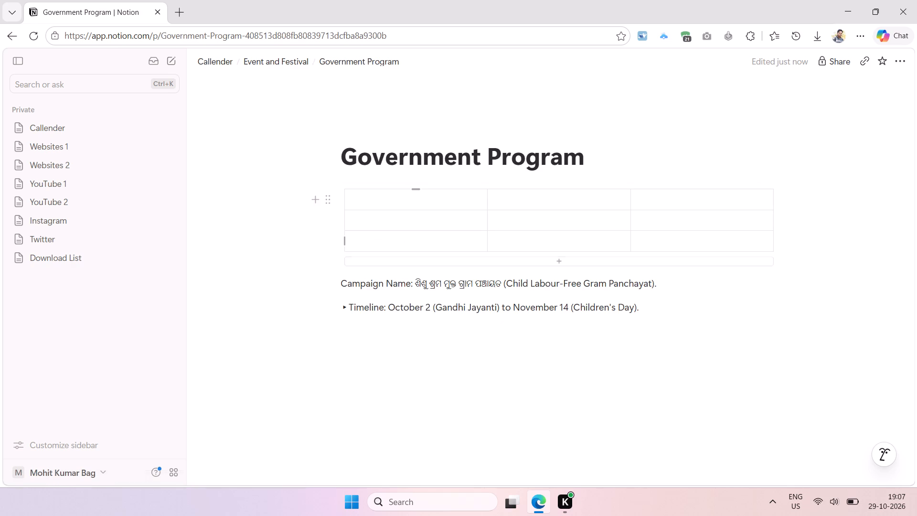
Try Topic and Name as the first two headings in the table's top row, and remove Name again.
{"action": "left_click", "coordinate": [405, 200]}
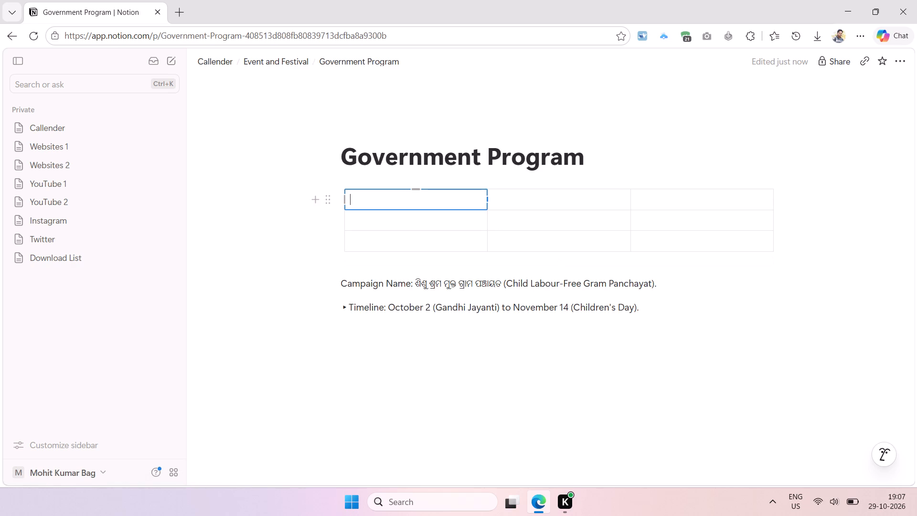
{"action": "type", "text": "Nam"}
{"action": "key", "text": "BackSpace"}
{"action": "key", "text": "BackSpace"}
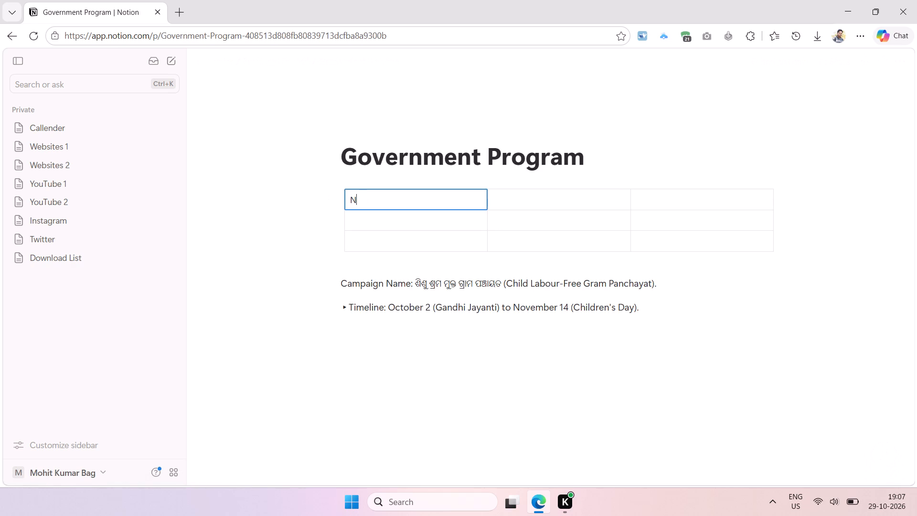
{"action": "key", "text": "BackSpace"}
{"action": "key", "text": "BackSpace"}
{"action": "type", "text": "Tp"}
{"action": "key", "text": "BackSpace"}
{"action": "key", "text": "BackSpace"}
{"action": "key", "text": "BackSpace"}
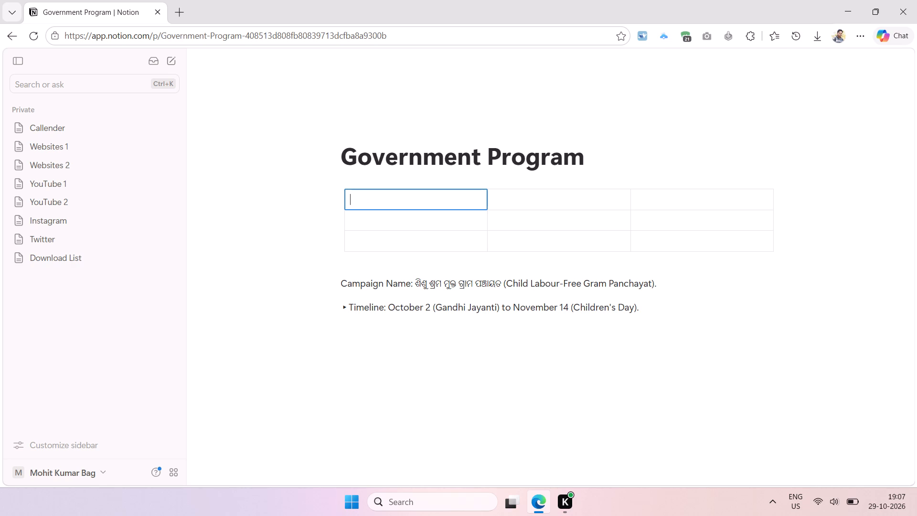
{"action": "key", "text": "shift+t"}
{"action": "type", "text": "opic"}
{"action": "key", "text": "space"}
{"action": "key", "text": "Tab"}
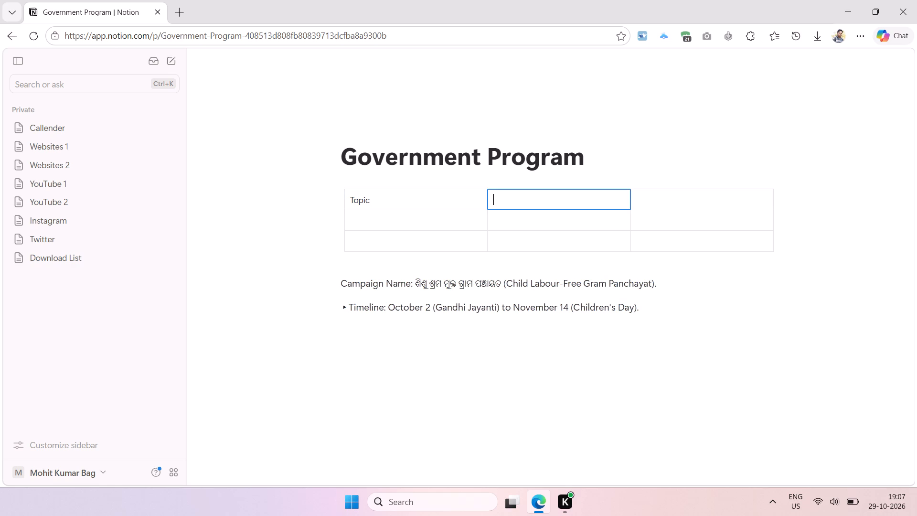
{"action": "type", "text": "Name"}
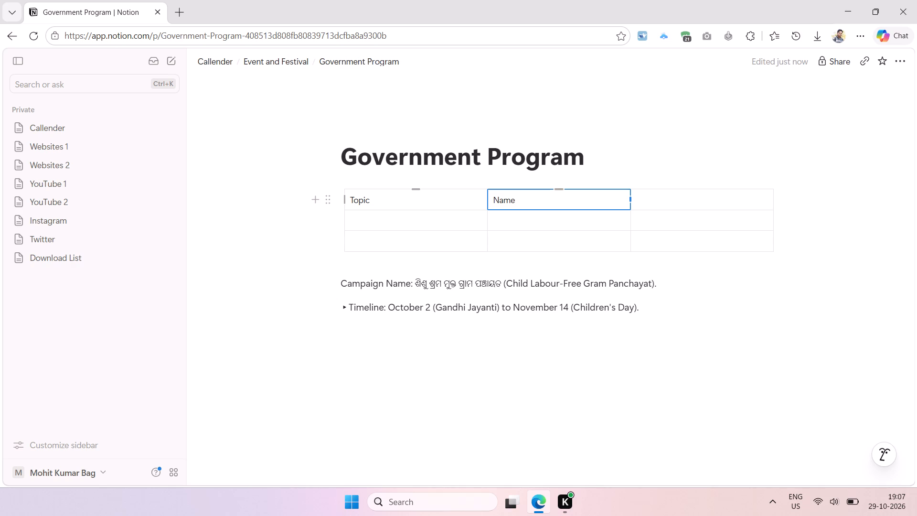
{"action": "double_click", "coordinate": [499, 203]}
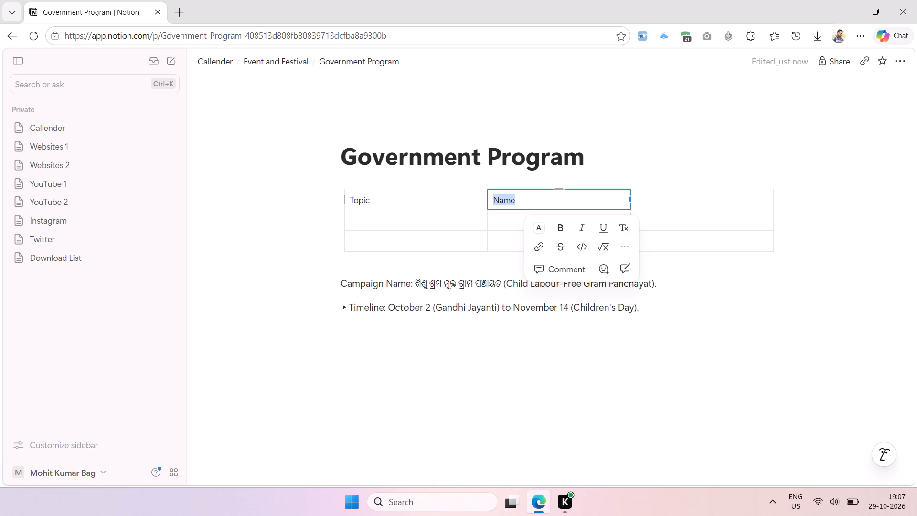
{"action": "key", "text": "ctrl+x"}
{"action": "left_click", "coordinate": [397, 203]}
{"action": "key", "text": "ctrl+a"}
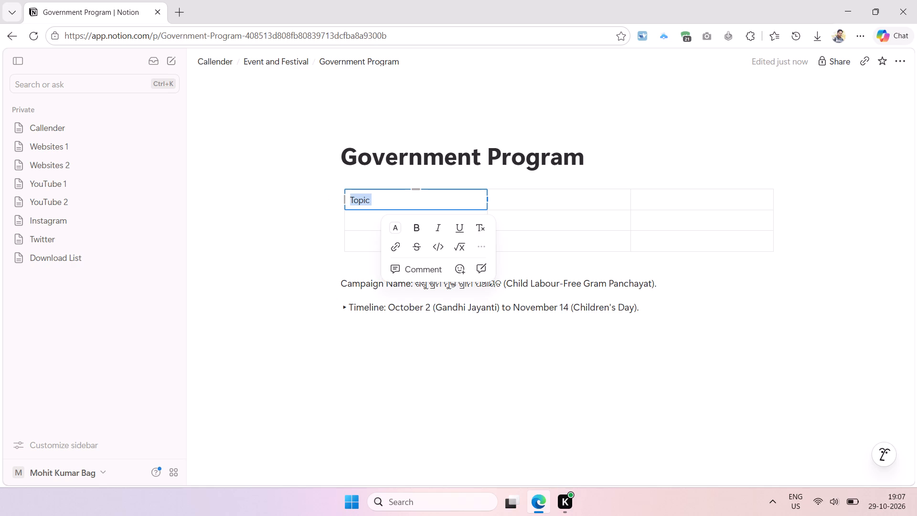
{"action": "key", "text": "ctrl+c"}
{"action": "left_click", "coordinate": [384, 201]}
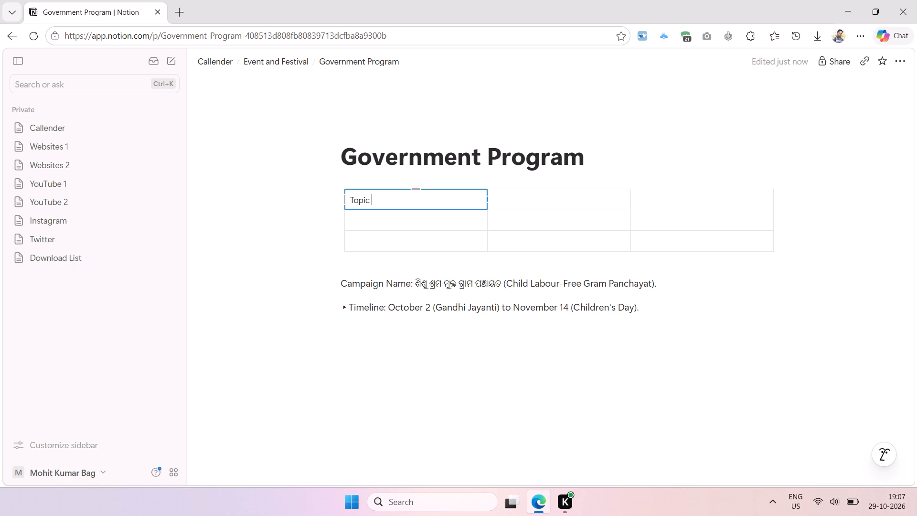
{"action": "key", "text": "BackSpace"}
Replace the table's first heading with "Campaign Name", copied from the line below the table.
{"action": "left_click_drag", "start_coordinate": [410, 283], "coordinate": [396, 284]}
{"action": "left_click_drag", "start_coordinate": [396, 284], "coordinate": [341, 285]}
{"action": "key", "text": "ctrl+c"}
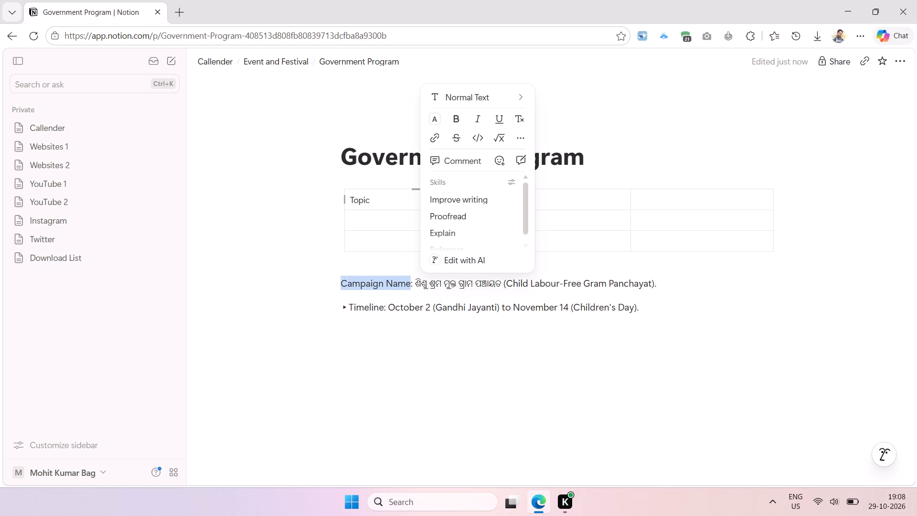
{"action": "left_click", "coordinate": [396, 201]}
{"action": "key", "text": "ctrl+a"}
{"action": "key", "text": "ctrl+v"}
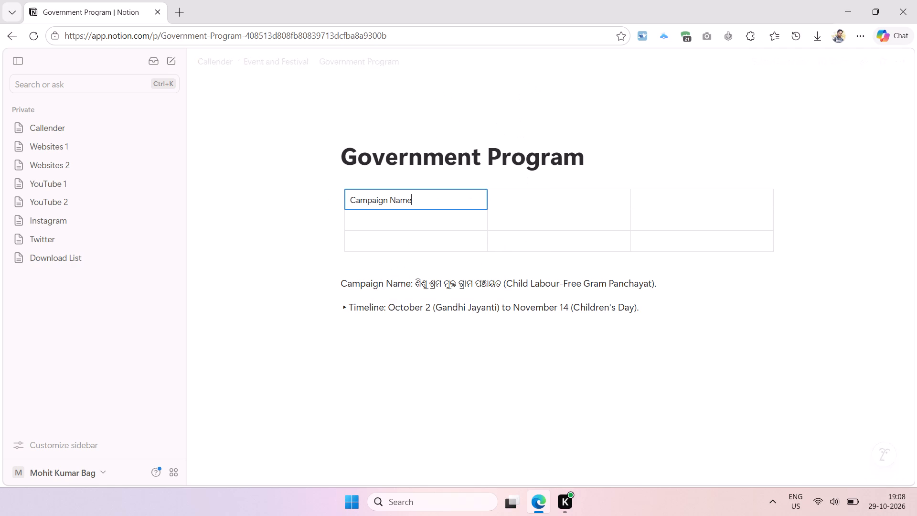
Fill in the headings Location and Start Date, and add a fourth column headed End Date.
{"action": "key", "text": "Tab"}
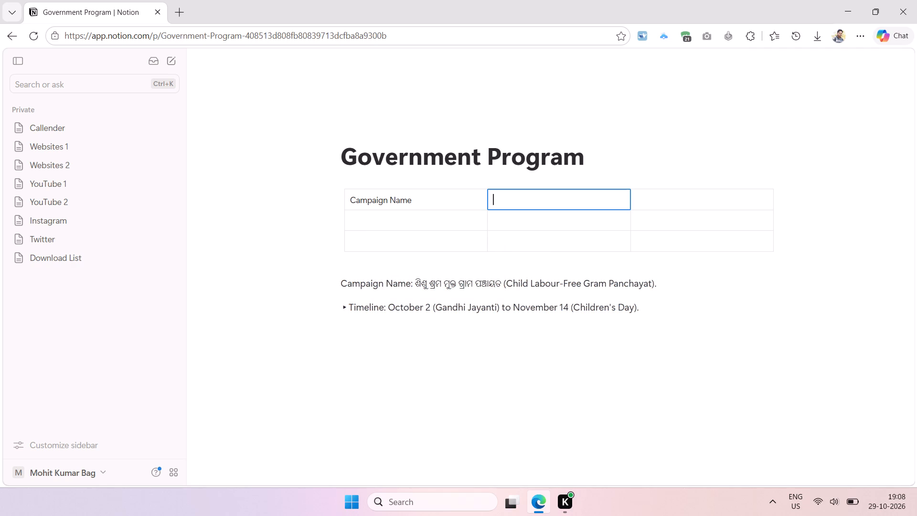
{"action": "type", "text": "Locat"}
{"action": "type", "text": "ion"}
{"action": "key", "text": "Tab"}
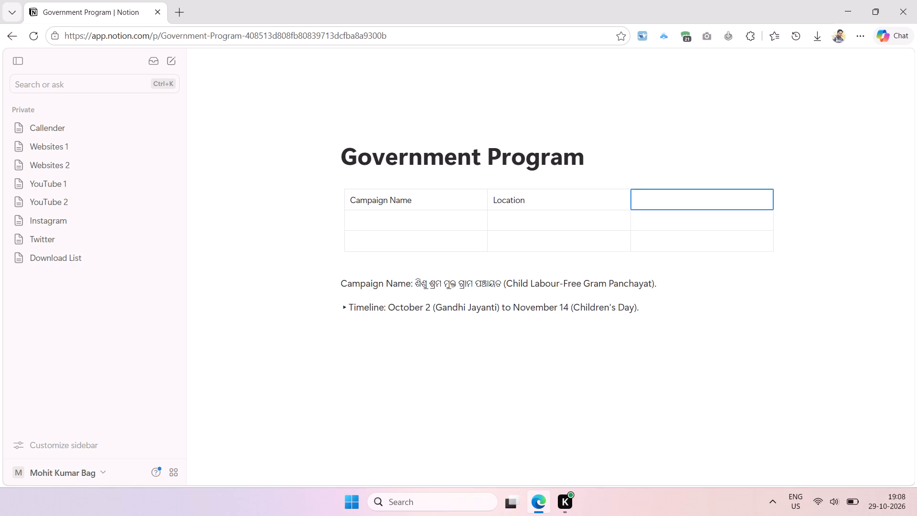
{"action": "key", "text": "shift+s"}
{"action": "type", "text": "tart Date"}
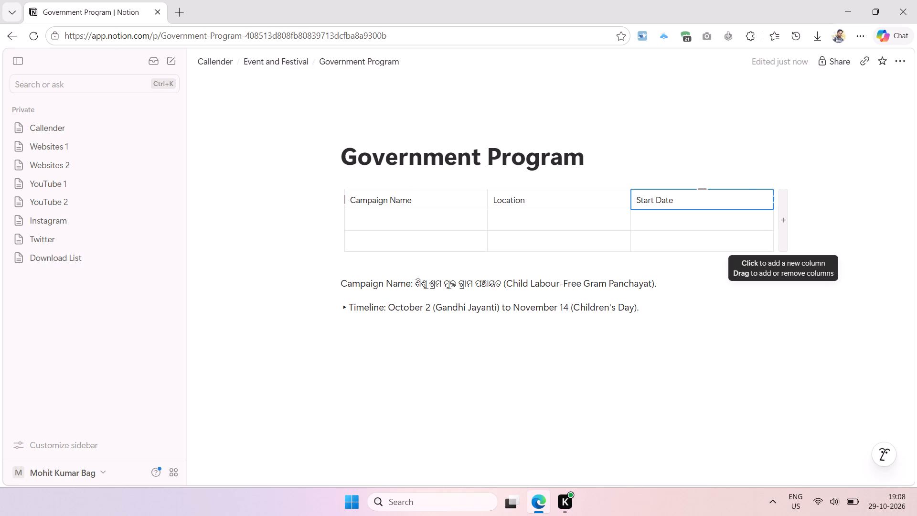
{"action": "left_click", "coordinate": [780, 217]}
{"action": "left_click", "coordinate": [789, 198]}
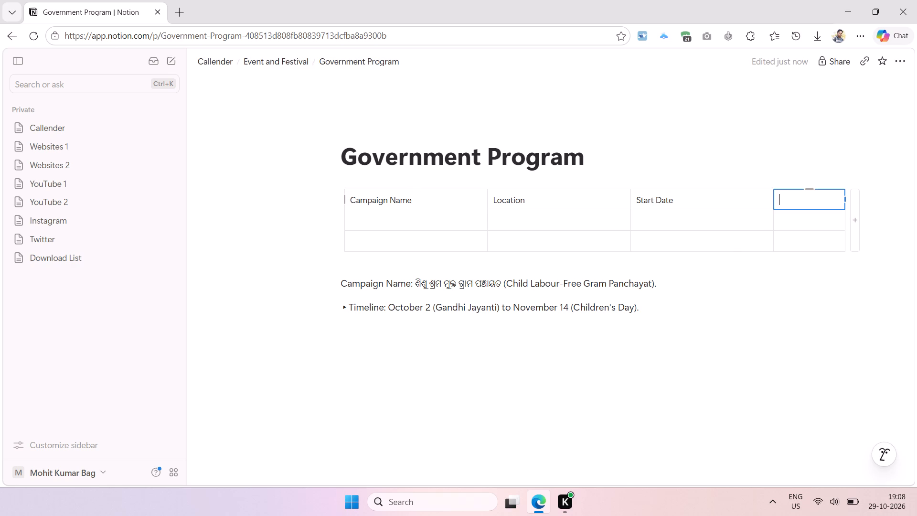
{"action": "type", "text": "End Date"}
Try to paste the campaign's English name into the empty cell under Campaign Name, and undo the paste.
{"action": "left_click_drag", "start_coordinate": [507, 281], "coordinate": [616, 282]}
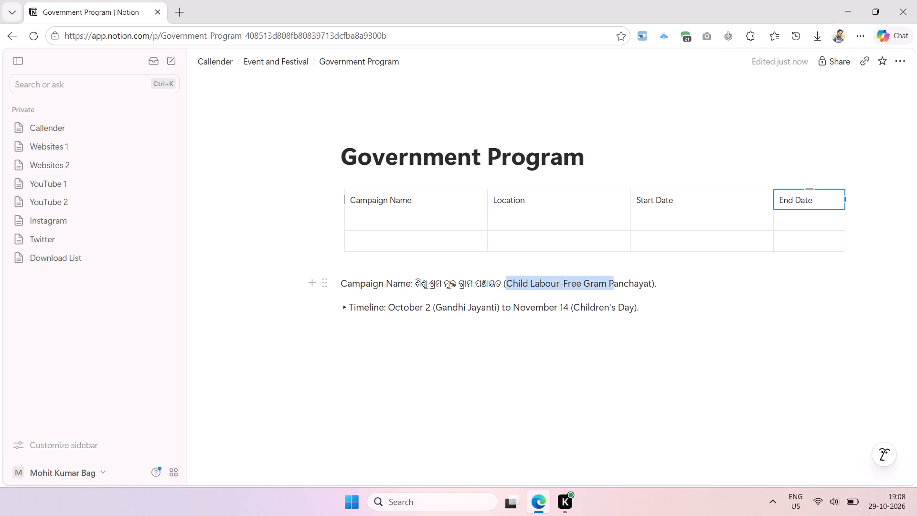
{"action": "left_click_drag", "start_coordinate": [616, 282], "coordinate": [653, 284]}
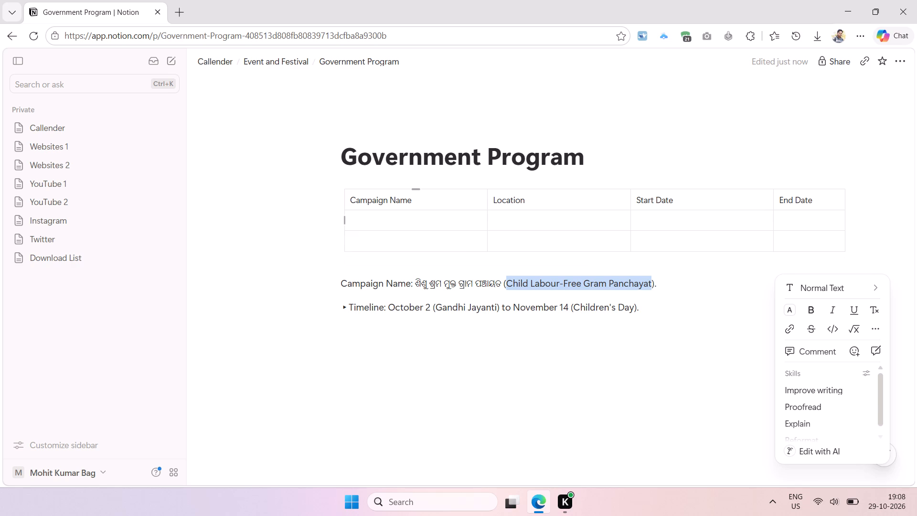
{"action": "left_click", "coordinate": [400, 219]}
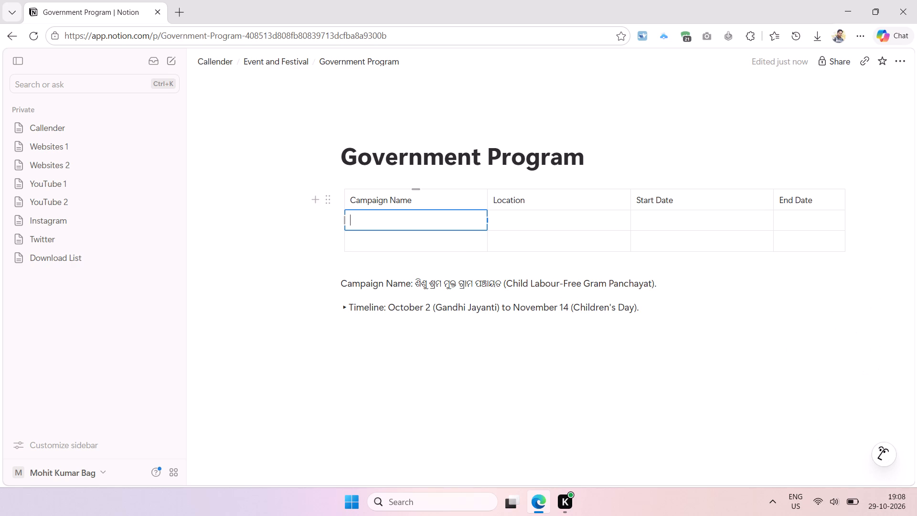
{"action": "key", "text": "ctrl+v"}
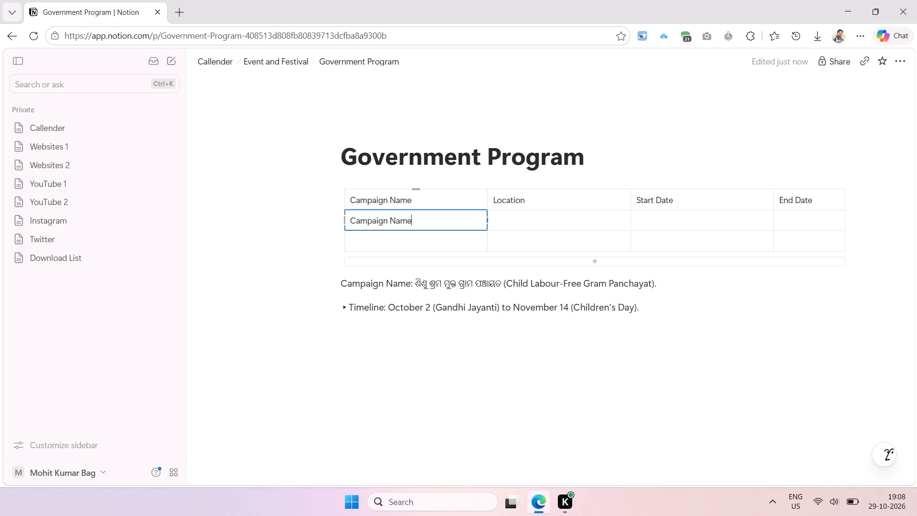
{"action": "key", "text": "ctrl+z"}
Move the Odia campaign name and its bracketed English name from the line below the table into the first cell under Campaign Name.
{"action": "left_click", "coordinate": [579, 286]}
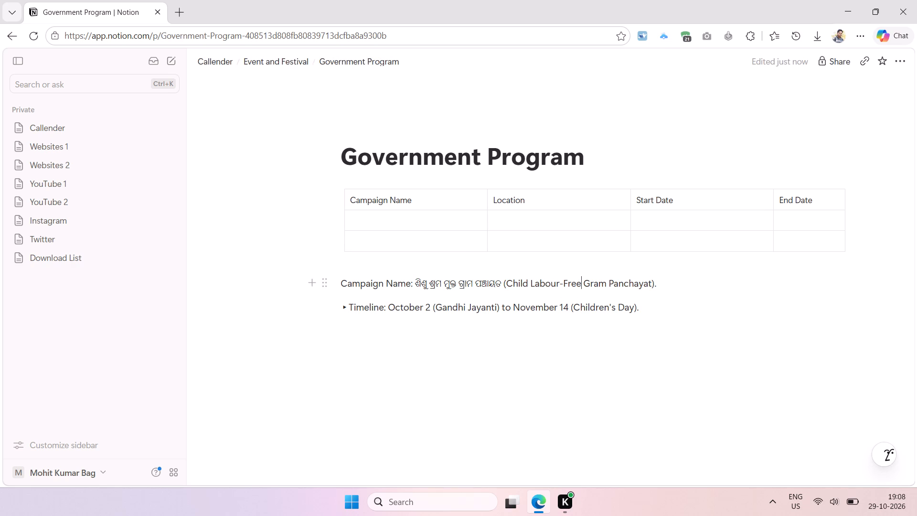
{"action": "left_click_drag", "start_coordinate": [416, 282], "coordinate": [655, 279]}
{"action": "key", "text": "ctrl+x"}
{"action": "left_click", "coordinate": [424, 222]}
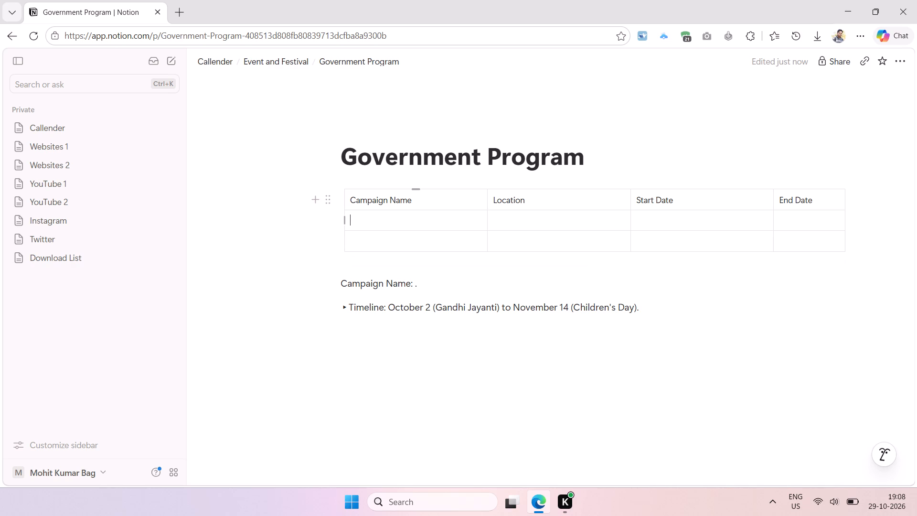
{"action": "key", "text": "ctrl+v"}
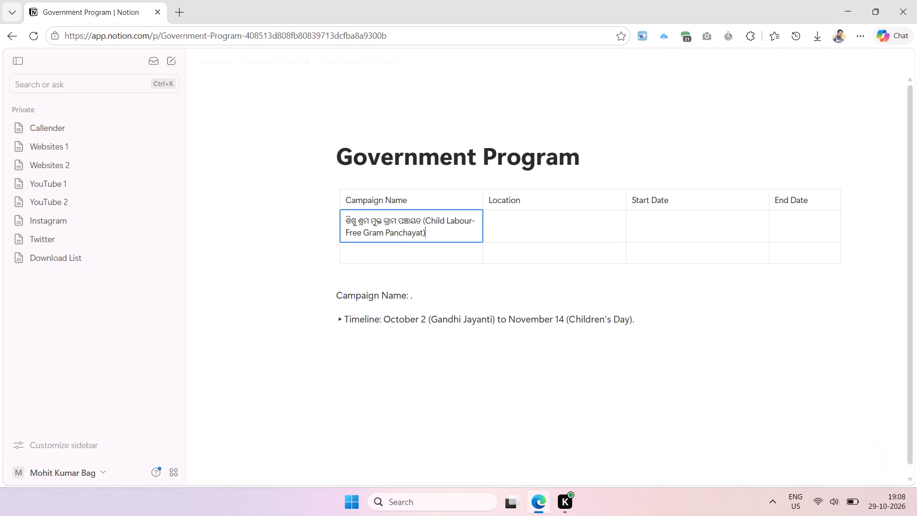
Cut the Odia text from the campaign cell and remove the brackets, leaving Child Labour-Free Gram Panchayat.
{"action": "left_click_drag", "start_coordinate": [420, 220], "coordinate": [345, 216]}
{"action": "key", "text": "ctrl+x"}
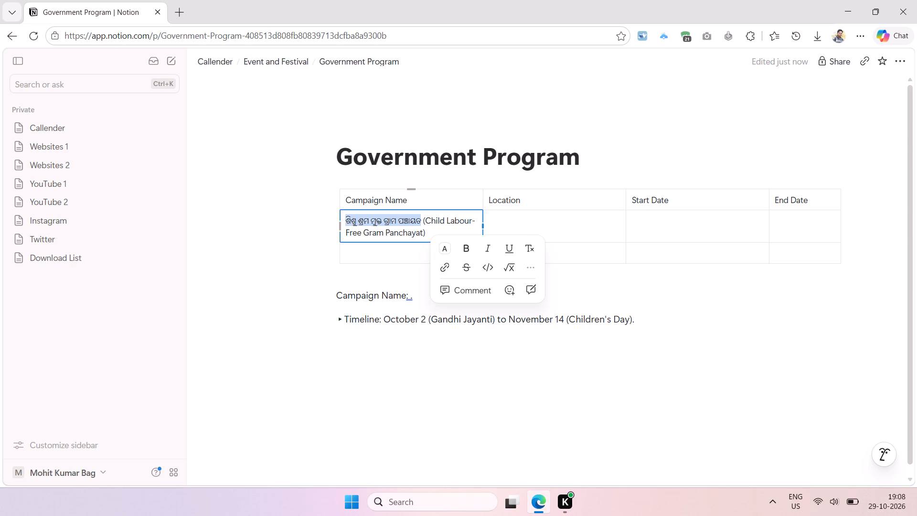
{"action": "left_click", "coordinate": [397, 236]}
{"action": "key", "text": "BackSpace"}
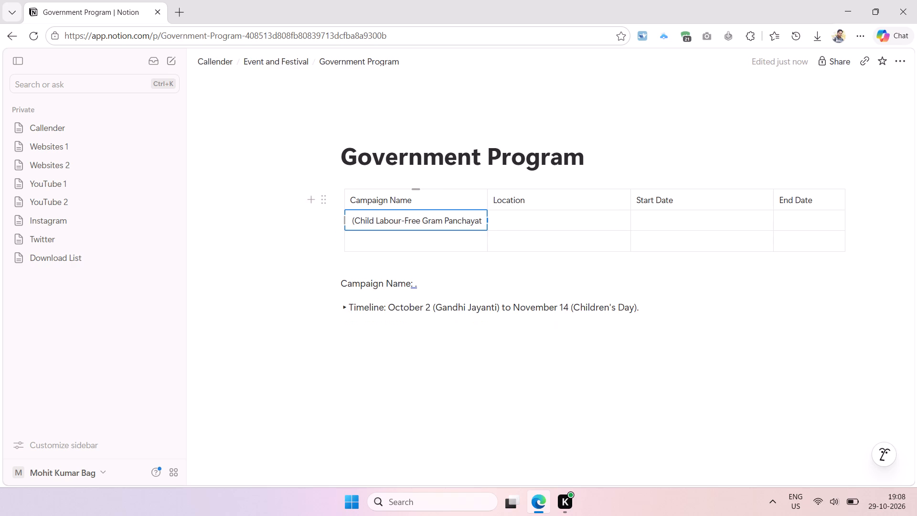
{"action": "left_click", "coordinate": [355, 218]}
{"action": "key", "text": "BackSpace"}
{"action": "key", "text": "BackSpace"}
{"action": "left_click", "coordinate": [479, 221]}
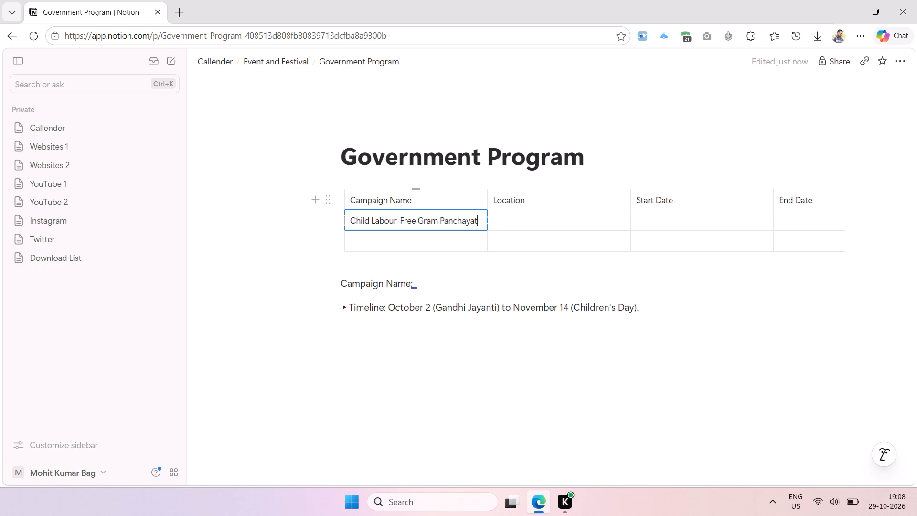
Add the cut Odia name in brackets after Child Labour-Free Gram Panchayat and widen the Campaign Name column to fit one line.
{"action": "key", "text": "Return"}
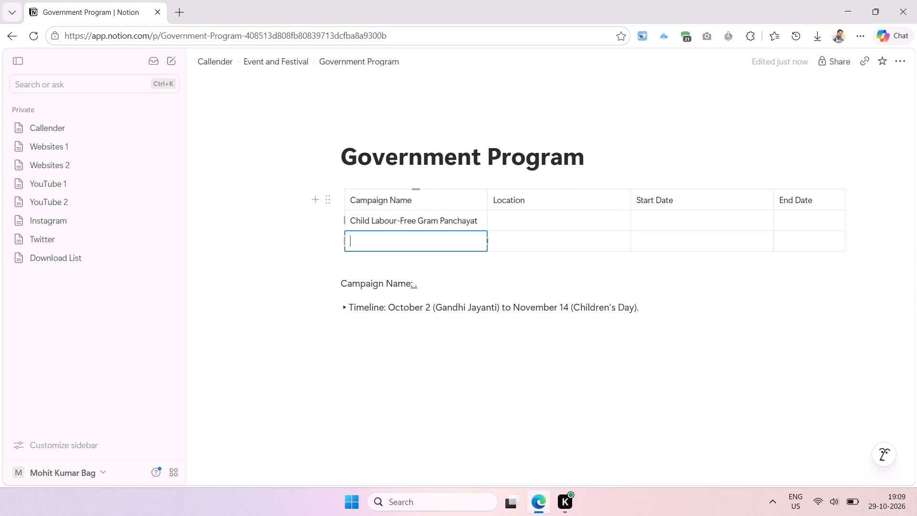
{"action": "left_click", "coordinate": [480, 222]}
{"action": "key", "text": "space"}
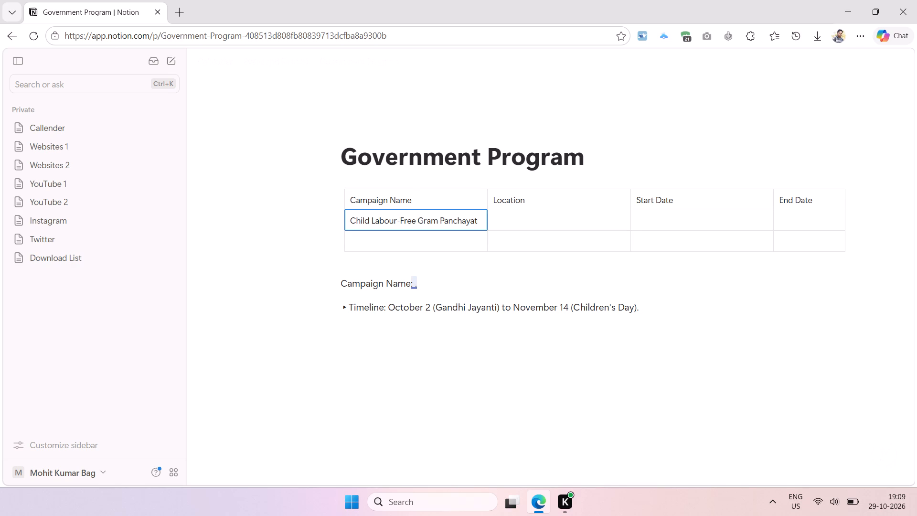
{"action": "key", "text": "shift+parenleft"}
{"action": "key", "text": "ctrl+v"}
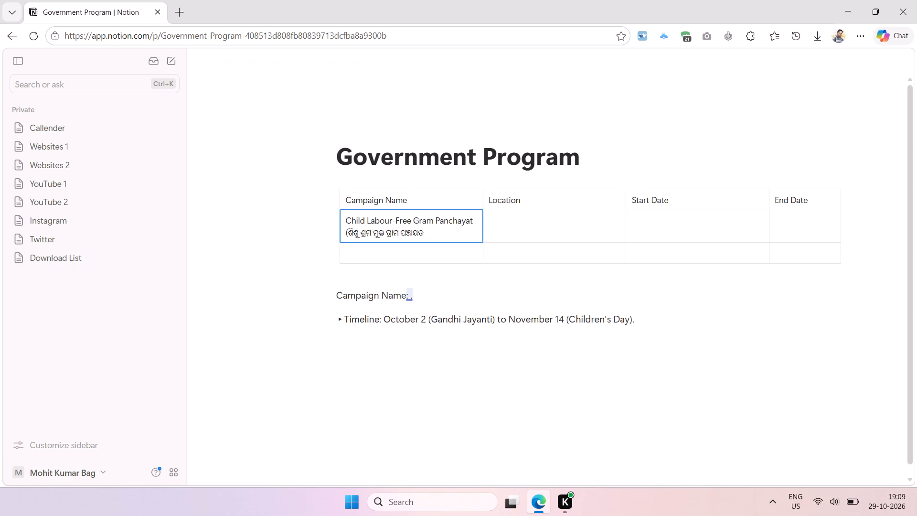
{"action": "key", "text": "shift+parenright"}
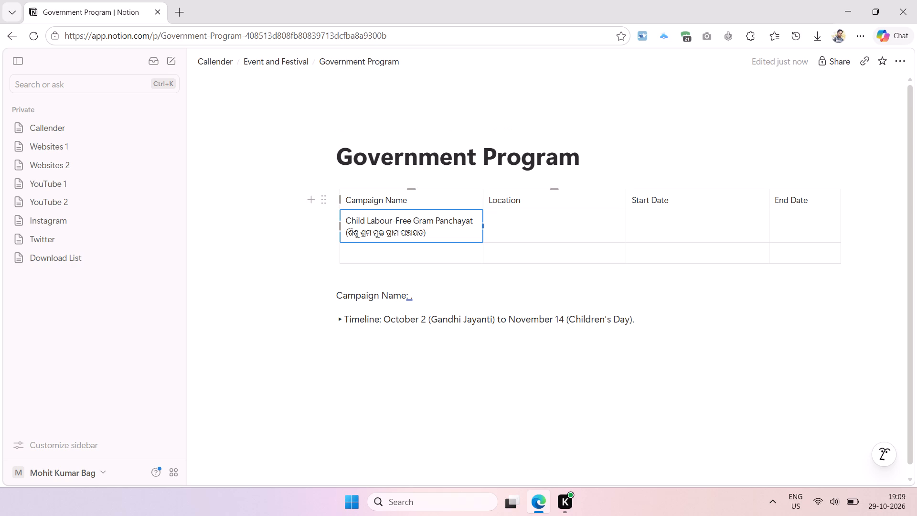
{"action": "left_click_drag", "start_coordinate": [483, 196], "coordinate": [571, 194]}
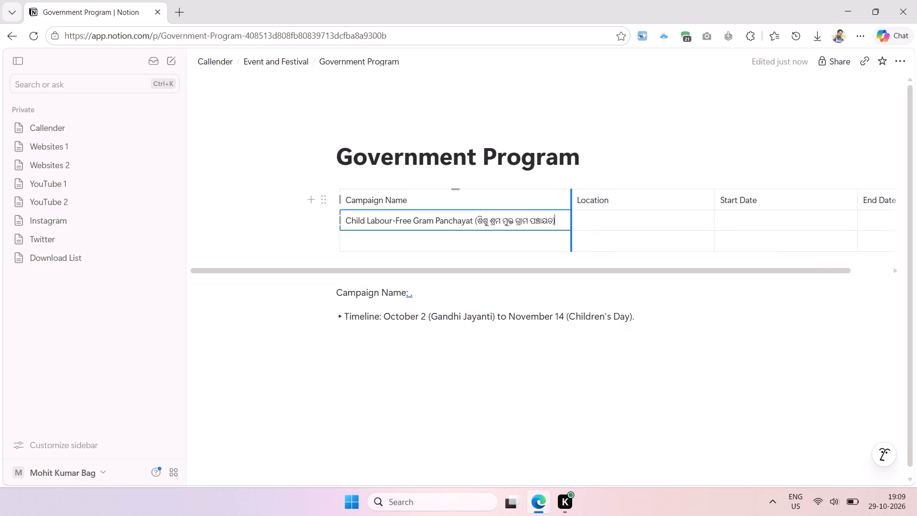
{"action": "left_click_drag", "start_coordinate": [571, 194], "coordinate": [567, 196]}
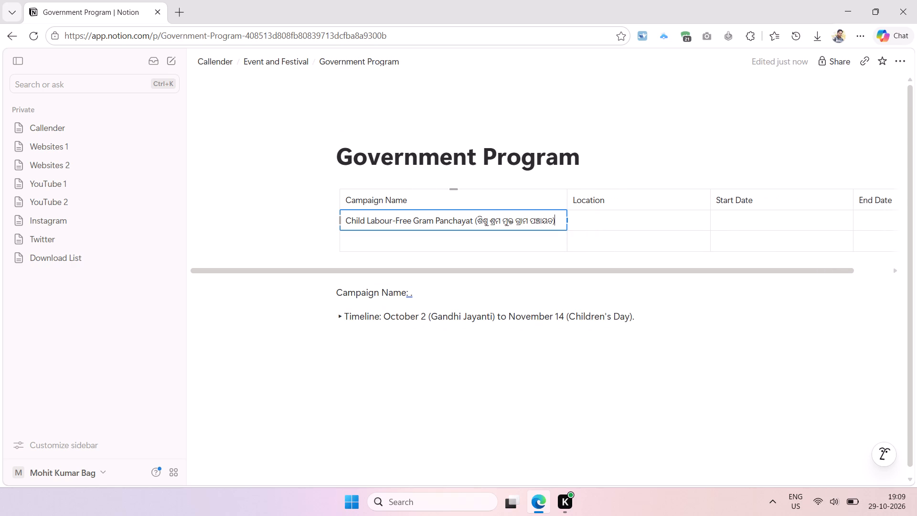
Enter Odisha as the campaign's location and narrow the Location column to fit its text.
{"action": "left_click", "coordinate": [630, 217]}
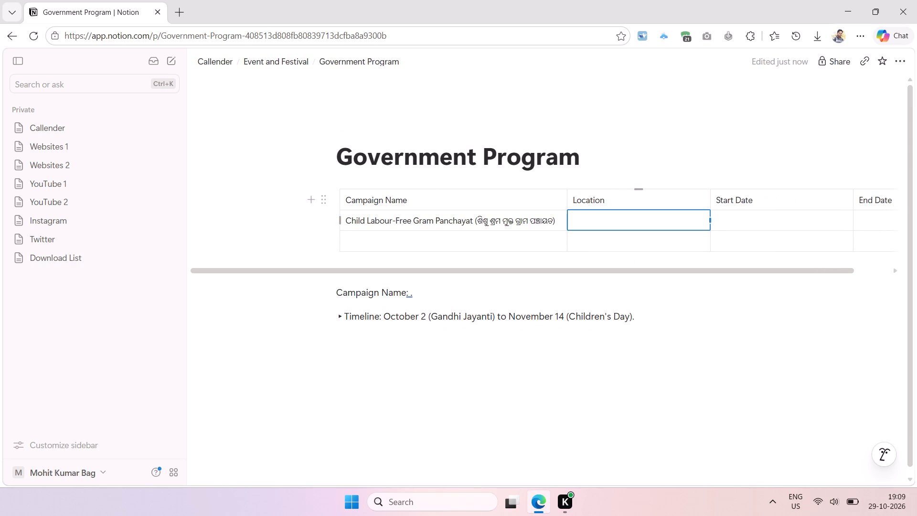
{"action": "type", "text": "Odisha"}
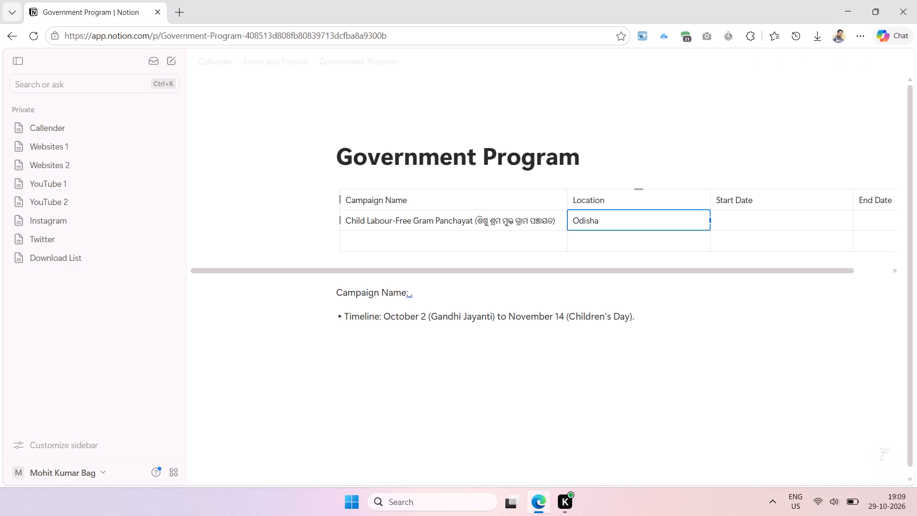
{"action": "left_click_drag", "start_coordinate": [711, 197], "coordinate": [636, 200]}
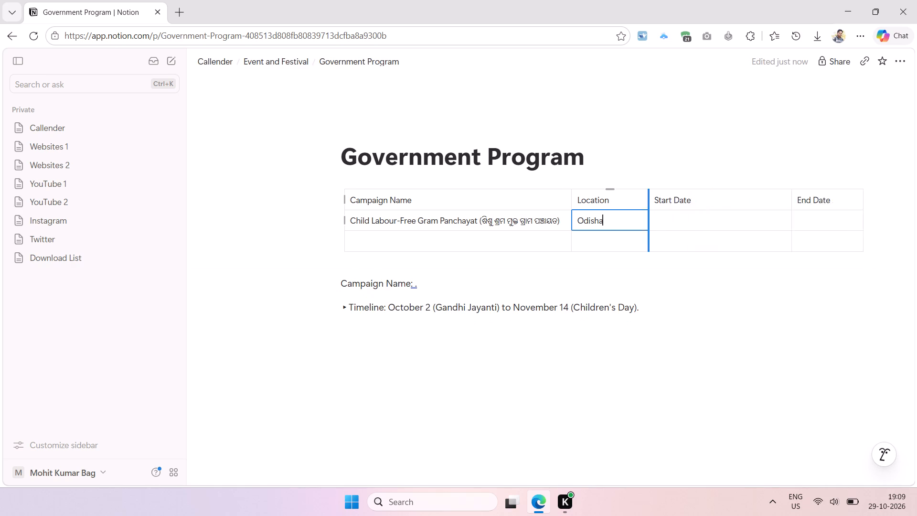
{"action": "left_click_drag", "start_coordinate": [636, 200], "coordinate": [622, 201]}
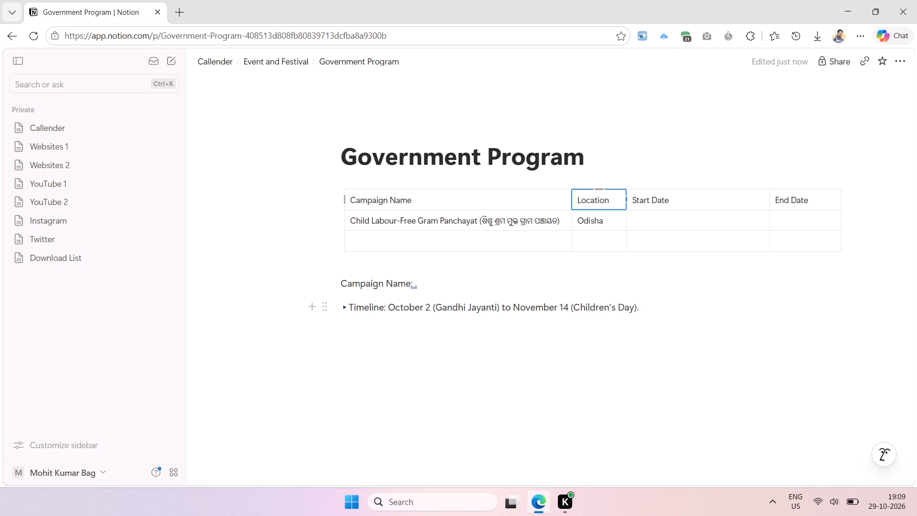
Copy the start of the timeline into the campaign's Start Date cell and trim it to October 2.
{"action": "left_click_drag", "start_coordinate": [390, 309], "coordinate": [499, 316]}
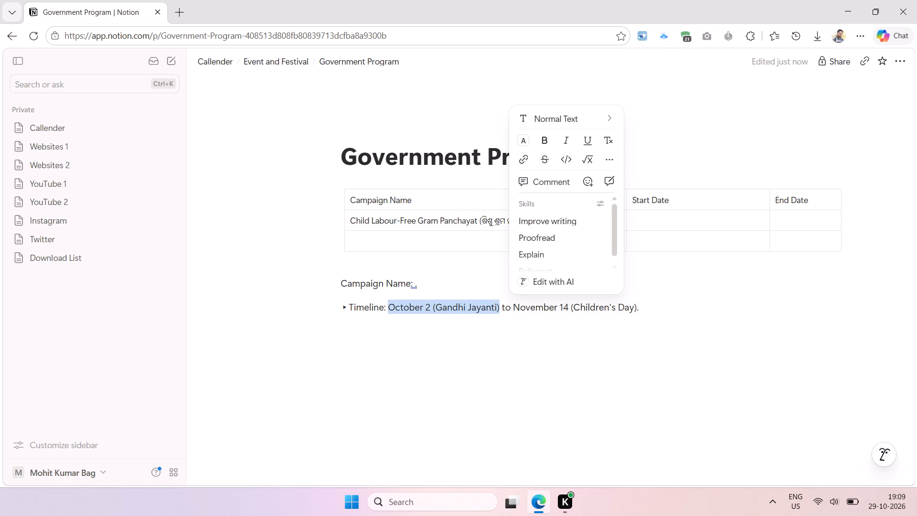
{"action": "key", "text": "ctrl+c"}
{"action": "left_click", "coordinate": [653, 217]}
{"action": "key", "text": "ctrl+v"}
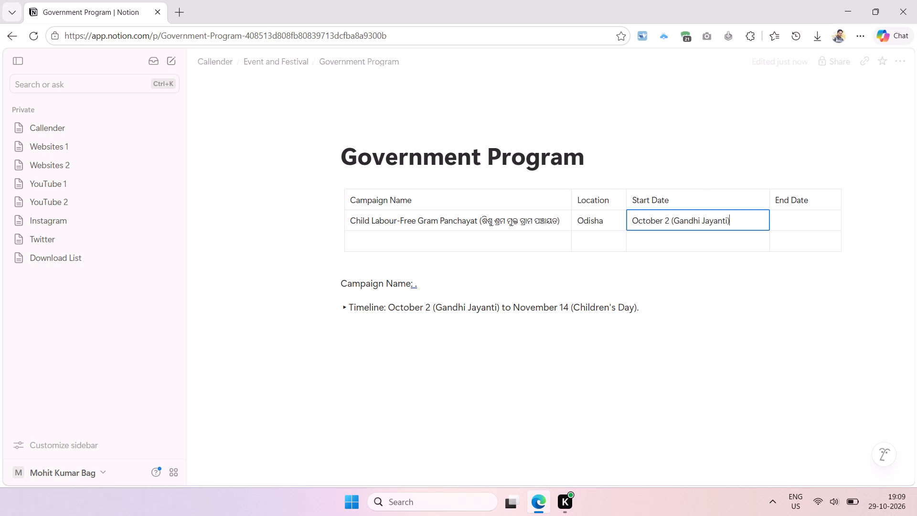
{"action": "left_click_drag", "start_coordinate": [742, 224], "coordinate": [673, 222]}
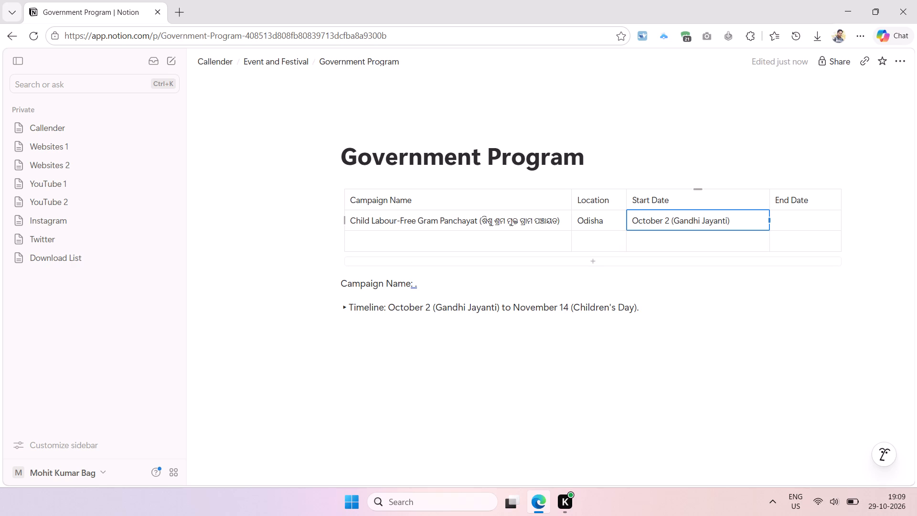
{"action": "left_click_drag", "start_coordinate": [673, 222], "coordinate": [675, 224]}
{"action": "left_click_drag", "start_coordinate": [746, 223], "coordinate": [672, 228]}
{"action": "key", "text": "BackSpace"}
{"action": "key", "text": "BackSpace"}
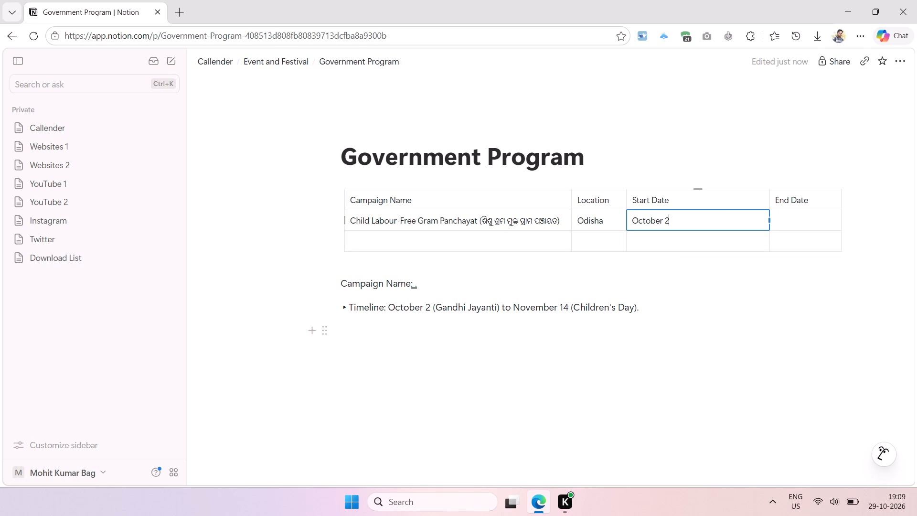
Copy November 14 from the timeline line into the campaign's End Date cell.
{"action": "left_click_drag", "start_coordinate": [513, 306], "coordinate": [566, 310]}
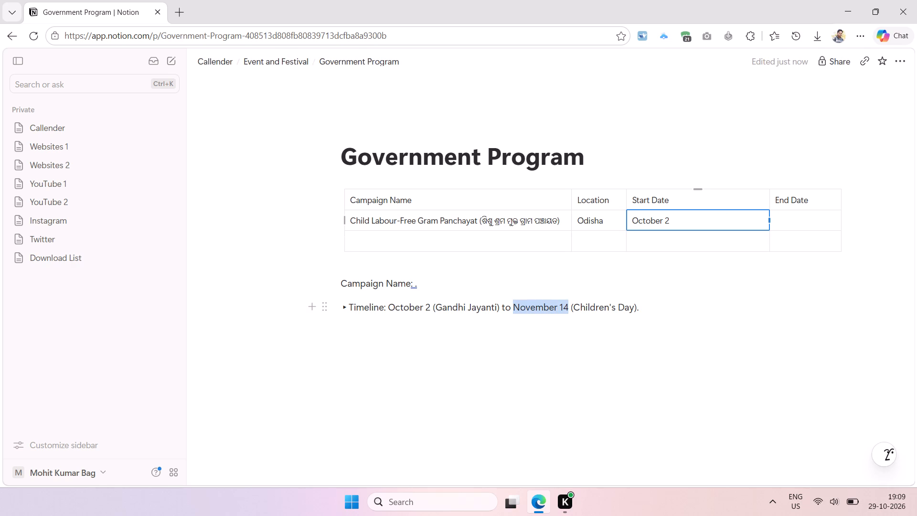
{"action": "left_click_drag", "start_coordinate": [566, 310], "coordinate": [566, 310]}
{"action": "key", "text": "ctrl+c"}
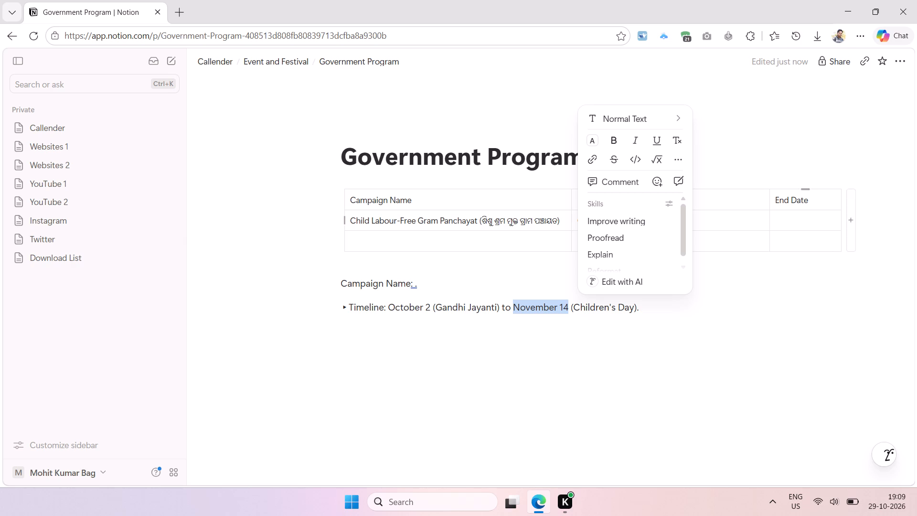
{"action": "left_click", "coordinate": [808, 225]}
{"action": "key", "text": "ctrl+v"}
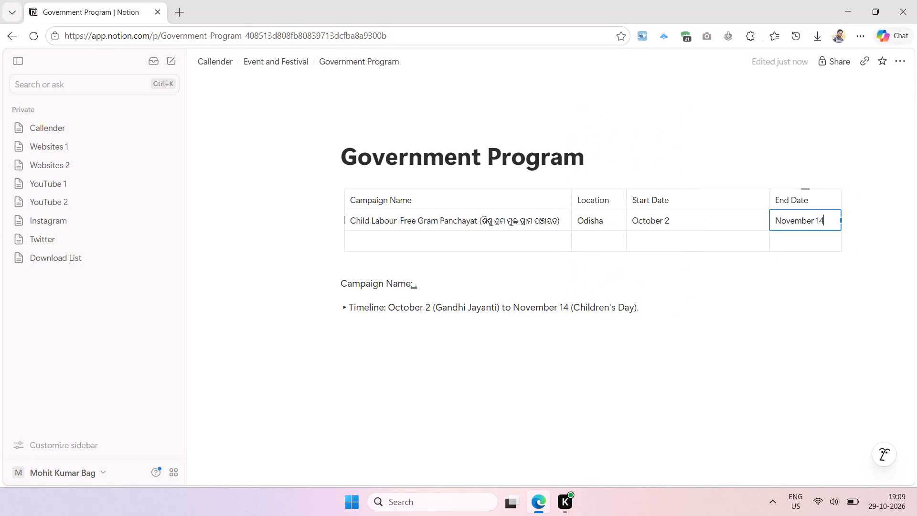
Delete the leftover Campaign Name and Timeline lines and the empty line below the table.
{"action": "left_click_drag", "start_coordinate": [301, 274], "coordinate": [489, 337]}
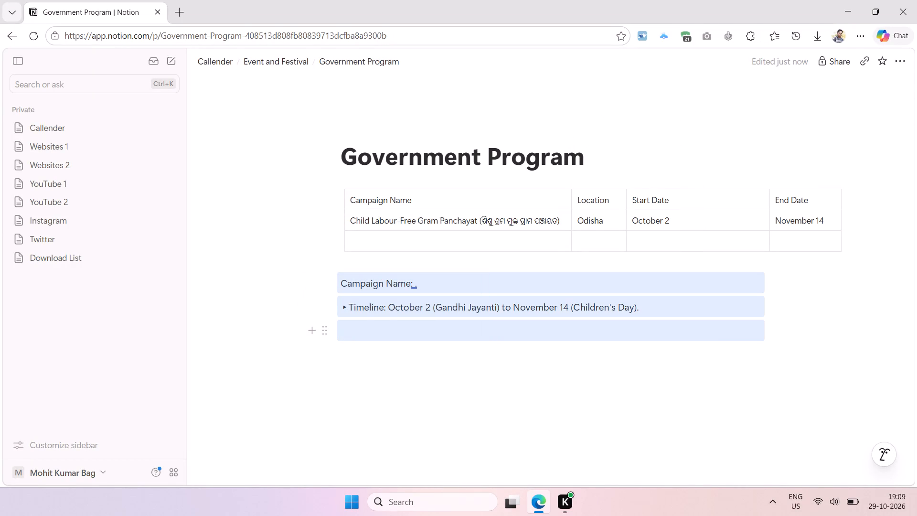
{"action": "key", "text": "Delete"}
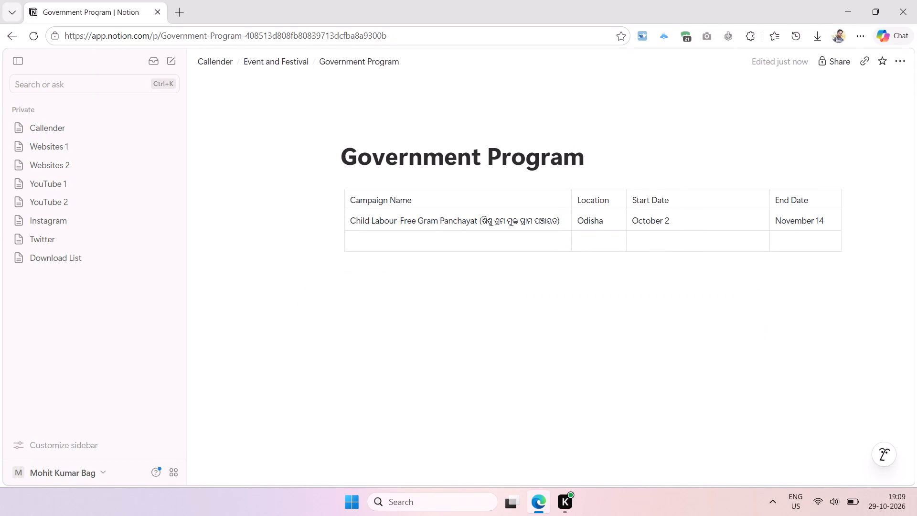
Narrow the Start Date column to fit its text.
{"action": "left_click_drag", "start_coordinate": [770, 195], "coordinate": [740, 197]}
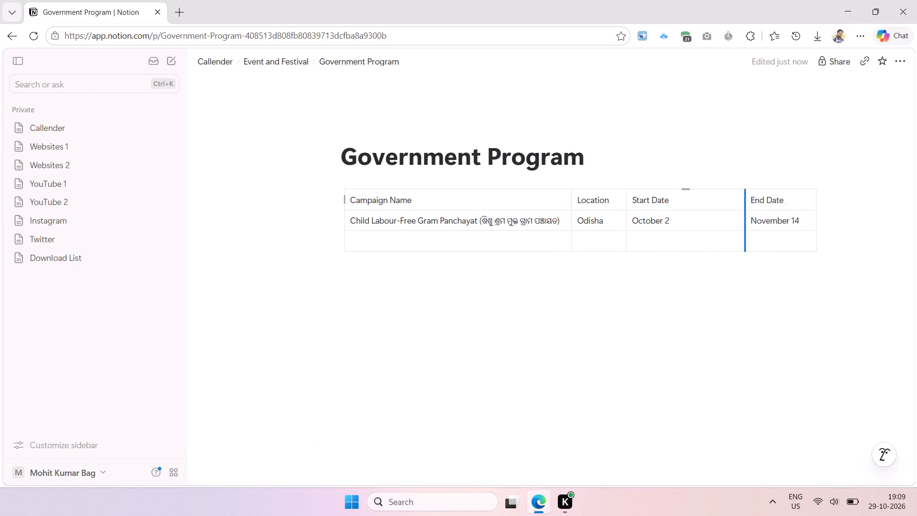
{"action": "left_click_drag", "start_coordinate": [740, 197], "coordinate": [682, 197]}
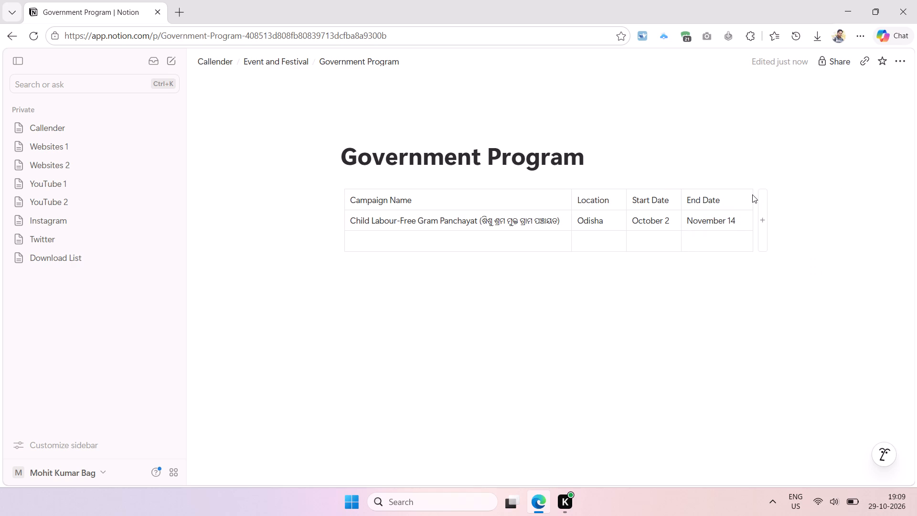
Make all four headings in the table's first row bold and save the page.
{"action": "left_click_drag", "start_coordinate": [727, 199], "coordinate": [422, 197]}
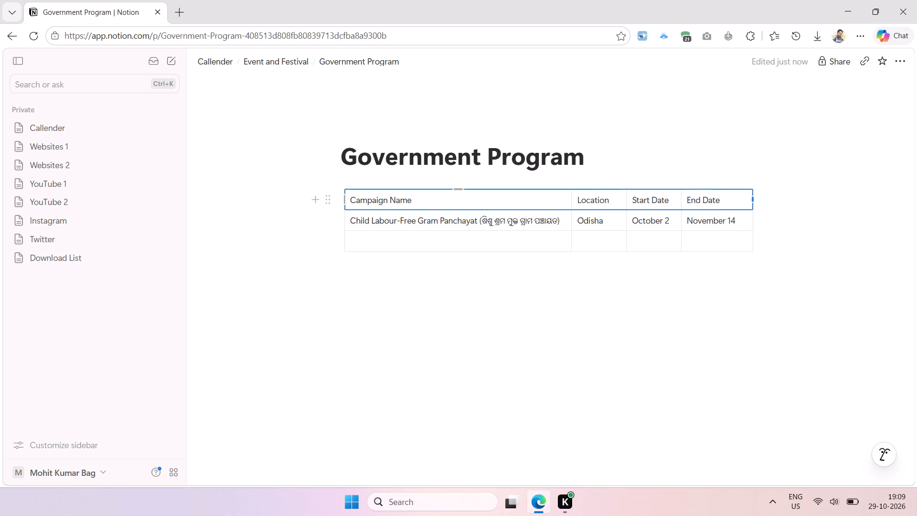
{"action": "key", "text": "ctrl+b"}
{"action": "left_click", "coordinate": [468, 290]}
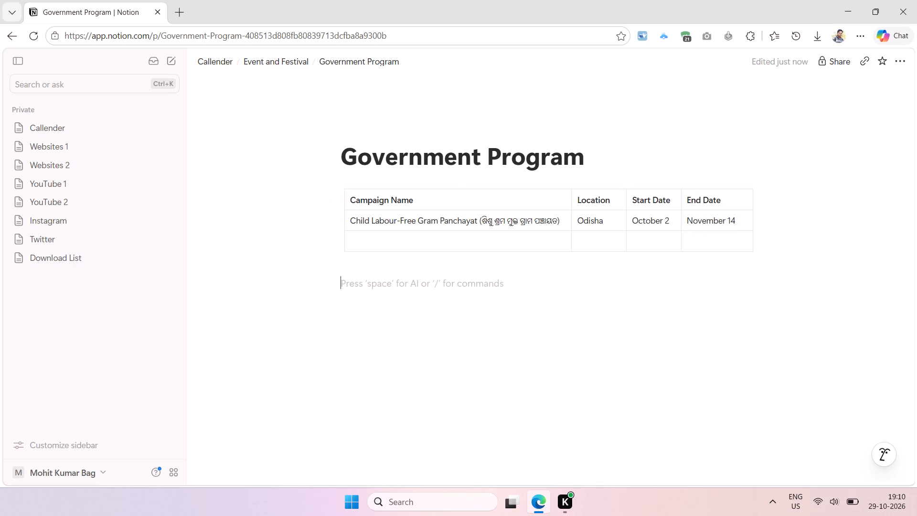
{"action": "key", "text": "ctrl+s"}
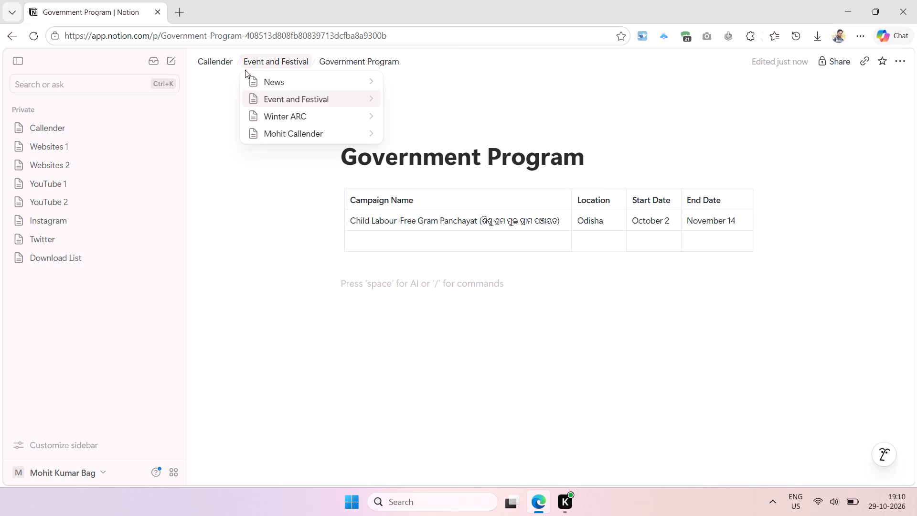
Return to the Callender page and move News below Event and Festival in its page list.
{"action": "left_click", "coordinate": [226, 65]}
{"action": "left_click", "coordinate": [373, 192]}
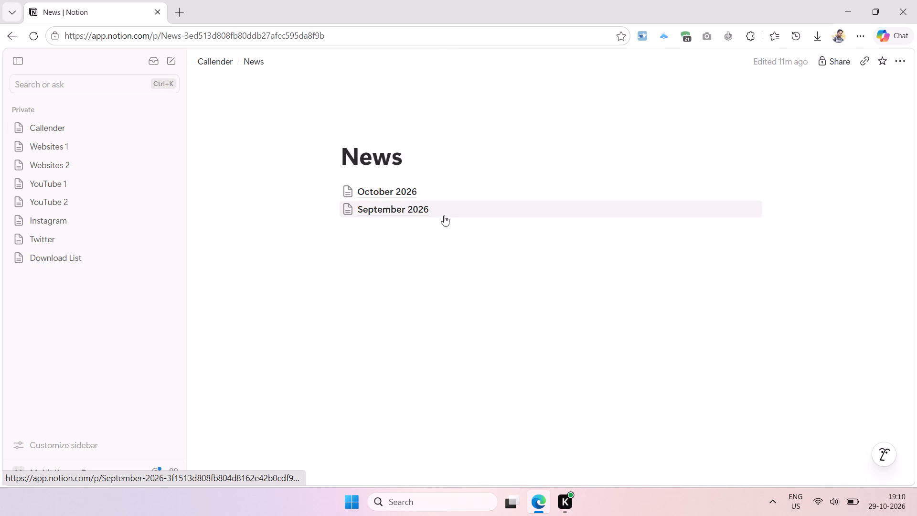
{"action": "left_click", "coordinate": [219, 59]}
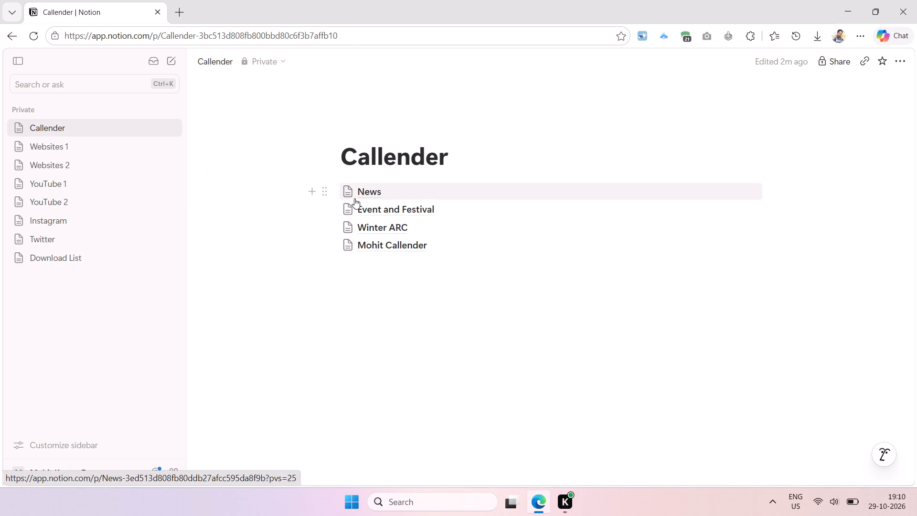
{"action": "left_click_drag", "start_coordinate": [326, 190], "coordinate": [333, 218]}
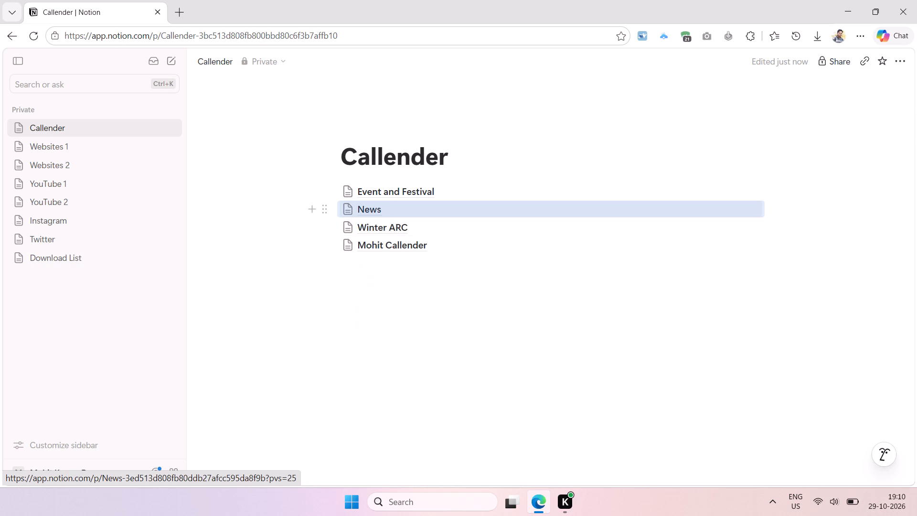
Rename the Winter ARC page under Callender as Mohit Exercise.
{"action": "left_click", "coordinate": [388, 249]}
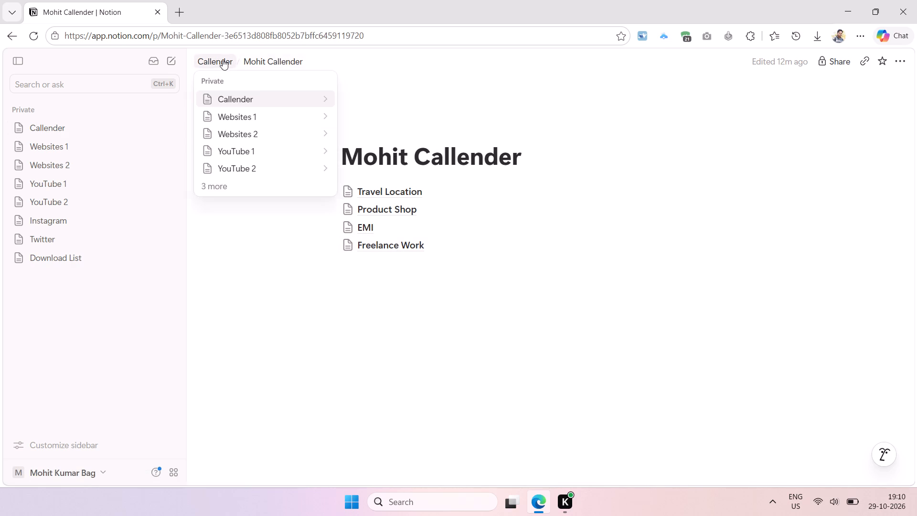
{"action": "left_click", "coordinate": [223, 59]}
{"action": "left_click", "coordinate": [391, 228]}
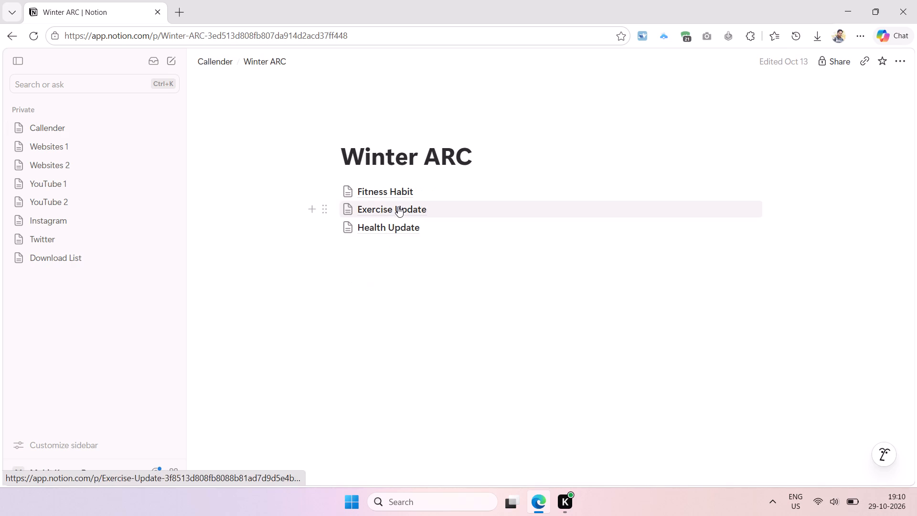
{"action": "left_click", "coordinate": [496, 165]}
{"action": "key", "text": "ctrl+a"}
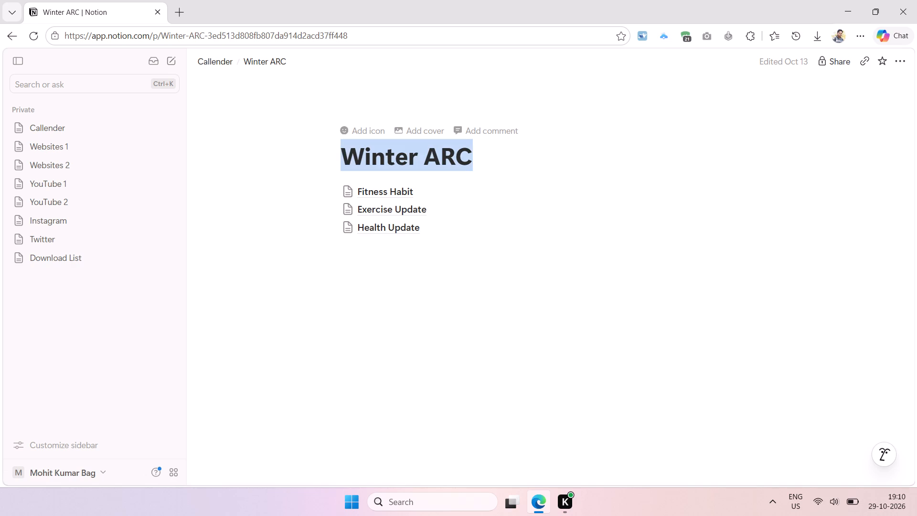
{"action": "key", "text": "shift+m"}
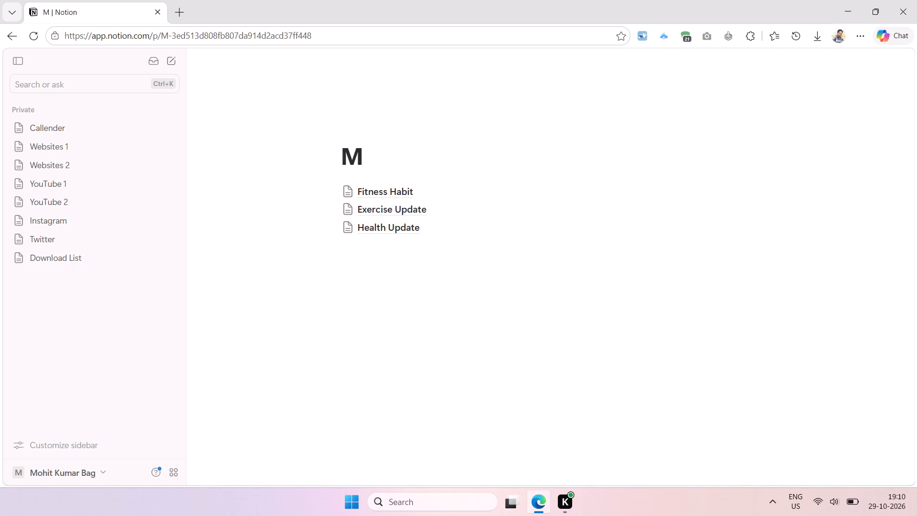
{"action": "type", "text": "ohit"}
{"action": "key", "text": "space"}
{"action": "type", "text": "Exer"}
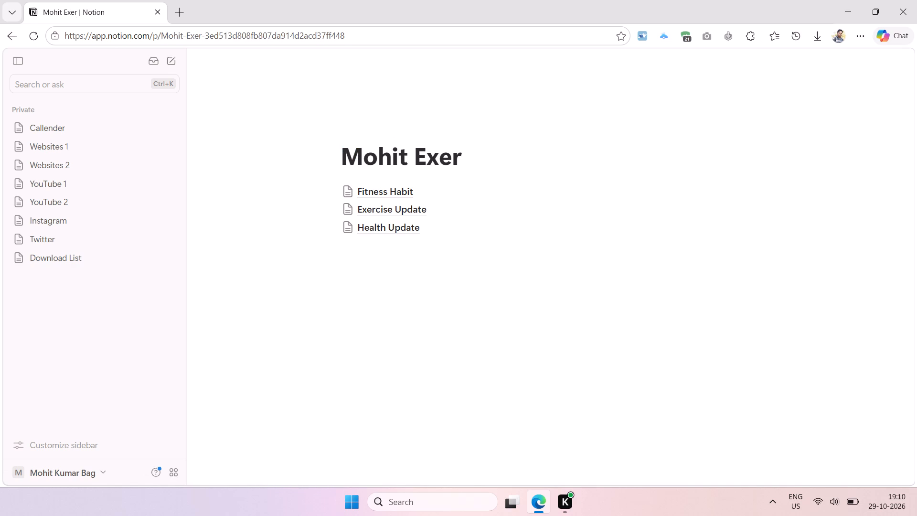
{"action": "type", "text": "ci"}
{"action": "type", "text": "se"}
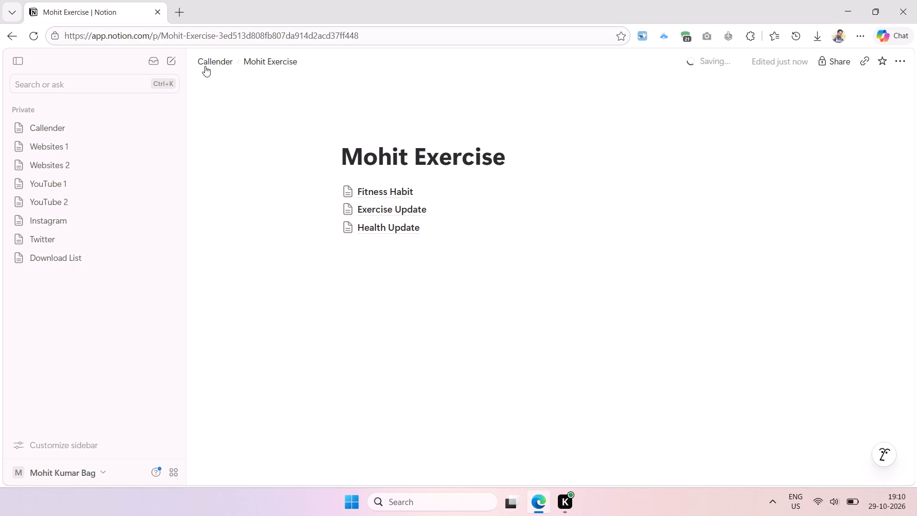
Return to the Callender page and move News above Event and Festival in its page list.
{"action": "left_click", "coordinate": [208, 64]}
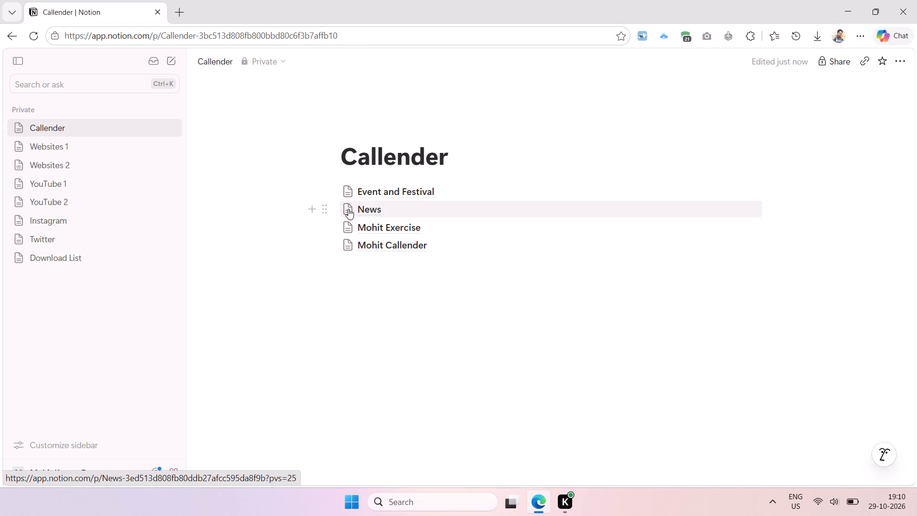
{"action": "left_click_drag", "start_coordinate": [326, 208], "coordinate": [325, 186]}
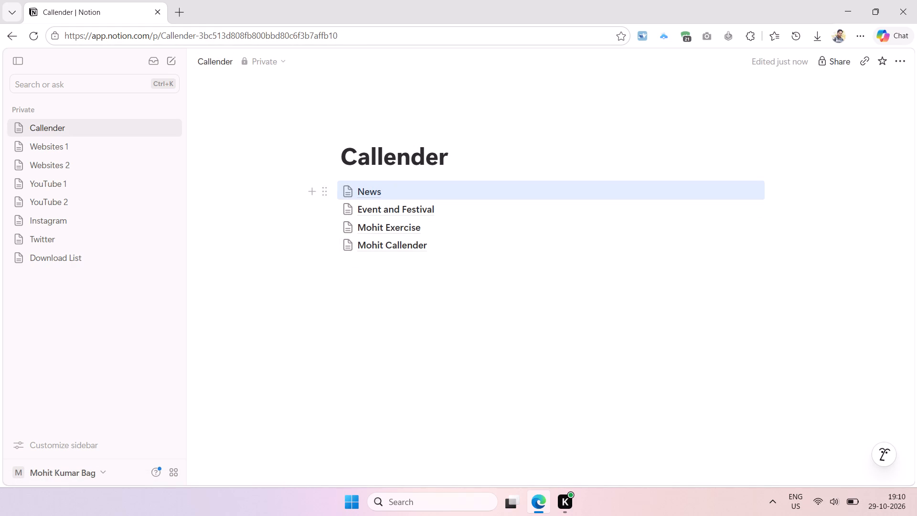
In October 2026 under News, cut Campaign from the Child Labour-Free Gram Panchayat name and replace that row's Topic with Government Campaign.
{"action": "left_click", "coordinate": [373, 192]}
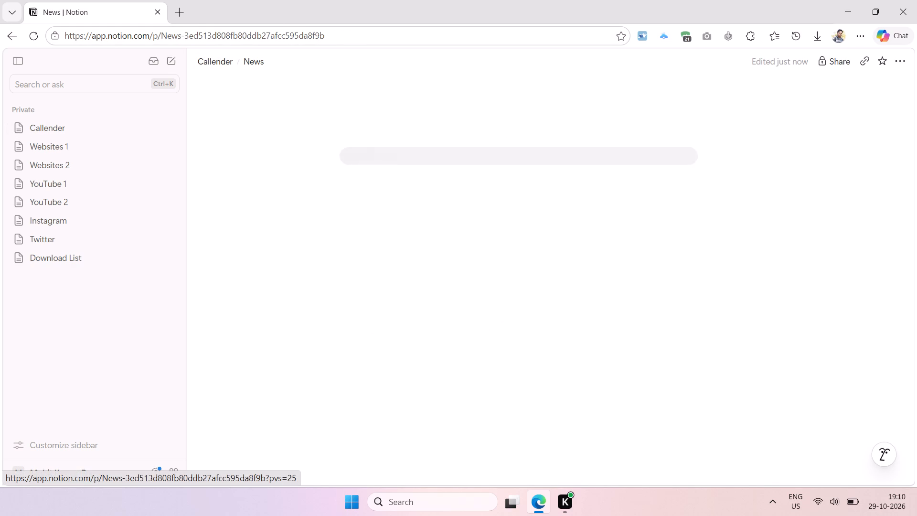
{"action": "left_click", "coordinate": [405, 189]}
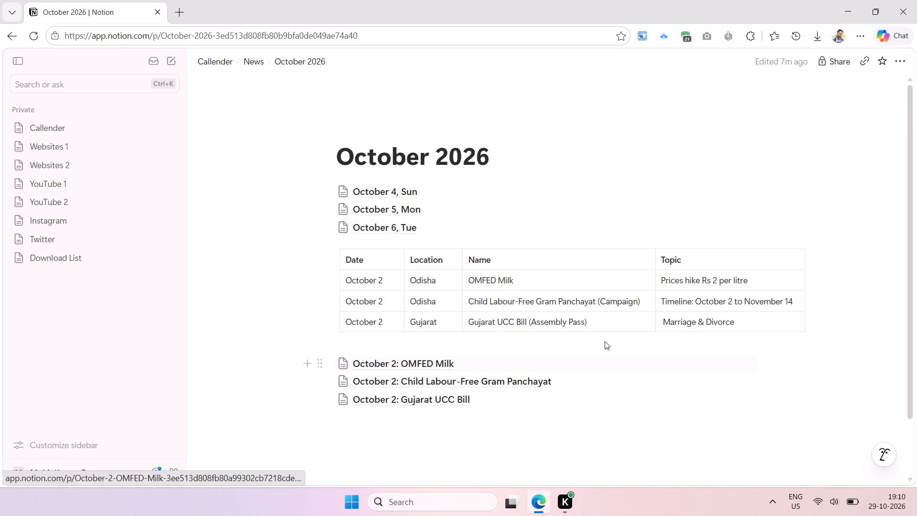
{"action": "double_click", "coordinate": [608, 301]}
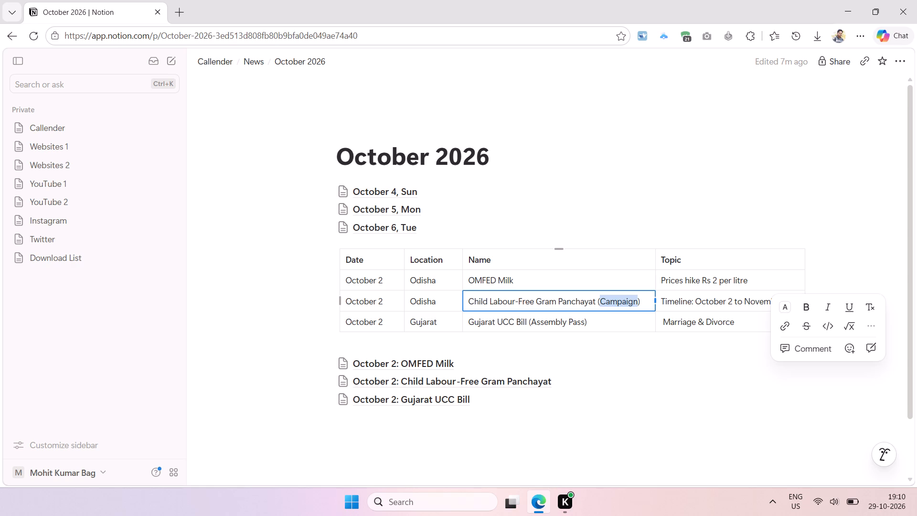
{"action": "key", "text": "ctrl+x"}
{"action": "left_click", "coordinate": [714, 303]}
{"action": "key", "text": "ctrl+a"}
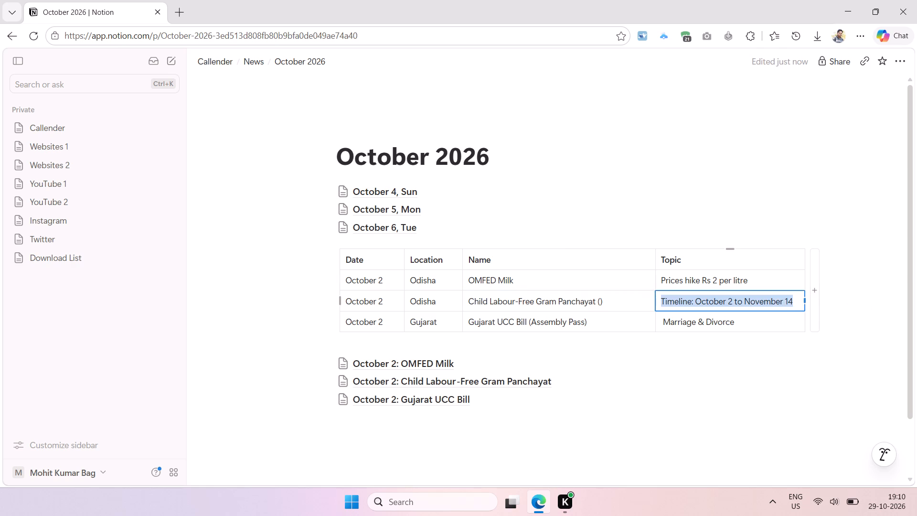
{"action": "type", "text": "Government"}
{"action": "key", "text": "space"}
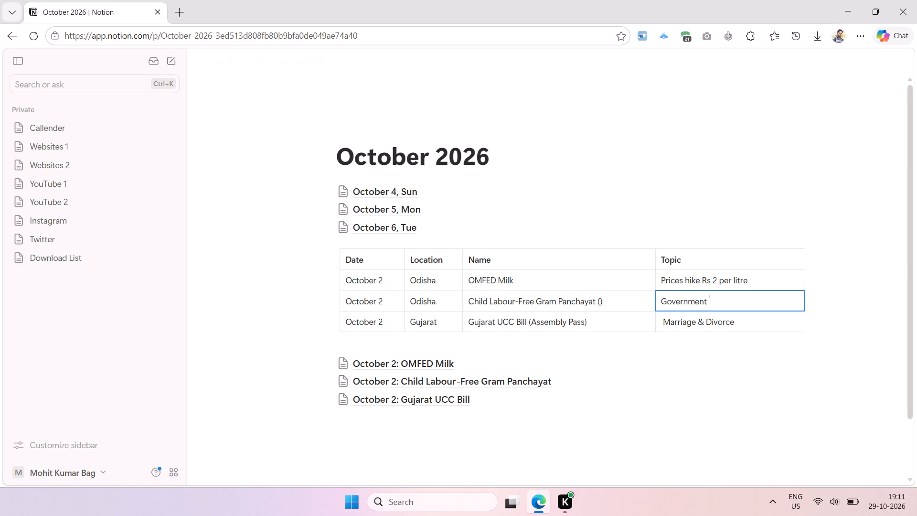
{"action": "key", "text": "ctrl+v"}
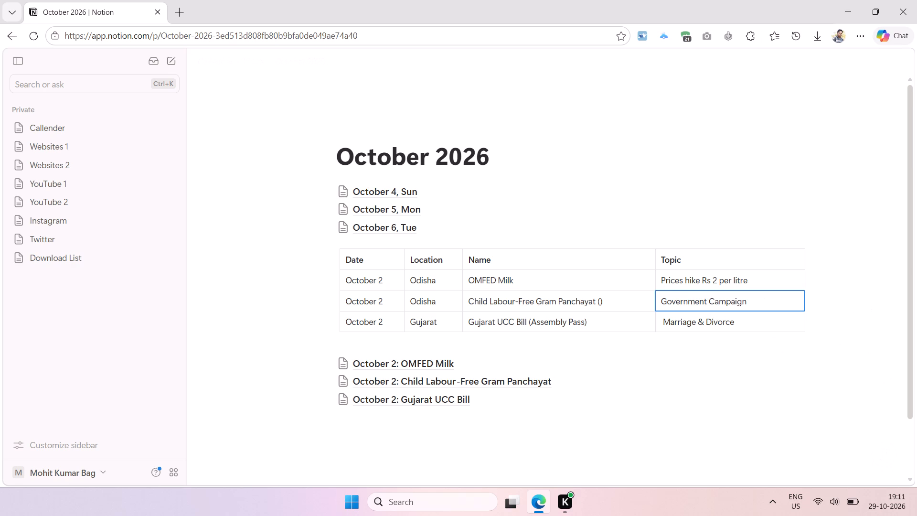
{"action": "double_click", "coordinate": [724, 301]}
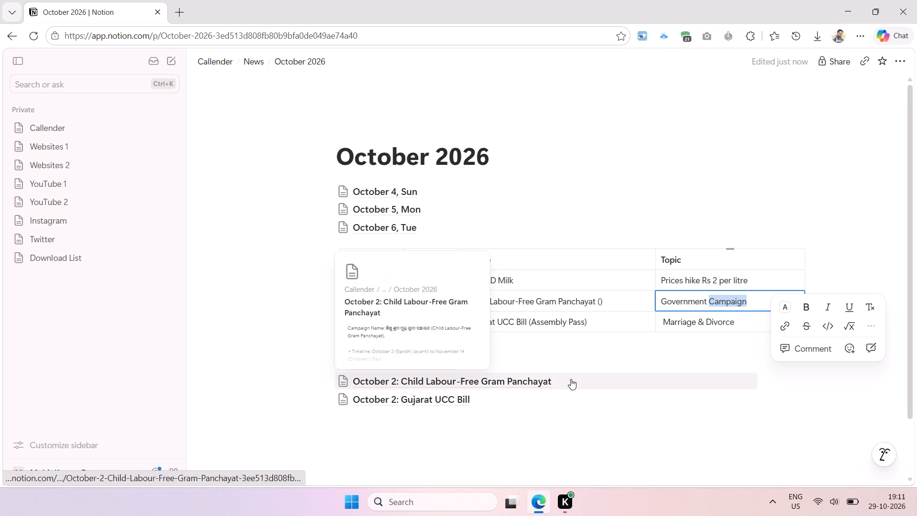
Delete the empty brackets after Child Labour-Free Gram Panchayat in the Name column.
{"action": "left_click", "coordinate": [616, 302]}
{"action": "key", "text": "BackSpace"}
{"action": "key", "text": "BackSpace"}
{"action": "key", "text": "BackSpace"}
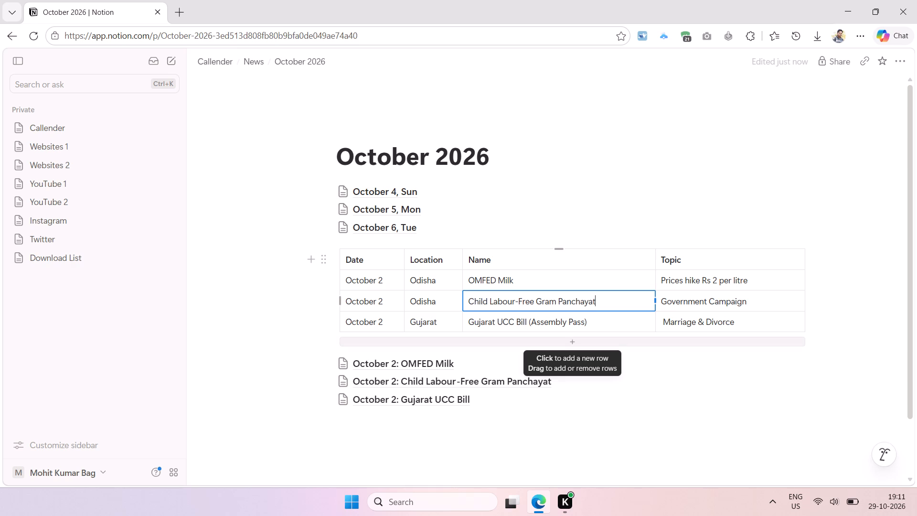
{"action": "left_click", "coordinate": [606, 301]}
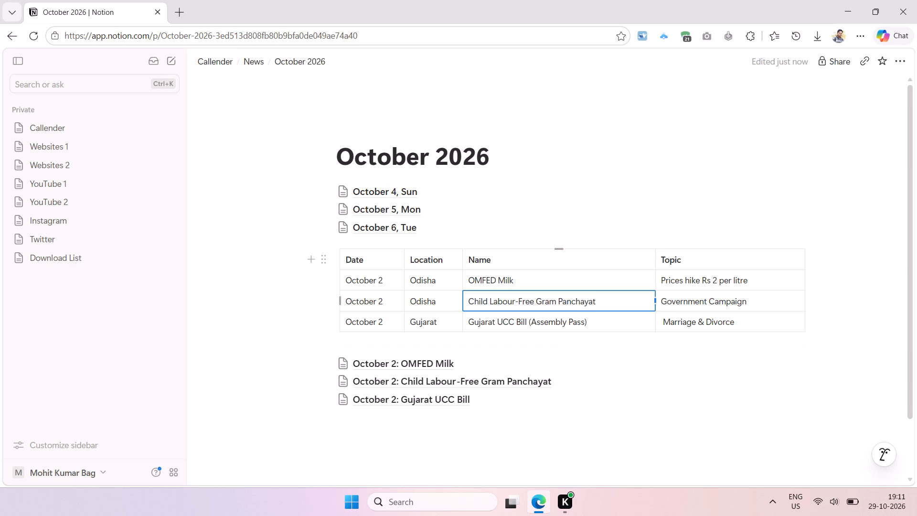
{"action": "left_click", "coordinate": [545, 445]}
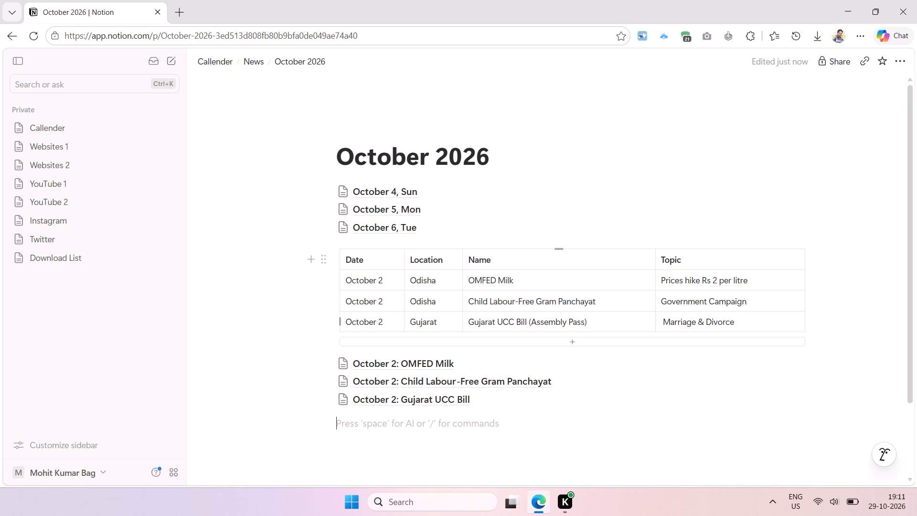
Remove (Assembly Pass) from the Gujarat UCC Bill entry in the Name column.
{"action": "left_click_drag", "start_coordinate": [531, 322], "coordinate": [586, 323]}
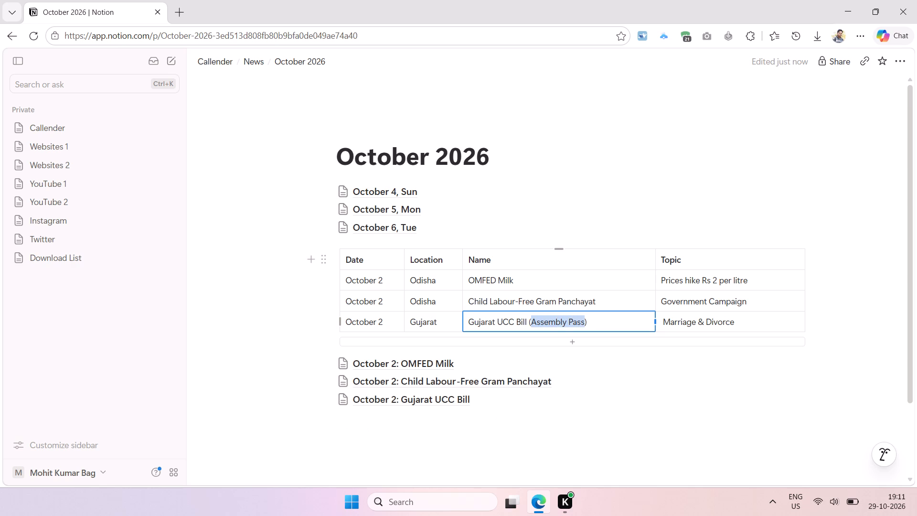
{"action": "left_click", "coordinate": [598, 321]}
{"action": "left_click_drag", "start_coordinate": [600, 322], "coordinate": [528, 333]}
{"action": "left_click_drag", "start_coordinate": [528, 333], "coordinate": [528, 333]}
{"action": "key", "text": "BackSpace"}
{"action": "key", "text": "BackSpace"}
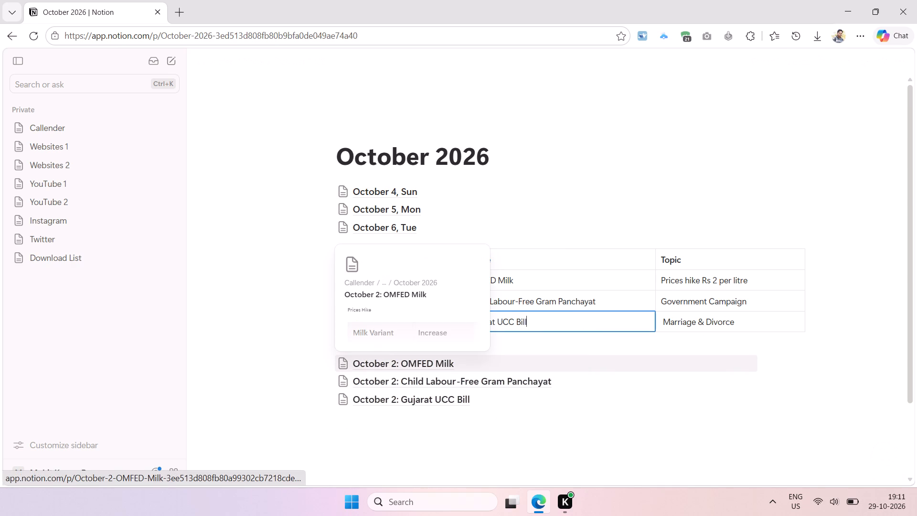
{"action": "left_click", "coordinate": [743, 324]}
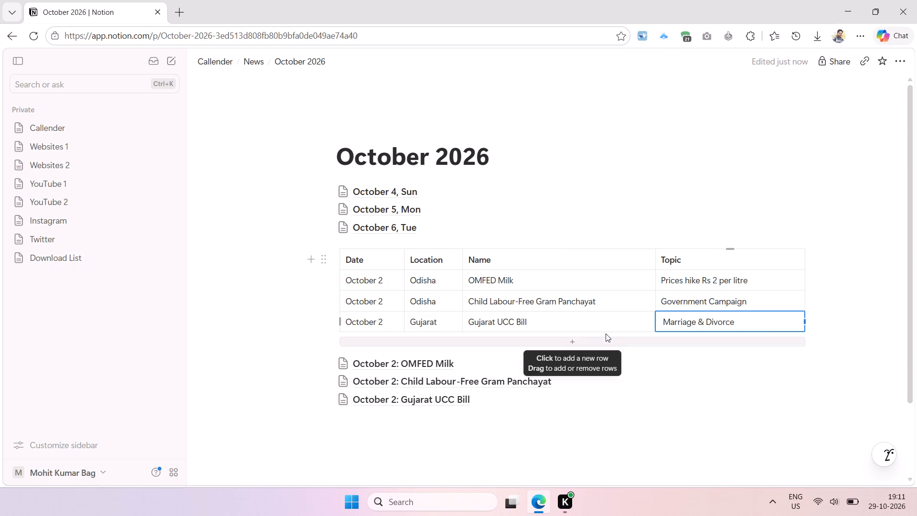
{"action": "left_click", "coordinate": [599, 323]}
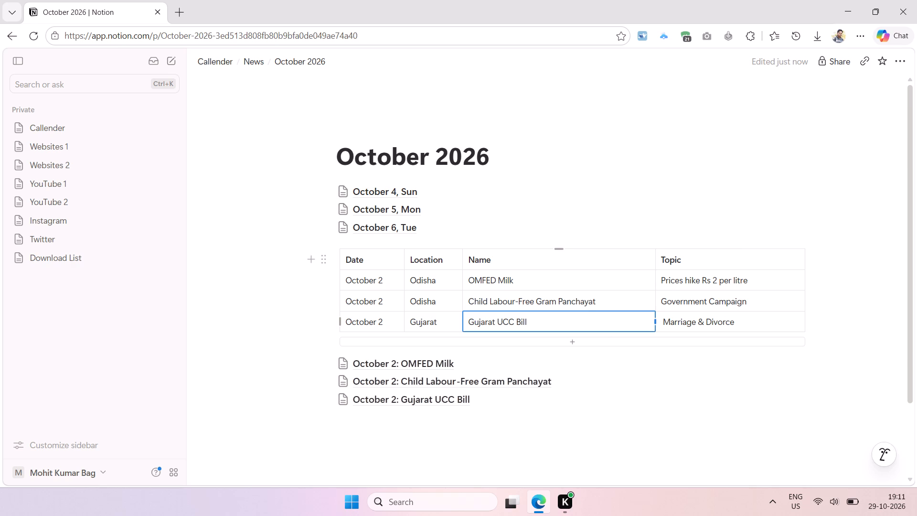
{"action": "left_click", "coordinate": [548, 323]}
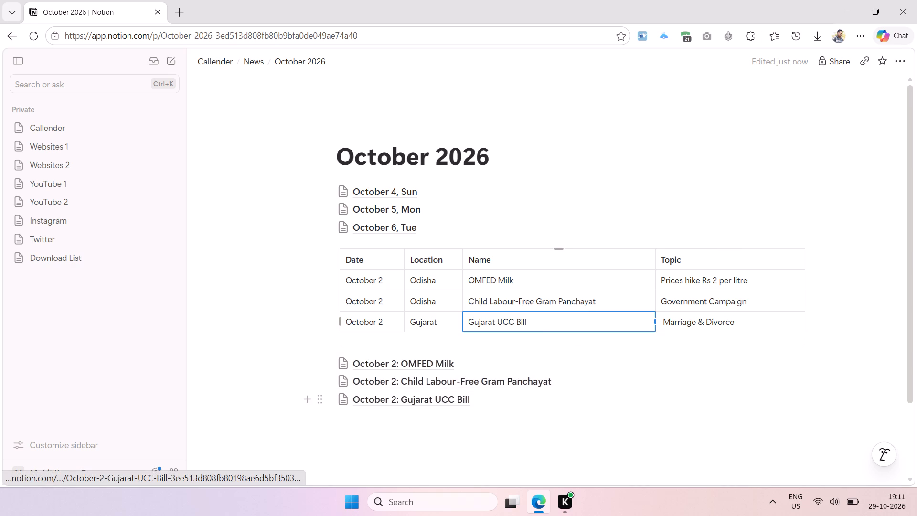
Move the table and subpages from October 4, Sun into October 2026, directly below the October 2: Gujarat UCC Bill page link.
{"action": "left_click", "coordinate": [377, 193]}
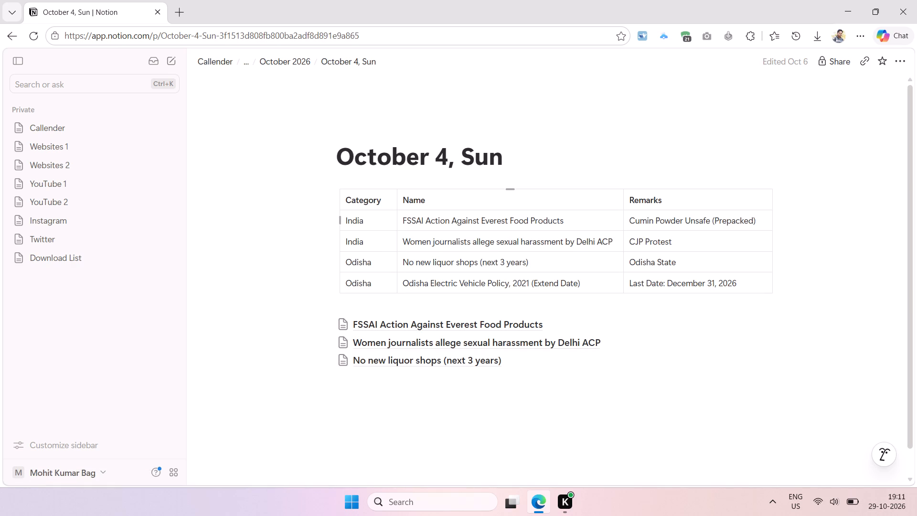
{"action": "key", "text": "ctrl+a"}
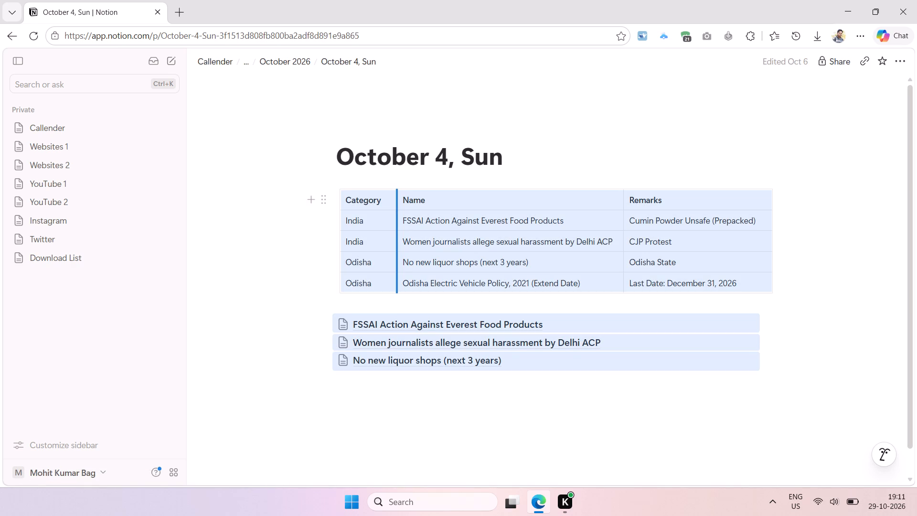
{"action": "key", "text": "ctrl+x"}
{"action": "left_click", "coordinate": [290, 61]}
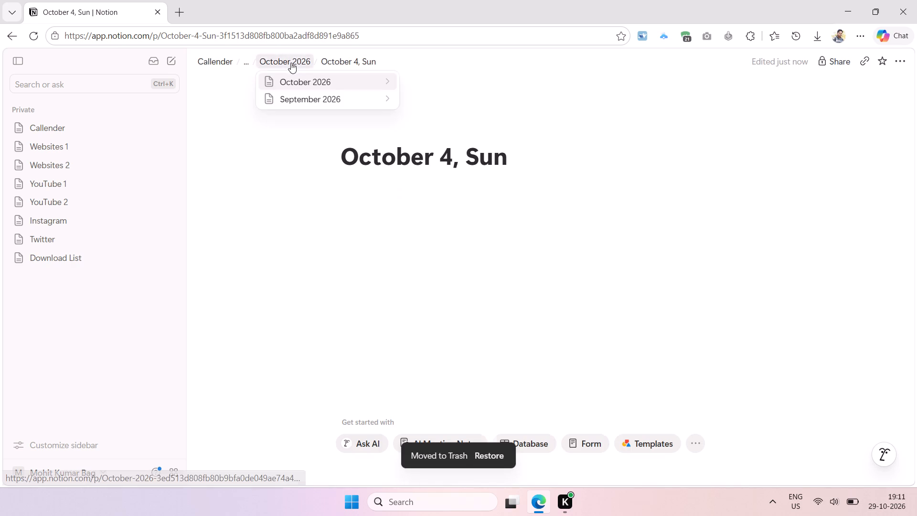
{"action": "left_click", "coordinate": [465, 420]}
{"action": "key", "text": "Return"}
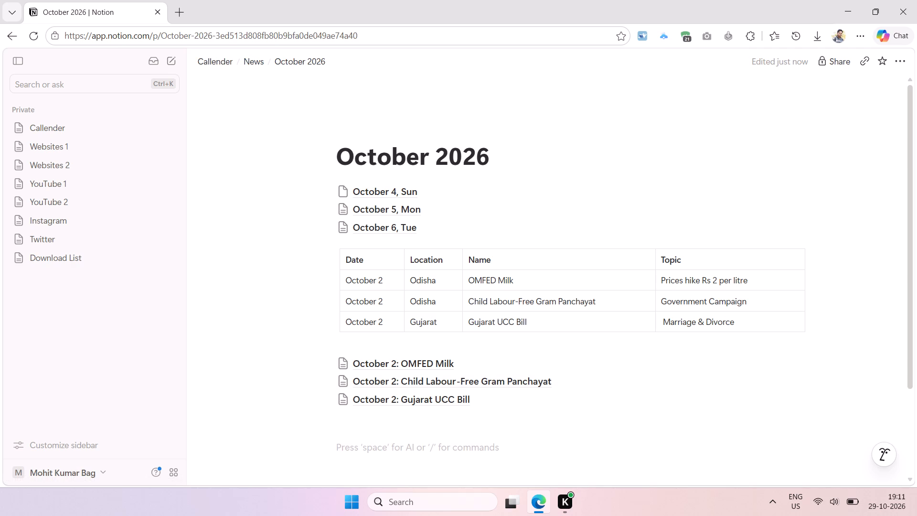
{"action": "scroll", "coordinate": [464, 367], "scroll_direction": "down", "scroll_amount": 3}
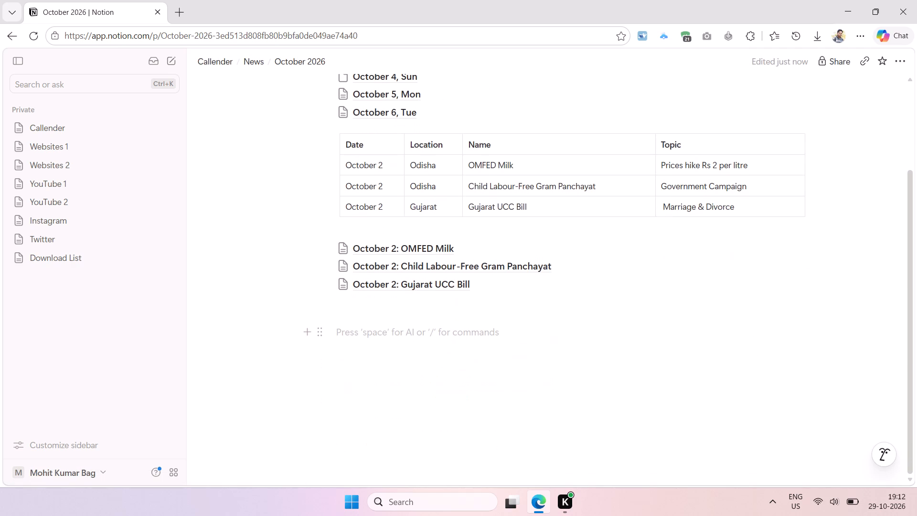
{"action": "key", "text": "ctrl+v"}
{"action": "left_click", "coordinate": [372, 317]}
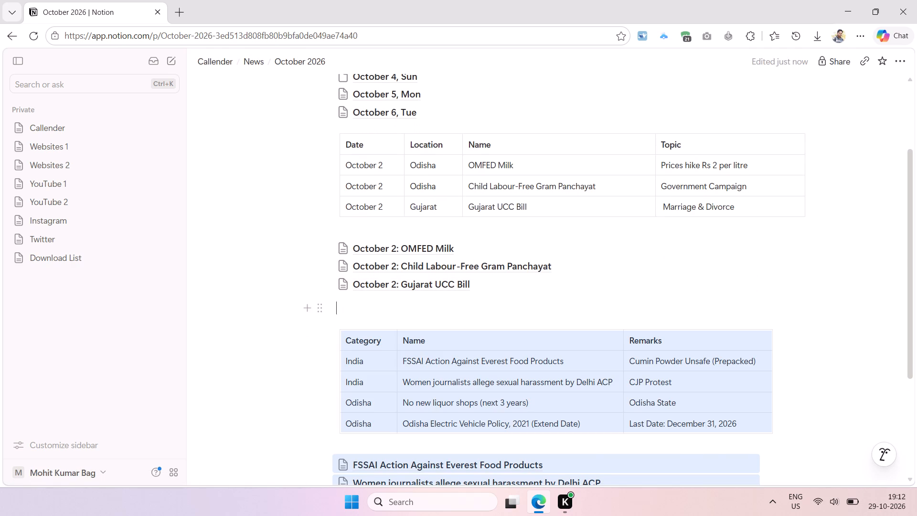
{"action": "key", "text": "BackSpace"}
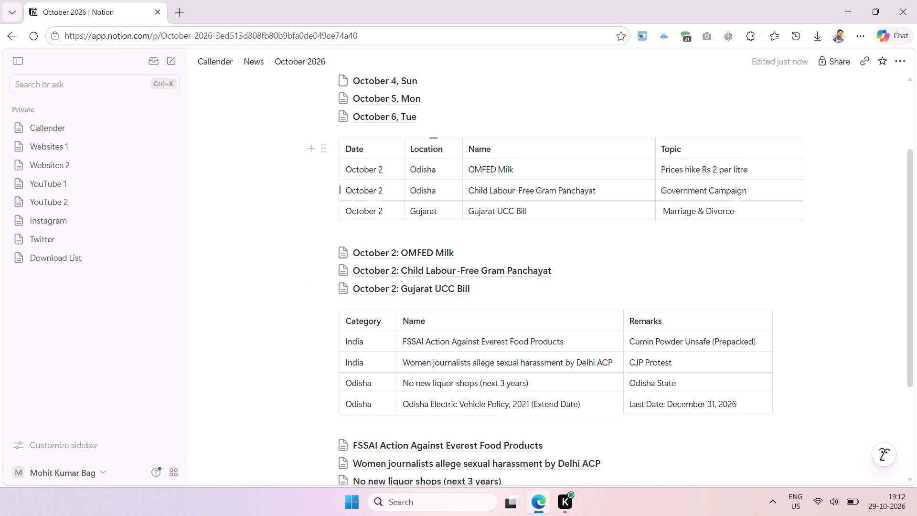
Add two empty columns to the Category, Name and Remarks table and move one of them in front of Category.
{"action": "left_click", "coordinate": [328, 148]}
{"action": "left_click", "coordinate": [327, 148]}
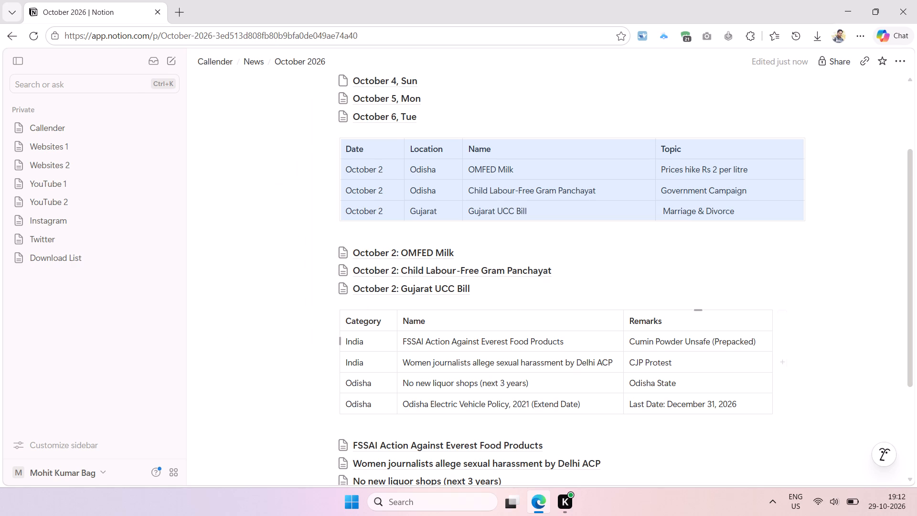
{"action": "left_click", "coordinate": [781, 338]}
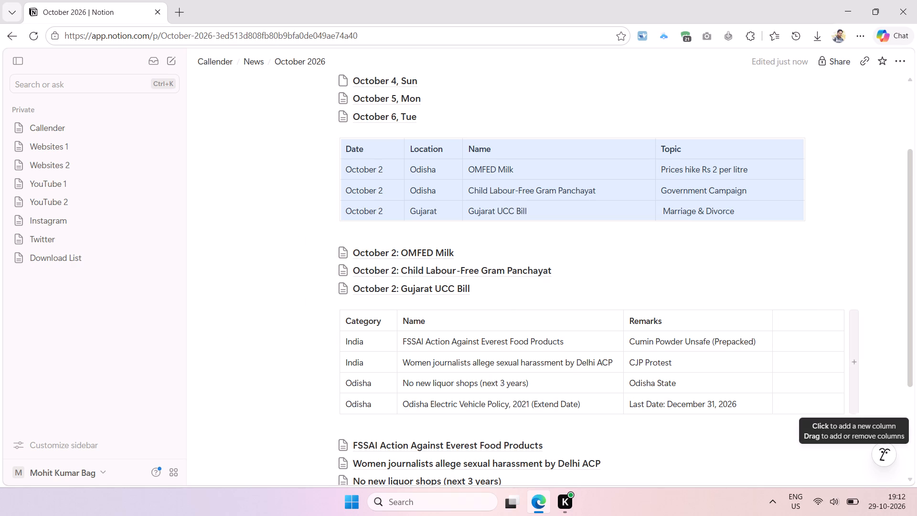
{"action": "left_click", "coordinate": [855, 345]}
{"action": "left_click_drag", "start_coordinate": [810, 309], "coordinate": [582, 315]}
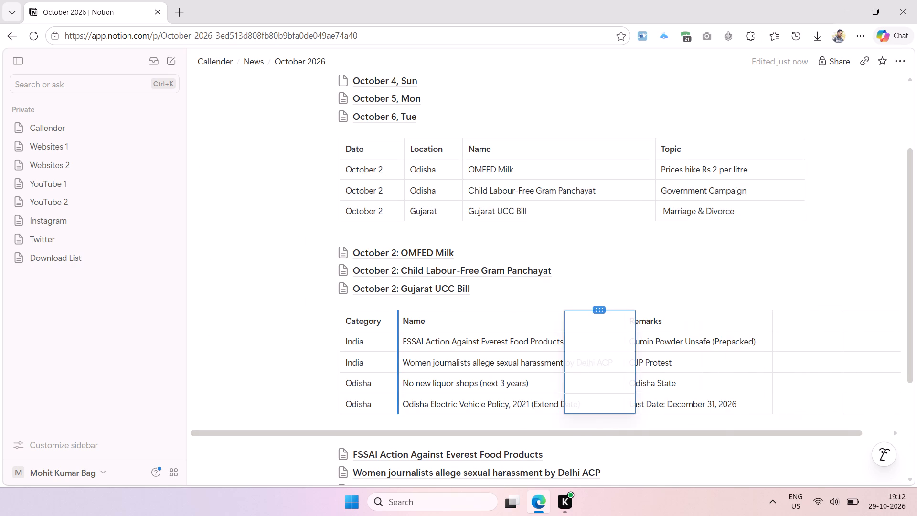
{"action": "left_click_drag", "start_coordinate": [582, 315], "coordinate": [356, 324]}
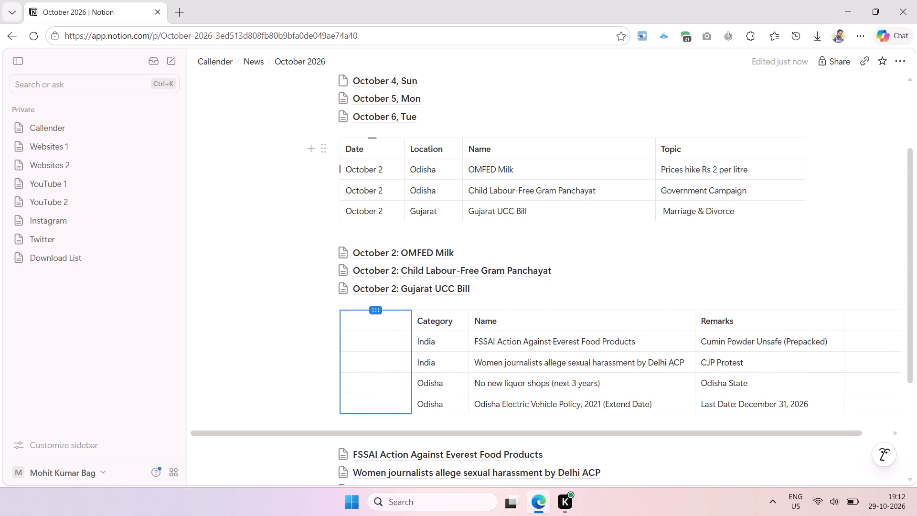
Copy the Date heading from the October 2 table into the header cell of the new first column.
{"action": "left_click", "coordinate": [371, 151]}
{"action": "key", "text": "ctrl+a"}
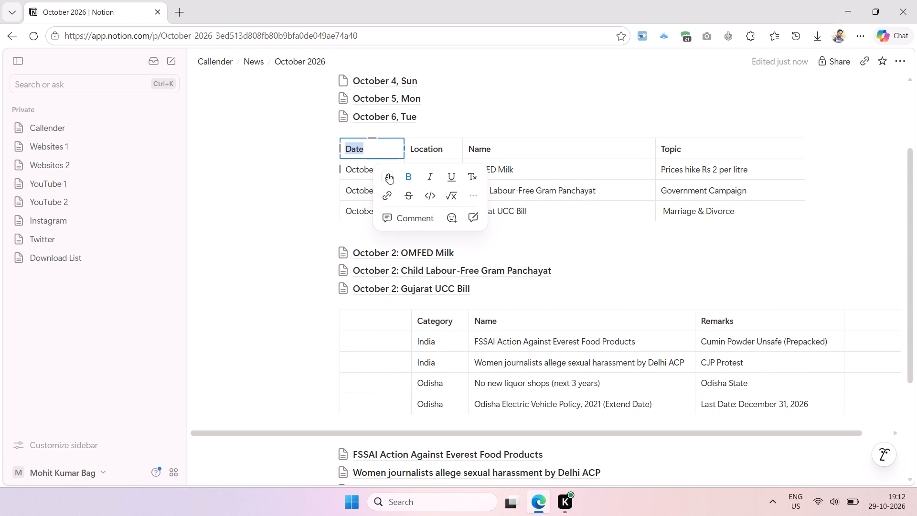
{"action": "key", "text": "ctrl+c"}
{"action": "left_click", "coordinate": [386, 318]}
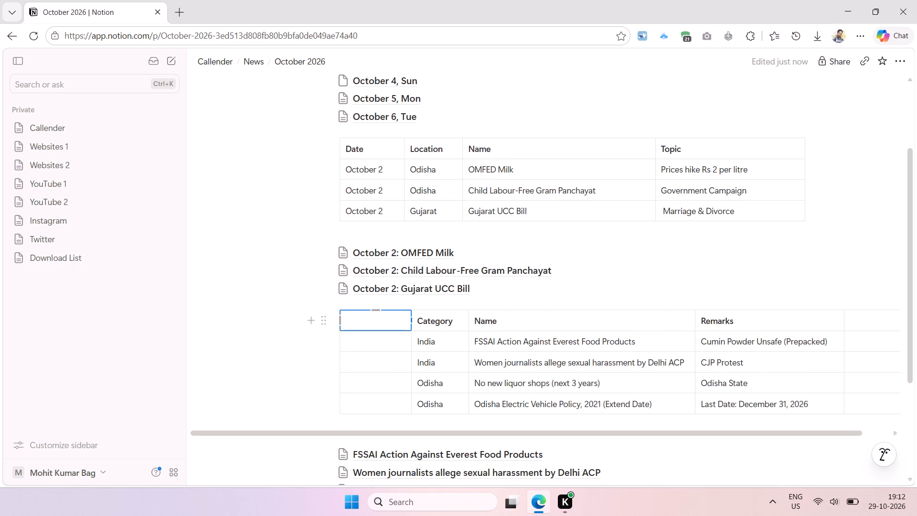
{"action": "key", "text": "ctrl+v"}
Copy October 2 from the upper table into the FSSAI row's empty Date cell and change it to October 4.
{"action": "left_click", "coordinate": [384, 171]}
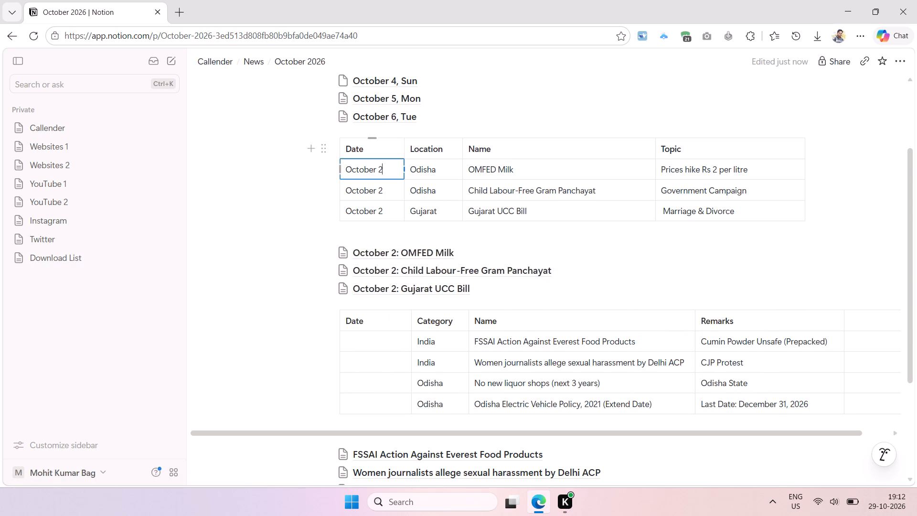
{"action": "key", "text": "ctrl+a"}
{"action": "key", "text": "ctrl+c"}
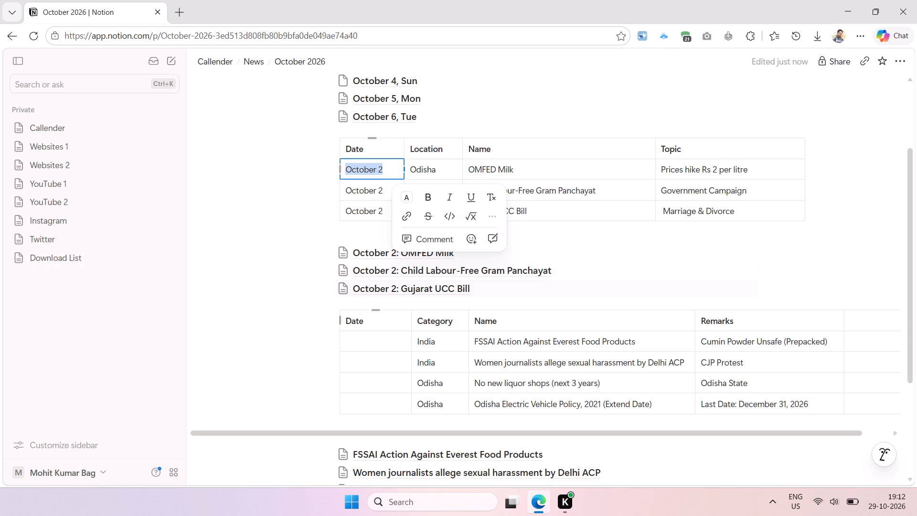
{"action": "left_click", "coordinate": [384, 338]}
{"action": "key", "text": "ctrl+v"}
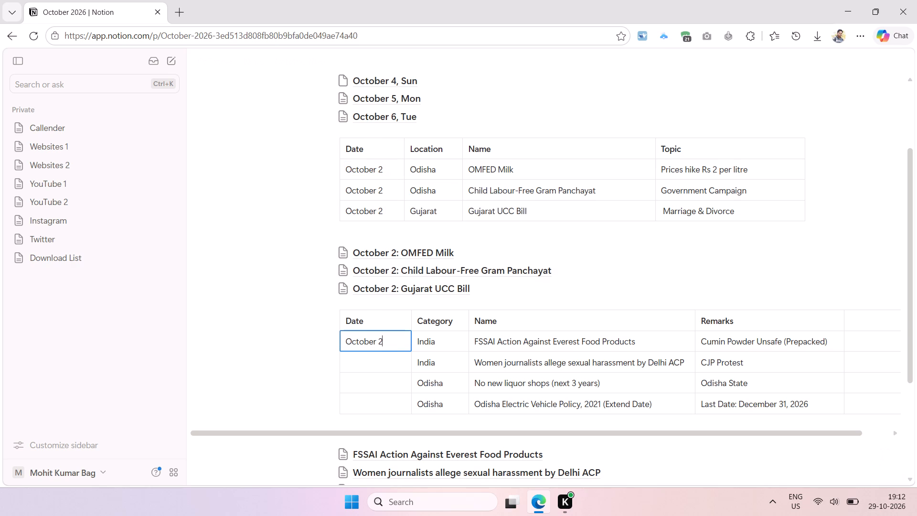
{"action": "key", "text": "BackSpace"}
{"action": "key", "text": "4"}
{"action": "left_click", "coordinate": [395, 379]}
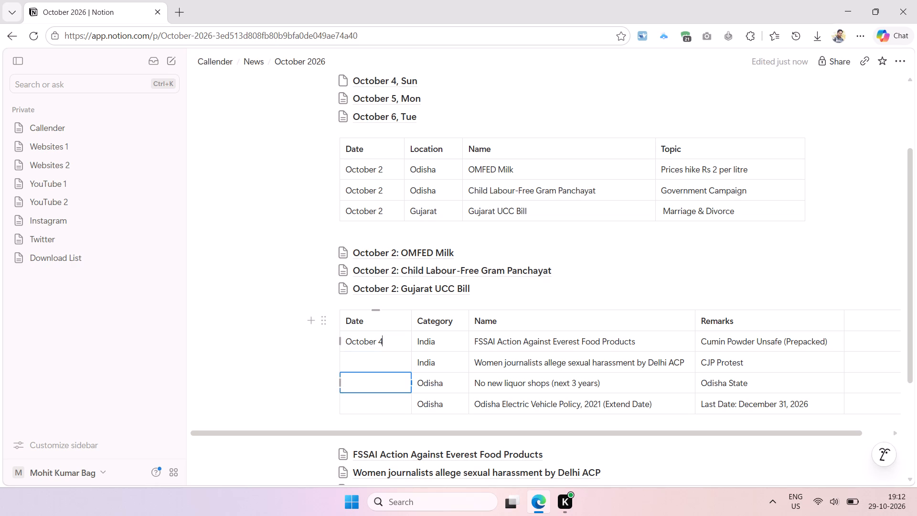
Copy the October 4 date into the Date cells of the three rows below the FSSAI row.
{"action": "left_click", "coordinate": [395, 346]}
{"action": "key", "text": "ctrl+a"}
{"action": "key", "text": "ctrl+c"}
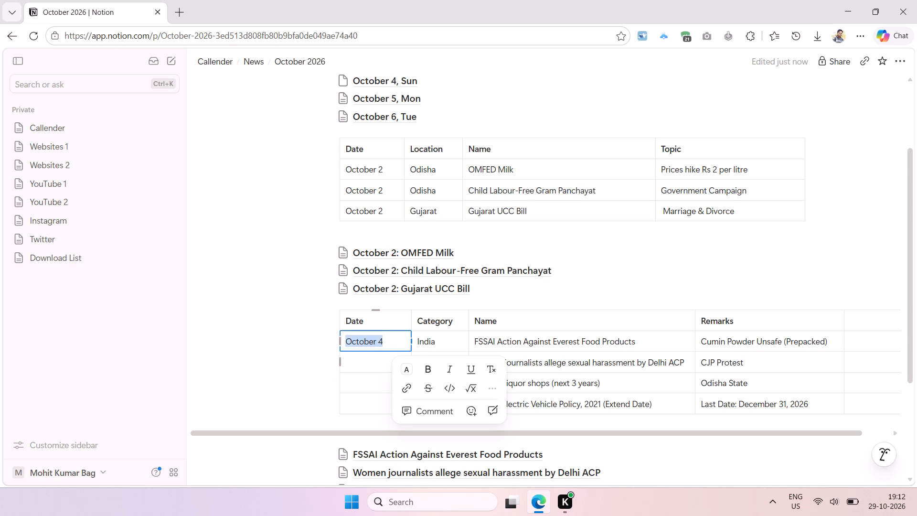
{"action": "left_click", "coordinate": [378, 358]}
{"action": "key", "text": "ctrl+v"}
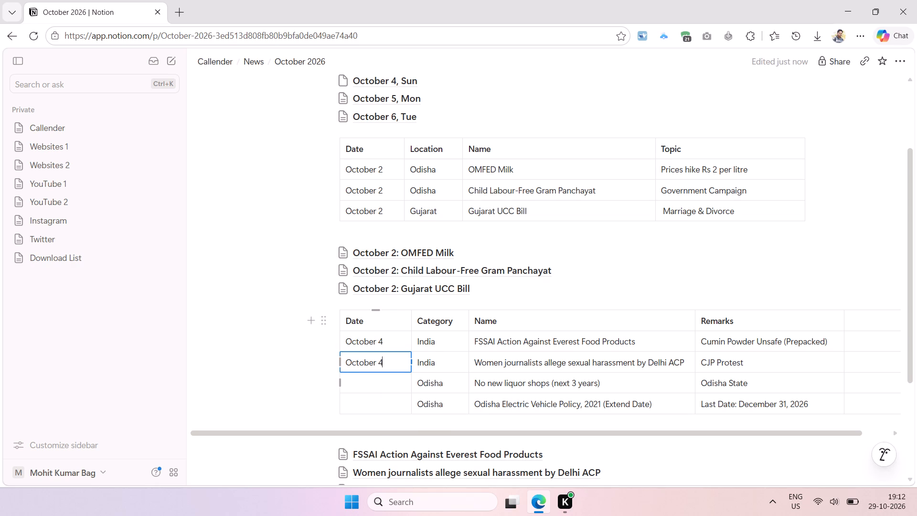
{"action": "left_click", "coordinate": [373, 384]}
{"action": "key", "text": "ctrl+v"}
{"action": "left_click", "coordinate": [374, 404]}
{"action": "key", "text": "ctrl+v"}
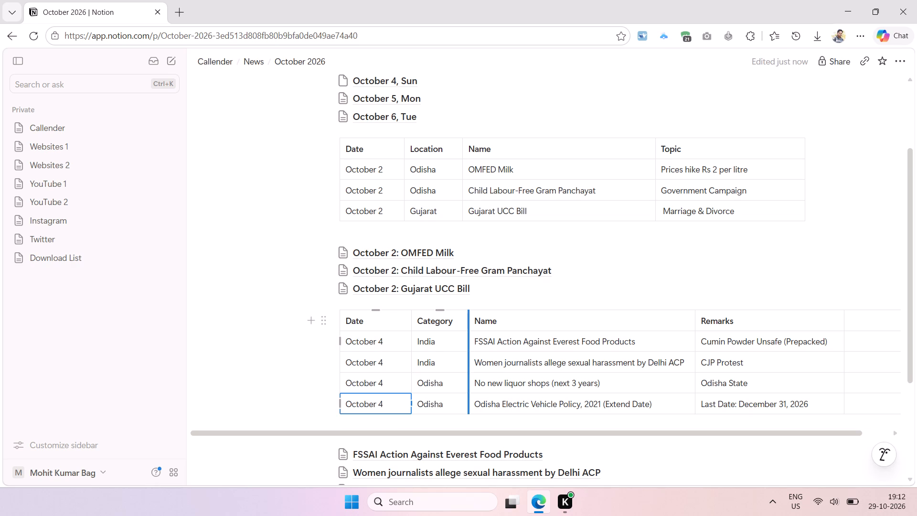
Replace the lower table's Category heading with the Location heading copied from the October 2 table.
{"action": "left_click", "coordinate": [443, 143]}
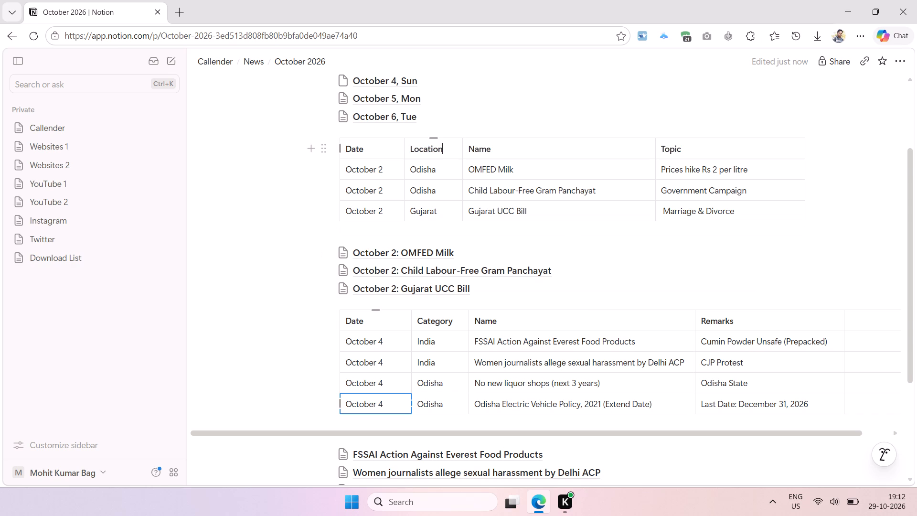
{"action": "key", "text": "ctrl+a"}
{"action": "key", "text": "ctrl+c"}
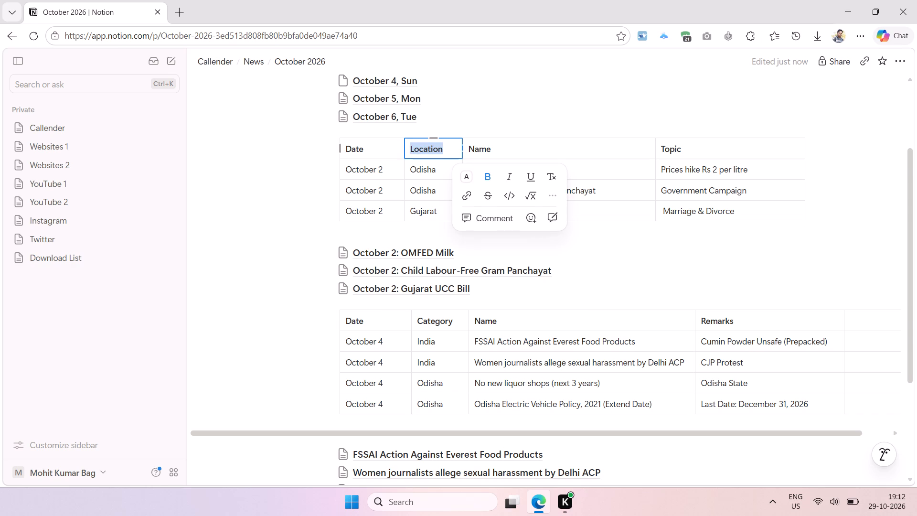
{"action": "left_click", "coordinate": [437, 321]}
{"action": "key", "text": "ctrl+a"}
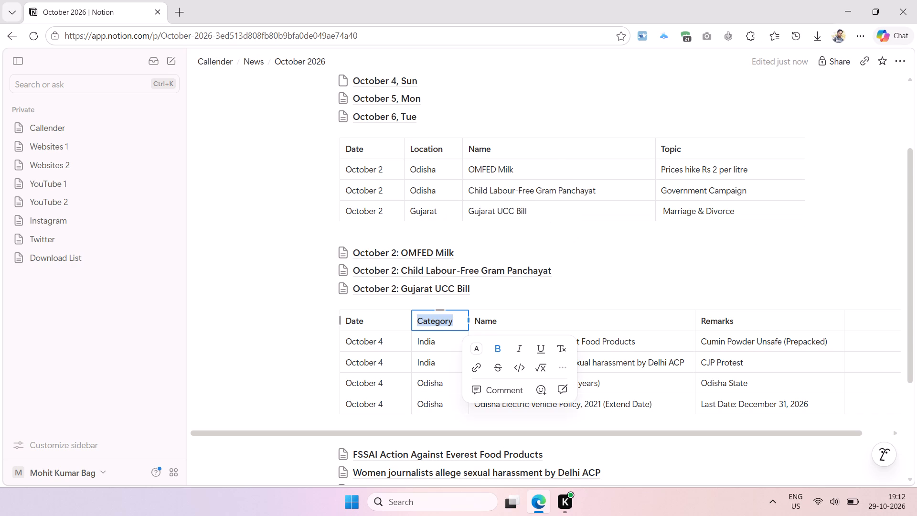
{"action": "key", "text": "ctrl+v"}
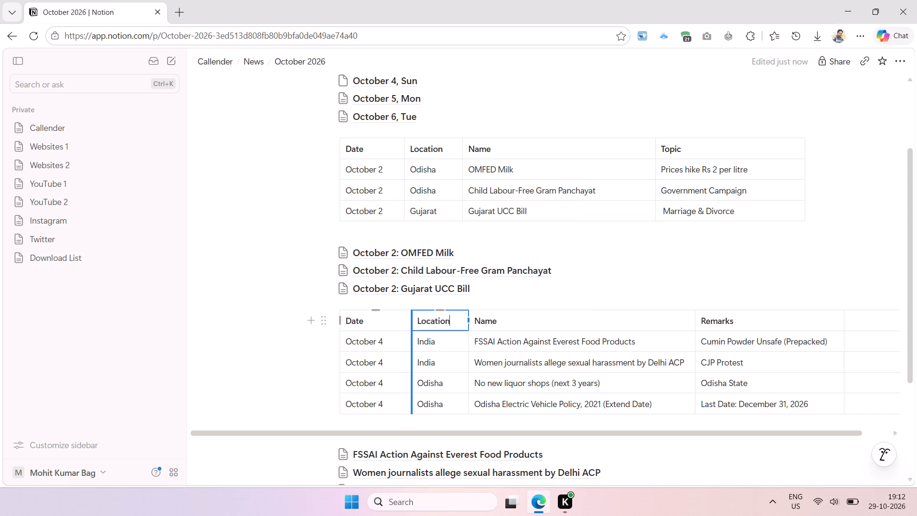
Narrow the Date column of the October 4 table slightly.
{"action": "left_click_drag", "start_coordinate": [411, 314], "coordinate": [405, 313]}
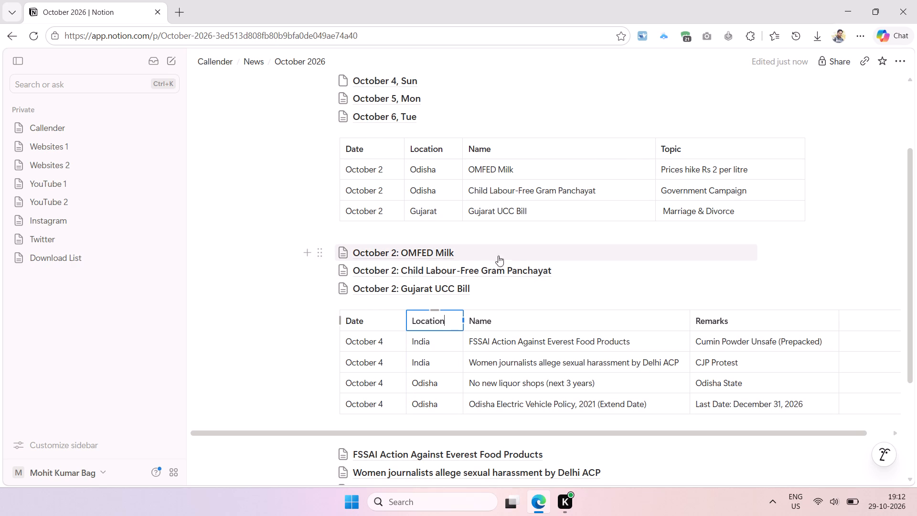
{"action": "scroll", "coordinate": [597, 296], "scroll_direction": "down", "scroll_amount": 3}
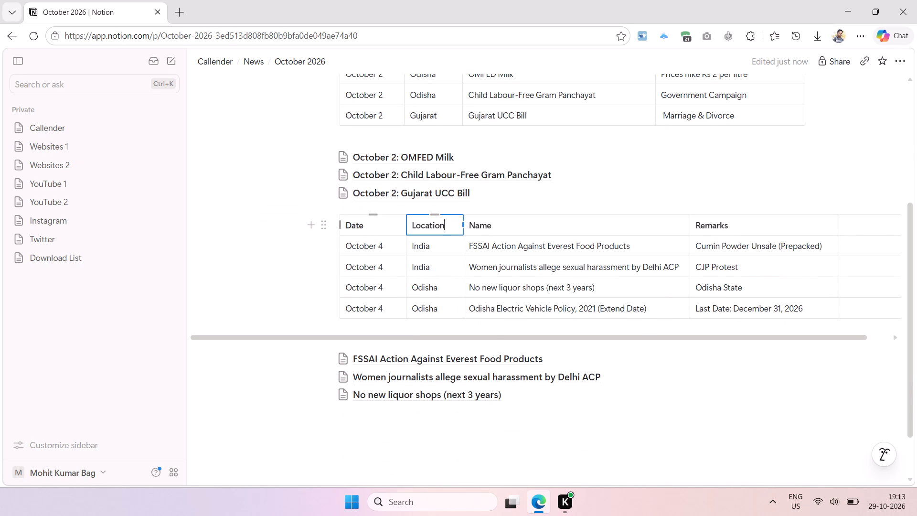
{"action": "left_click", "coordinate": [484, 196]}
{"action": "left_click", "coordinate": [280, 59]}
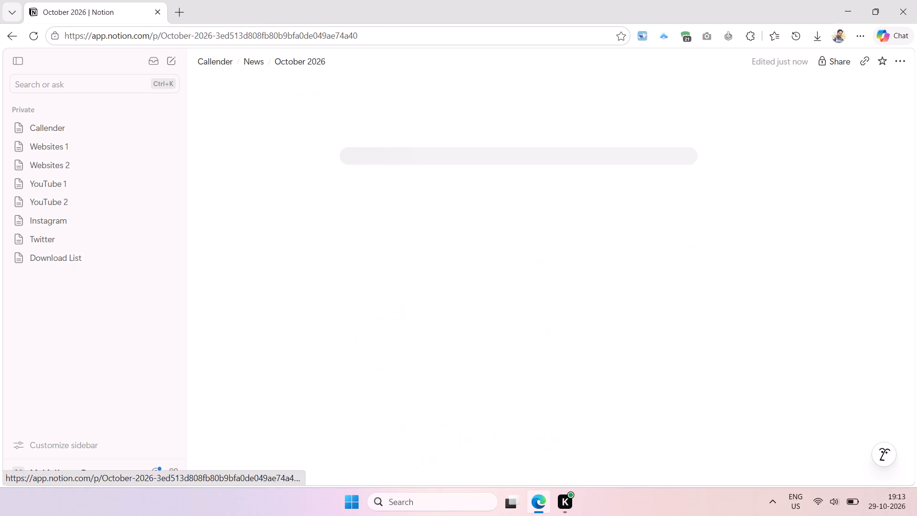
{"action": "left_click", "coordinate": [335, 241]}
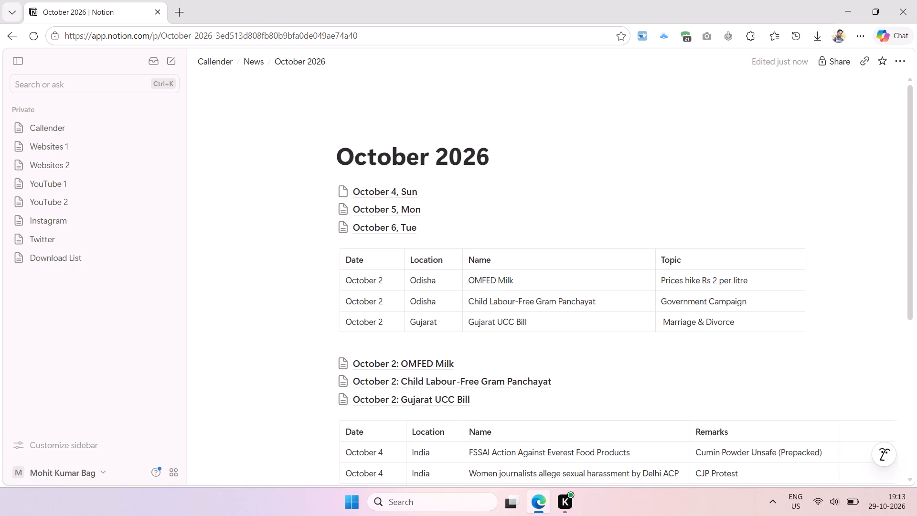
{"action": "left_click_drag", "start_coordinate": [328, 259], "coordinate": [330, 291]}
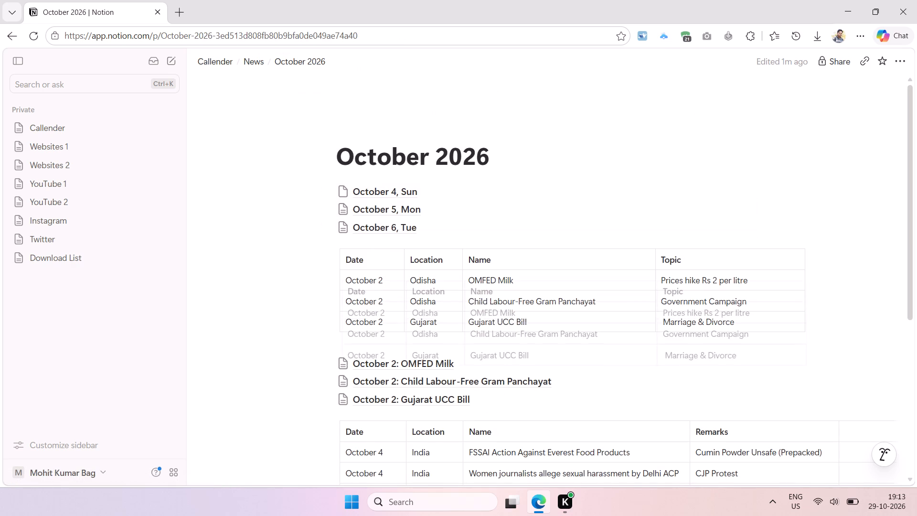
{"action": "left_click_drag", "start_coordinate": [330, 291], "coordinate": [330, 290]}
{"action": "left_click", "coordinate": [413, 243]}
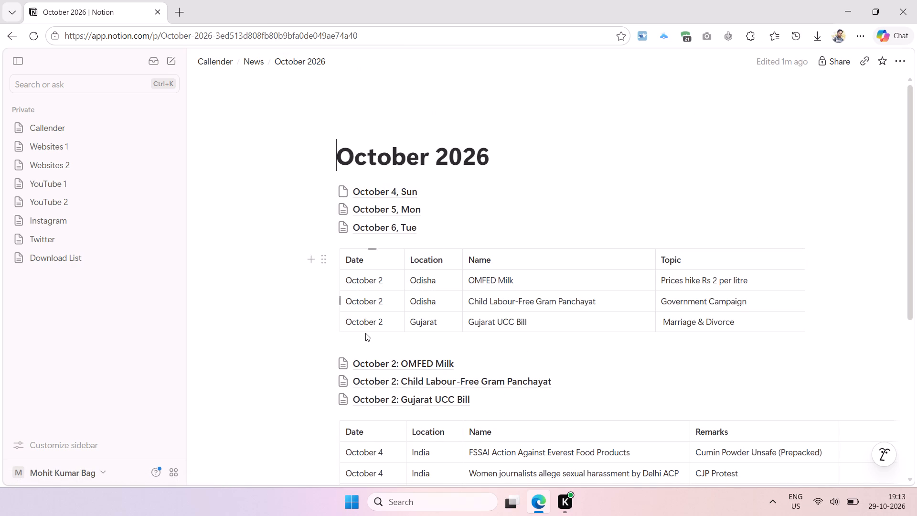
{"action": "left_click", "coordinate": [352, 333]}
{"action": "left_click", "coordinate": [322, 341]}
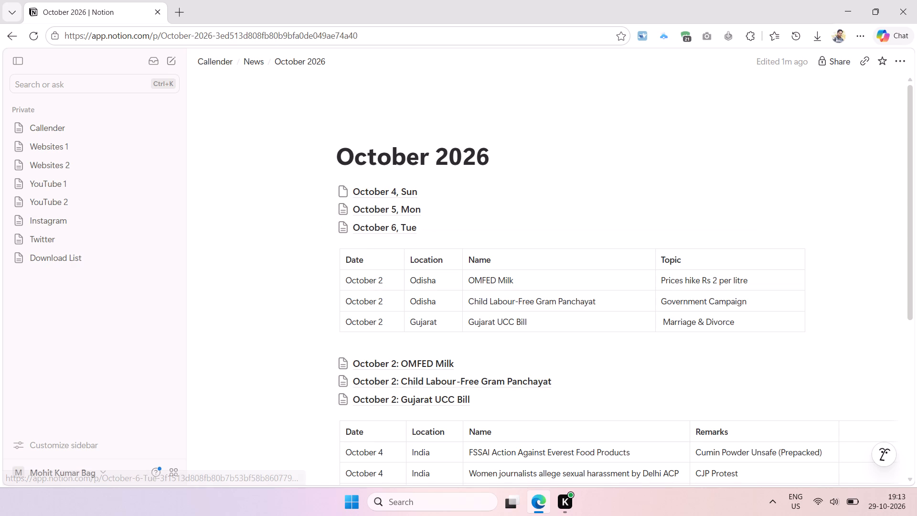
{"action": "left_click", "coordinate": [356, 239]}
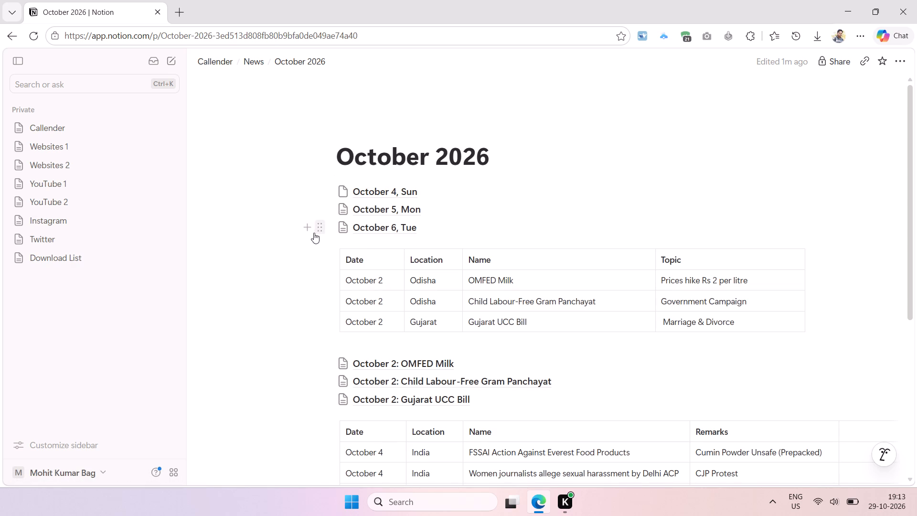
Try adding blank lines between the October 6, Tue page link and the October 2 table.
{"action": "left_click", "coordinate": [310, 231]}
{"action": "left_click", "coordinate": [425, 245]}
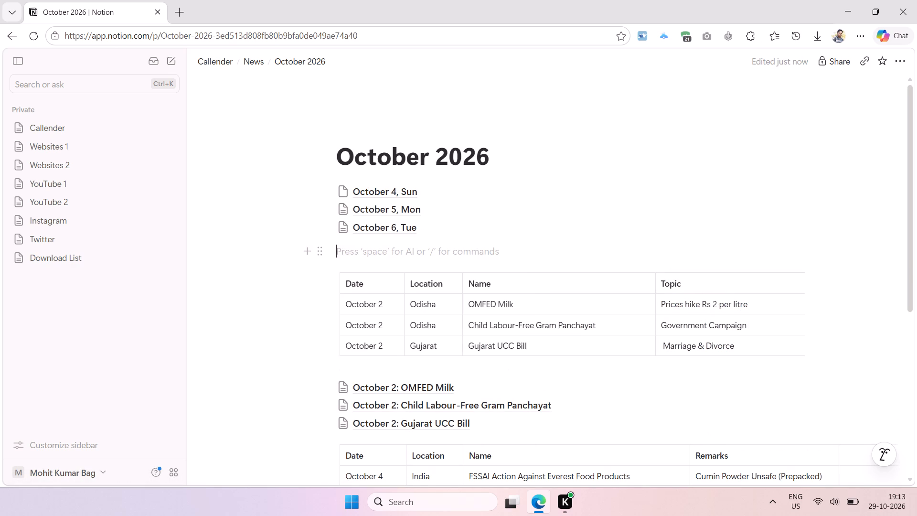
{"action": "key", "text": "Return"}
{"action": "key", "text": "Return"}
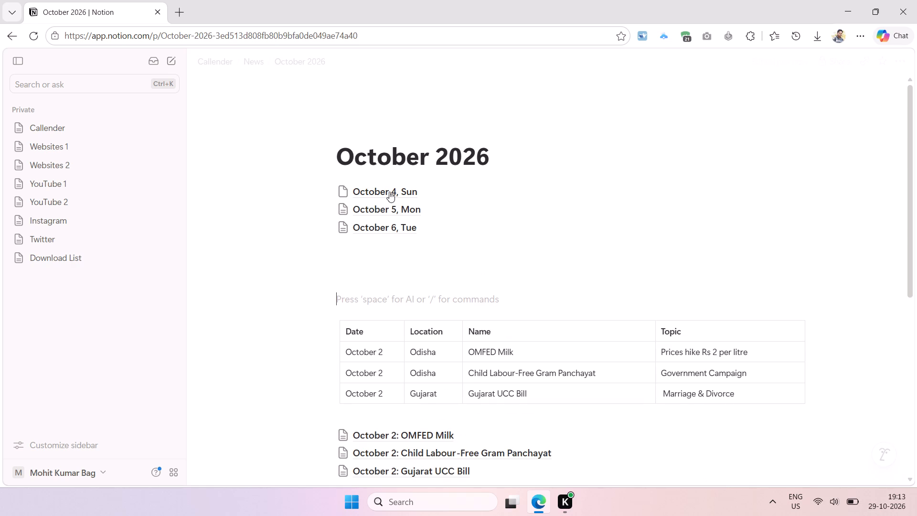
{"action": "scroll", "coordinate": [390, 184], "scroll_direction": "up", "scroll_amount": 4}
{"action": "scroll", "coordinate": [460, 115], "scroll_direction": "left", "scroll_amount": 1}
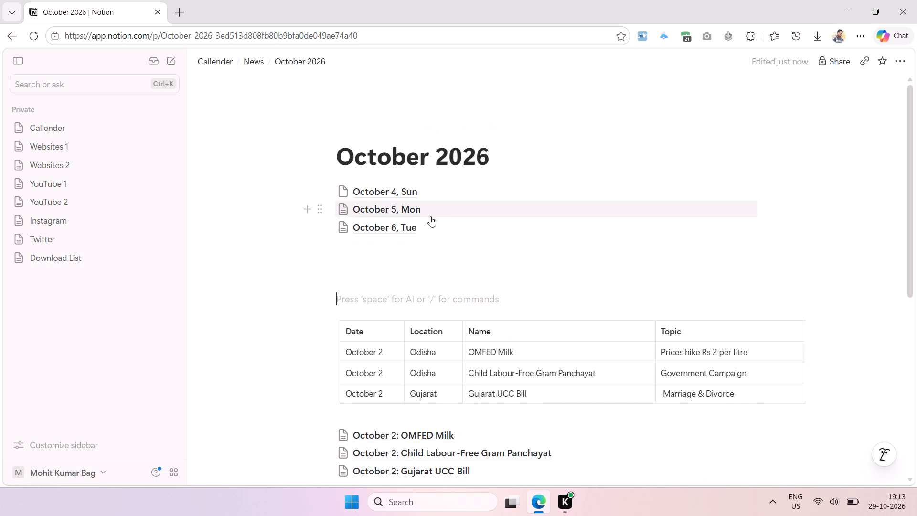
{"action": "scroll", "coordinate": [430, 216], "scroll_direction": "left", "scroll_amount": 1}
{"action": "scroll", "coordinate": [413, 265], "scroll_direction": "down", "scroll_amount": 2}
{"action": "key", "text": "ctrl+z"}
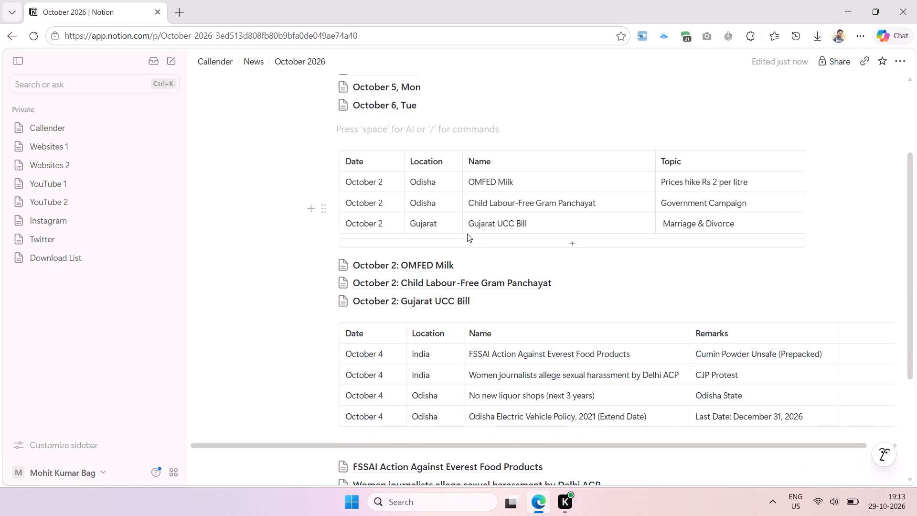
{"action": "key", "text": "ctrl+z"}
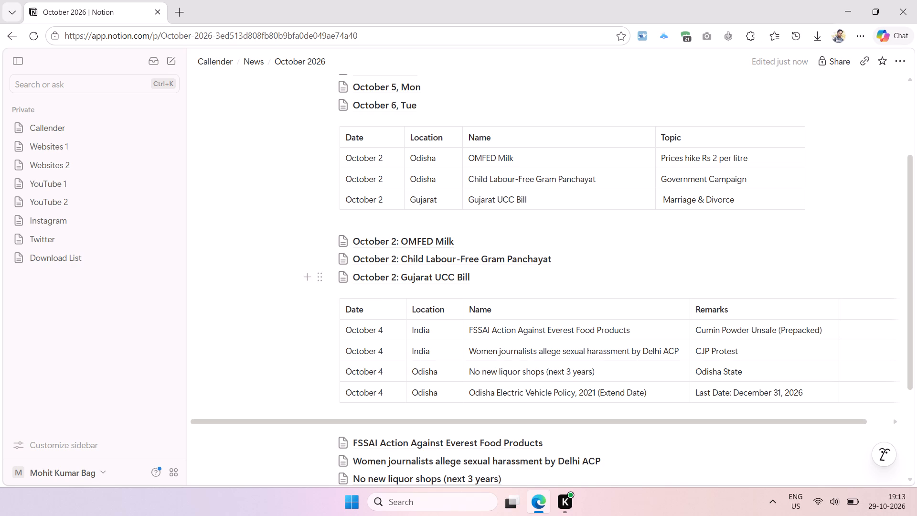
Insert five blank lines between the October 2: Gujarat UCC Bill page link and the October 4 table.
{"action": "left_click", "coordinate": [311, 279]}
{"action": "key", "text": "BackSpace"}
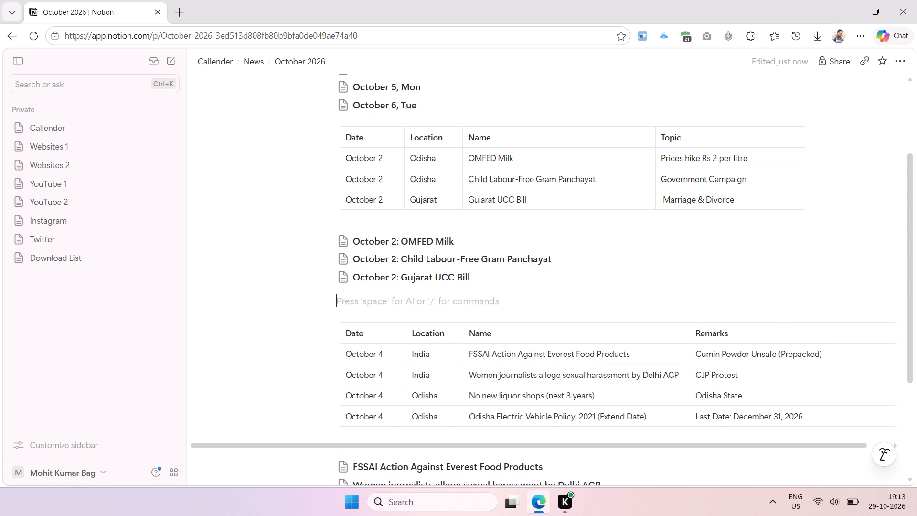
{"action": "key", "text": "Return"}
{"action": "key", "text": "Return"}
{"action": "key", "text": "Return"}
{"action": "key", "text": "Return"}
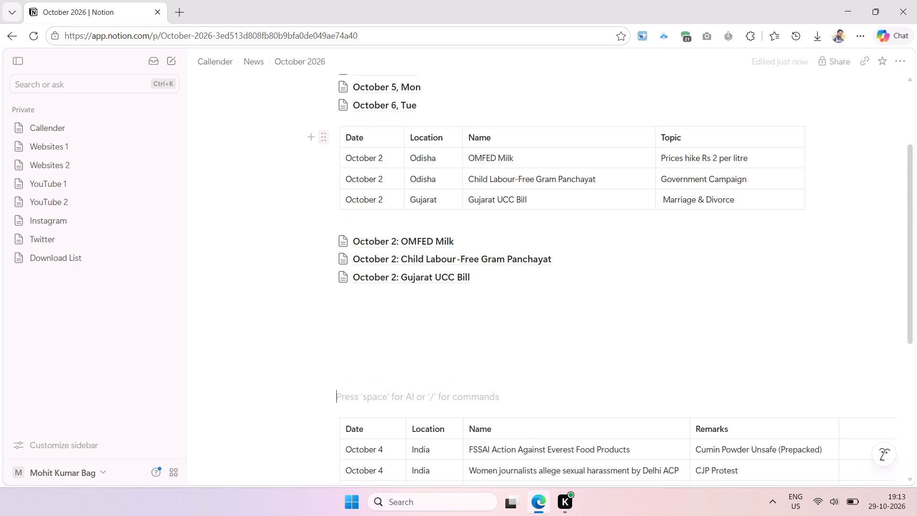
Narrow the Name column of the October 2 table to fit its longest entry, Child Labour-Free Gram Panchayat.
{"action": "left_click", "coordinate": [320, 142]}
{"action": "left_click", "coordinate": [320, 142]}
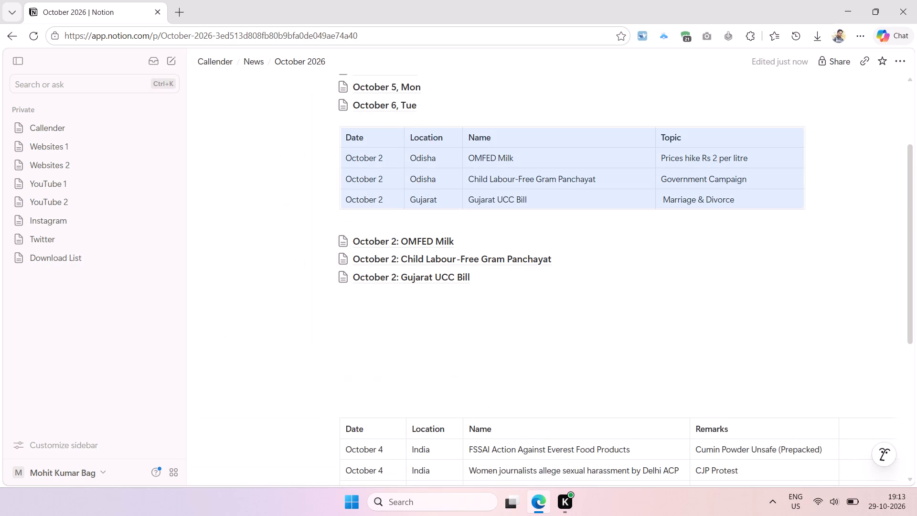
{"action": "left_click", "coordinate": [656, 125]}
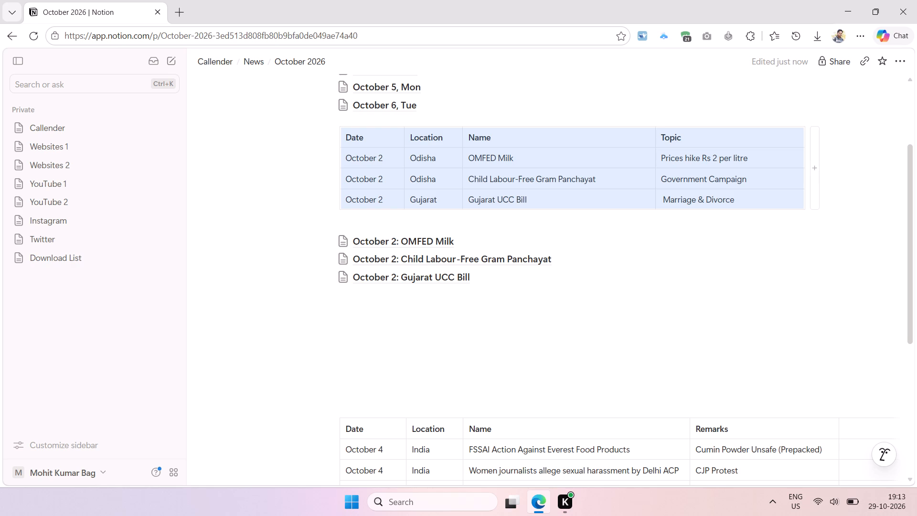
{"action": "left_click_drag", "start_coordinate": [656, 135], "coordinate": [609, 137]}
Copy the whole October 2 table into the first blank line below the October 2: Gujarat UCC Bill page link.
{"action": "left_click", "coordinate": [328, 138]}
{"action": "left_click", "coordinate": [328, 138]}
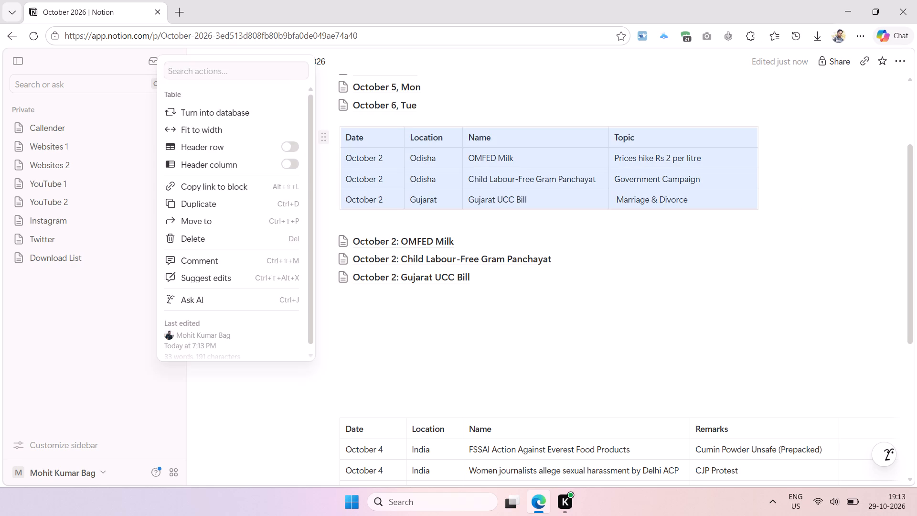
{"action": "key", "text": "ctrl+c"}
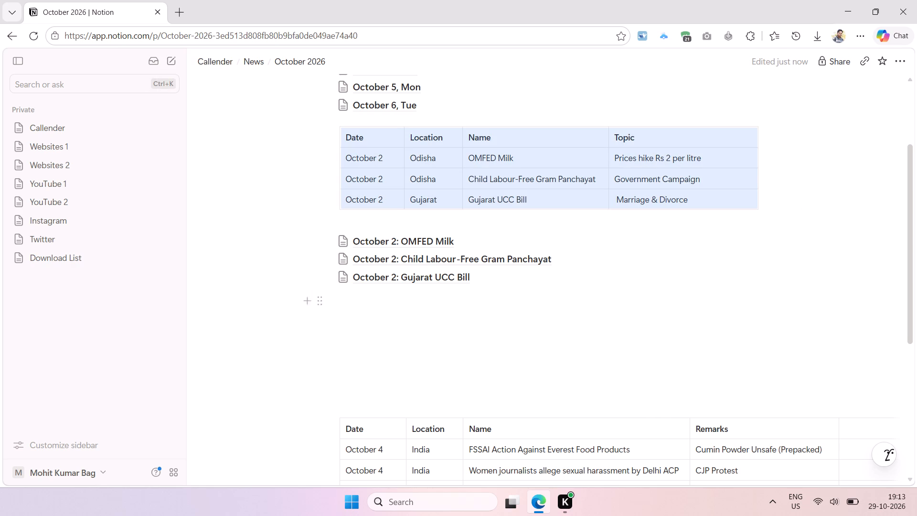
{"action": "left_click", "coordinate": [364, 313]}
{"action": "left_click", "coordinate": [353, 304]}
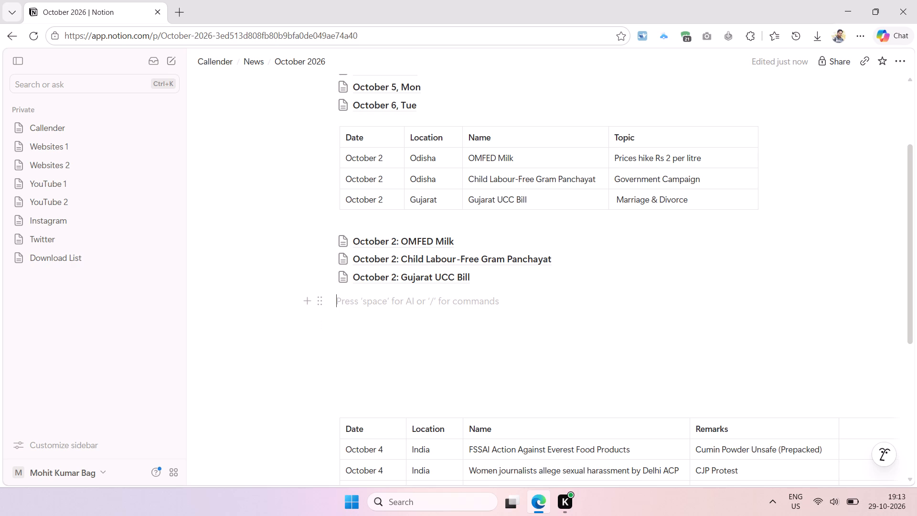
{"action": "key", "text": "ctrl+v"}
Clear the Location, Name and Topic cells in all three October 2 rows of the copied table.
{"action": "scroll", "coordinate": [422, 340], "scroll_direction": "down", "scroll_amount": 1}
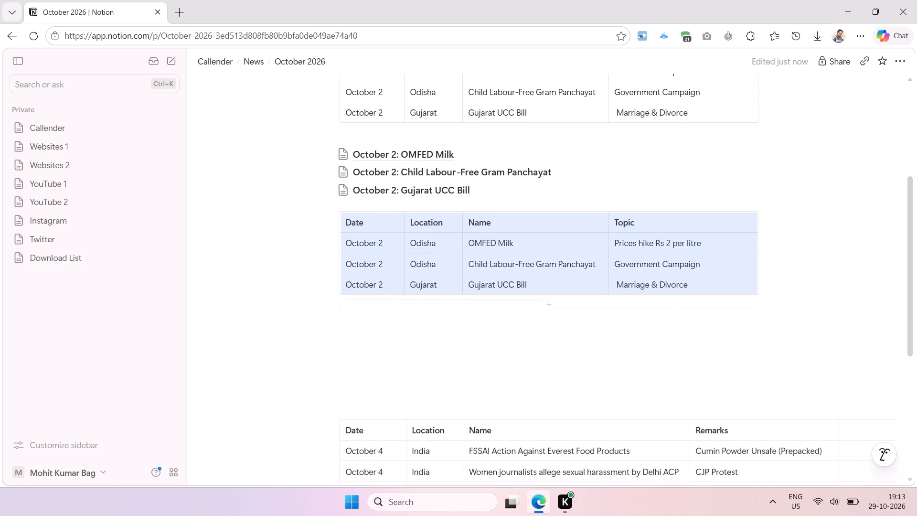
{"action": "left_click", "coordinate": [431, 359]}
{"action": "left_click_drag", "start_coordinate": [406, 236], "coordinate": [629, 279]}
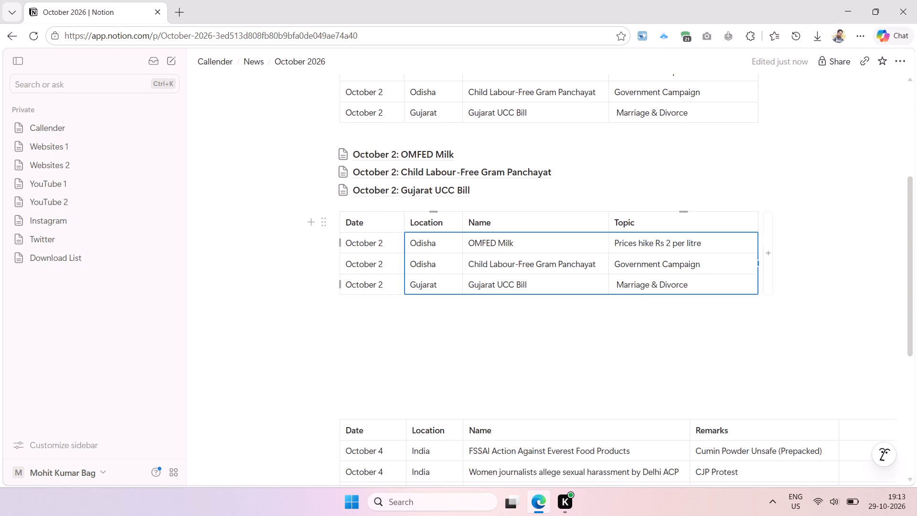
{"action": "left_click_drag", "start_coordinate": [629, 279], "coordinate": [632, 279]}
{"action": "key", "text": "Delete"}
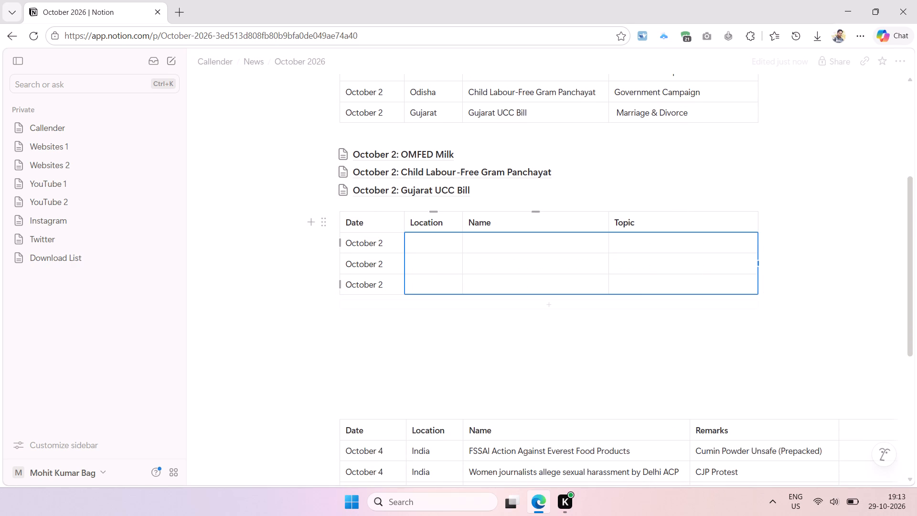
Replace the October 2 dates in the copied table with the four October 4 dates from the old October 4 table.
{"action": "left_click", "coordinate": [386, 247]}
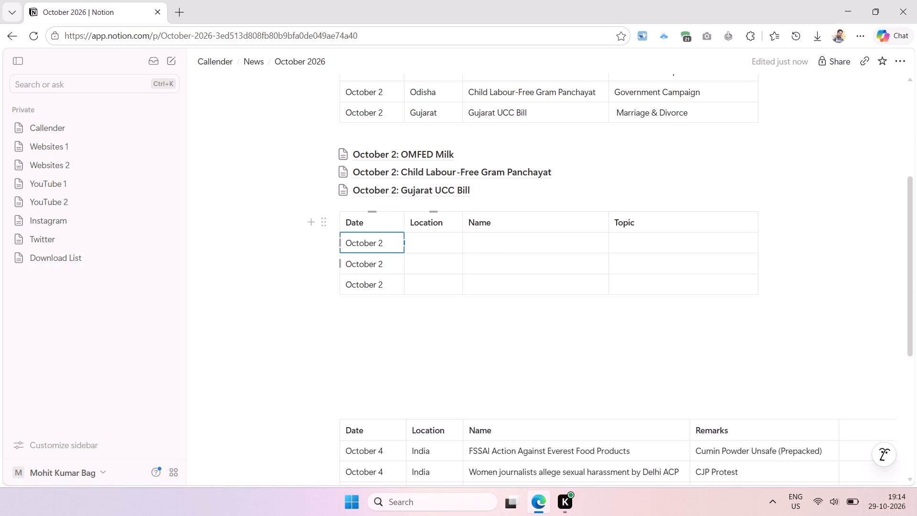
{"action": "scroll", "coordinate": [413, 282], "scroll_direction": "down", "scroll_amount": 2}
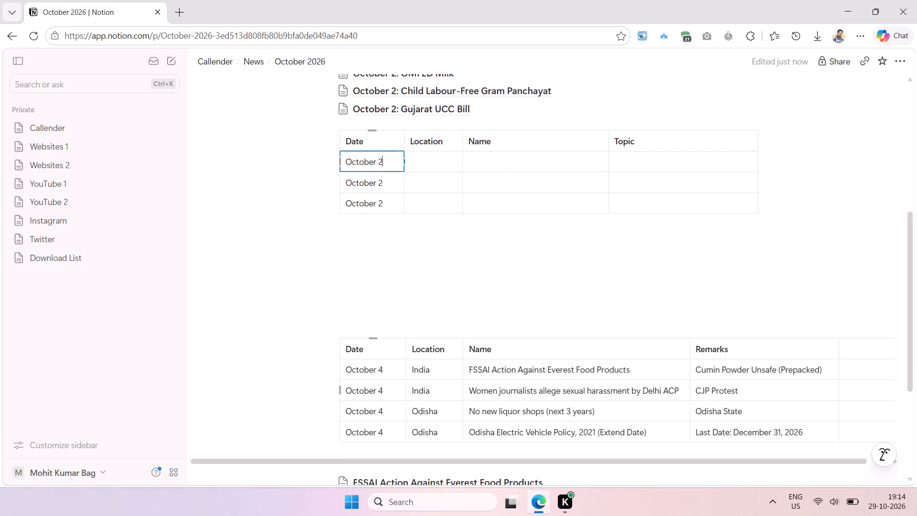
{"action": "left_click_drag", "start_coordinate": [345, 370], "coordinate": [389, 426]}
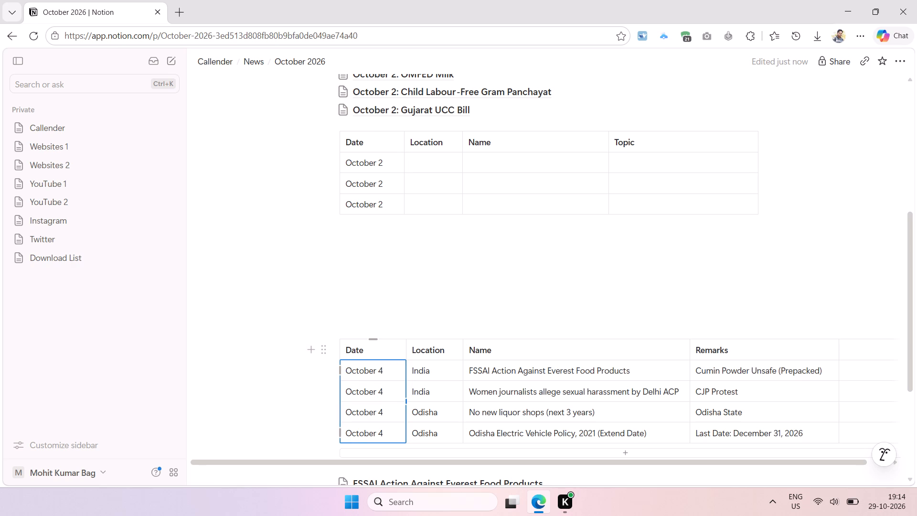
{"action": "key", "text": "ctrl+c"}
{"action": "left_click", "coordinate": [379, 164]}
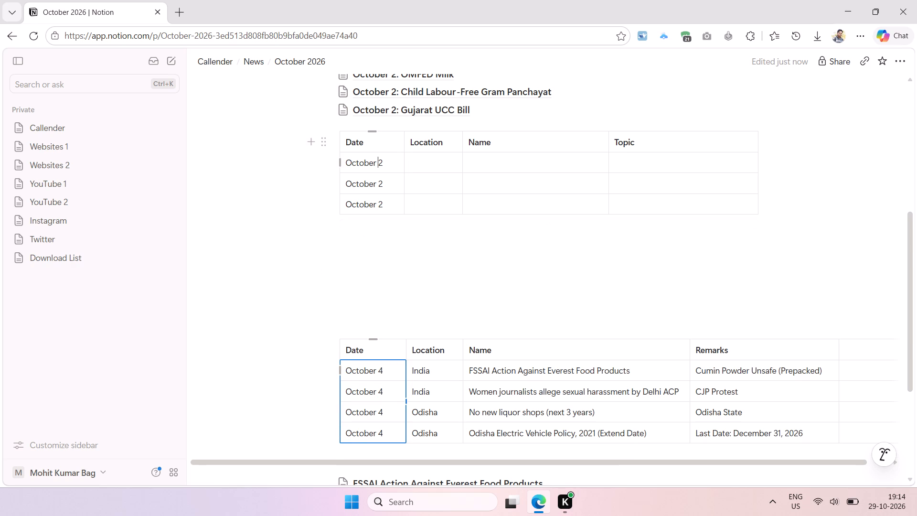
{"action": "left_click_drag", "start_coordinate": [346, 159], "coordinate": [390, 212]}
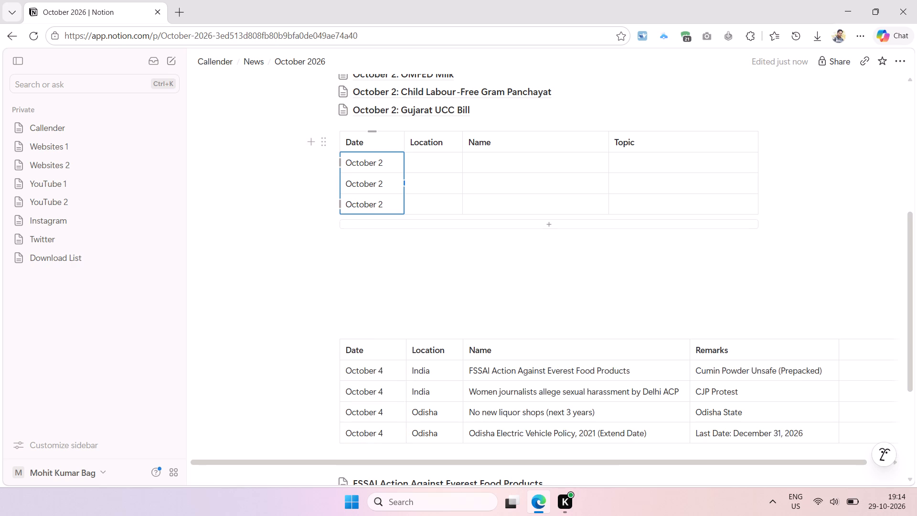
{"action": "key", "text": "ctrl+v"}
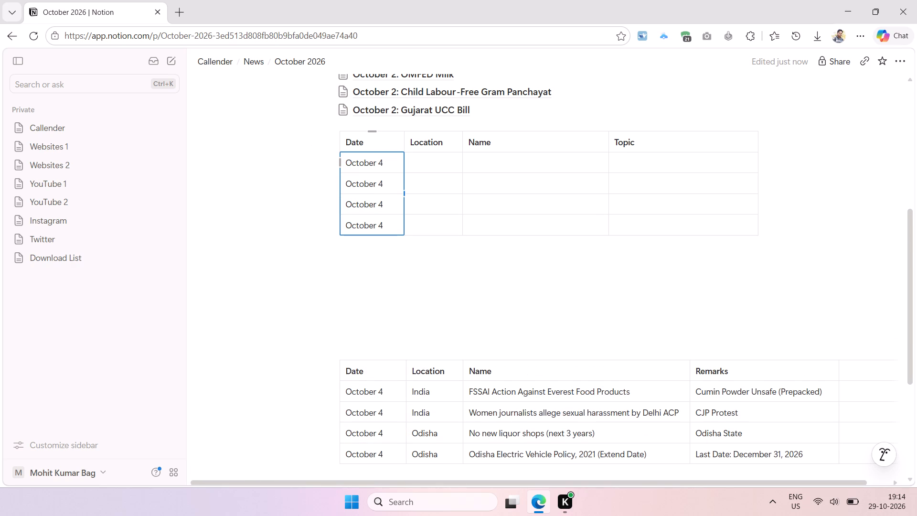
Copy the four Location entries, India, India, Odisha, Odisha, from the old October 4 table into the new table's Location column.
{"action": "left_click_drag", "start_coordinate": [429, 385], "coordinate": [441, 438]}
{"action": "scroll", "coordinate": [417, 182], "scroll_direction": "left", "scroll_amount": 1}
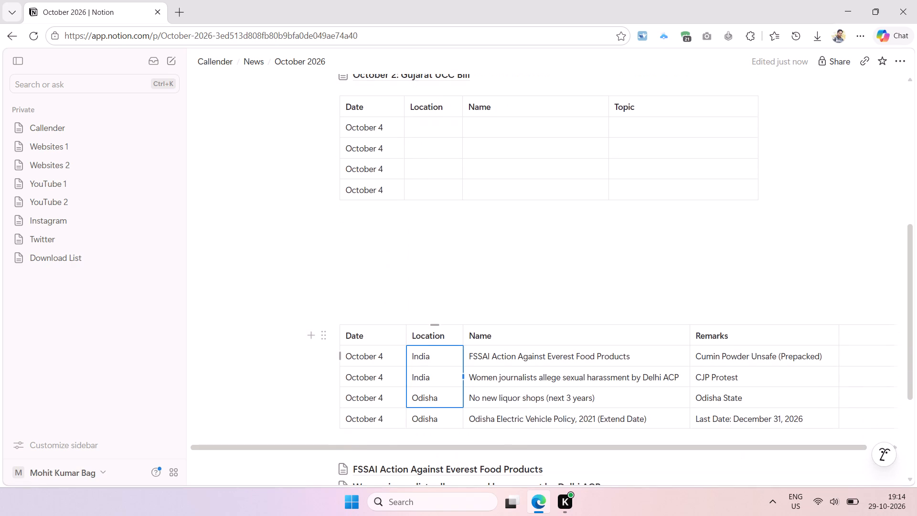
{"action": "left_click", "coordinate": [435, 356]}
{"action": "left_click_drag", "start_coordinate": [437, 351], "coordinate": [446, 412]}
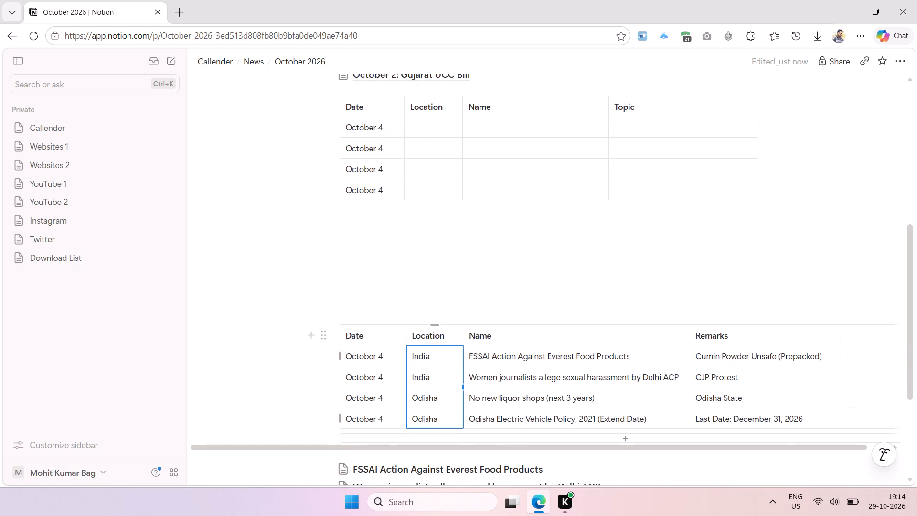
{"action": "key", "text": "ctrl+c"}
{"action": "left_click", "coordinate": [429, 122]}
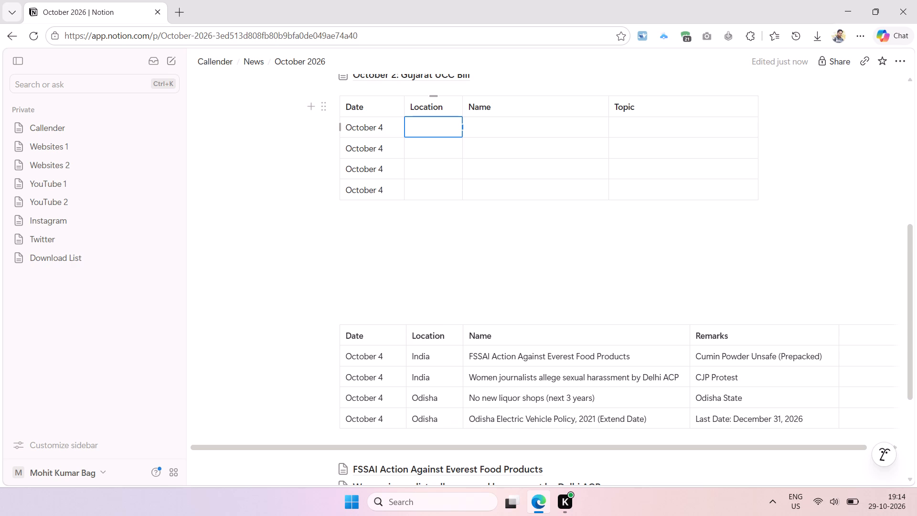
{"action": "key", "text": "ctrl+v"}
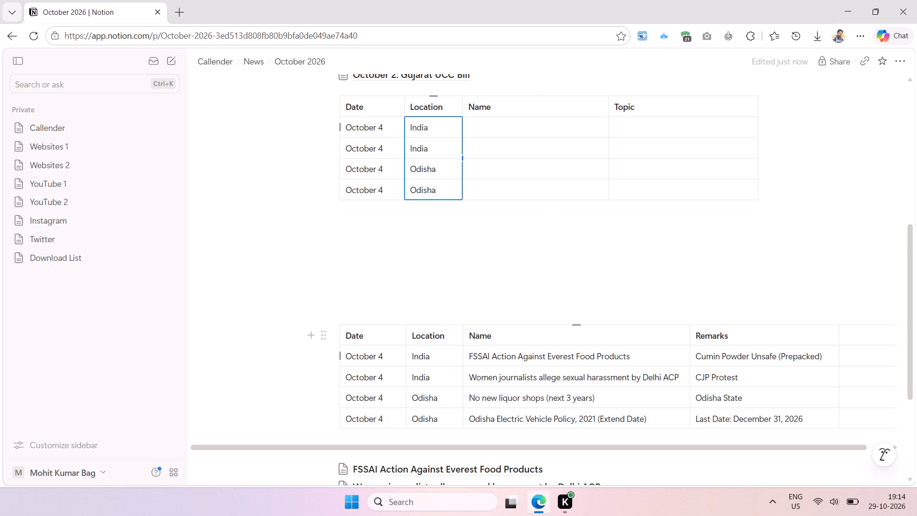
Copy all four Name entries from the old October 4 table into the new table's Name column.
{"action": "left_click_drag", "start_coordinate": [535, 351], "coordinate": [551, 412]}
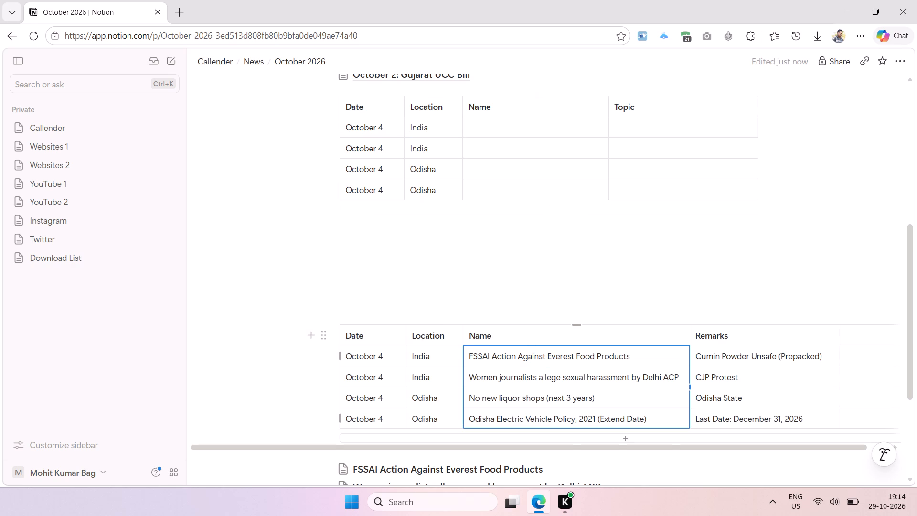
{"action": "key", "text": "ctrl+c"}
{"action": "left_click", "coordinate": [489, 120]}
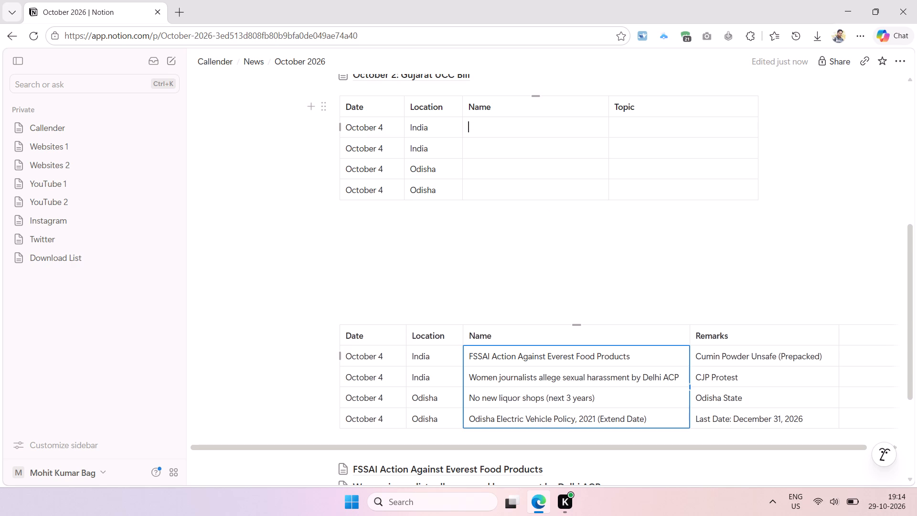
{"action": "key", "text": "ctrl+v"}
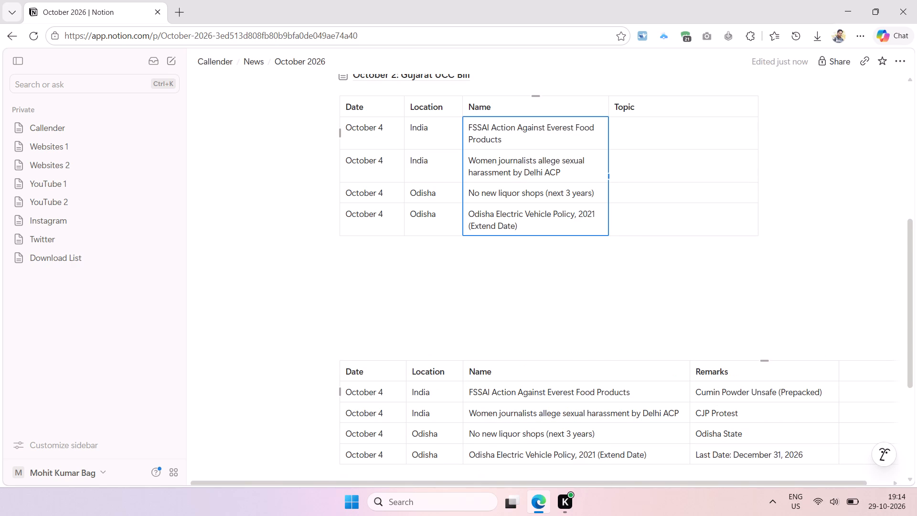
Copy the four Remarks entries from the old October 4 table into the new table's Topic column.
{"action": "left_click_drag", "start_coordinate": [709, 386], "coordinate": [742, 406]}
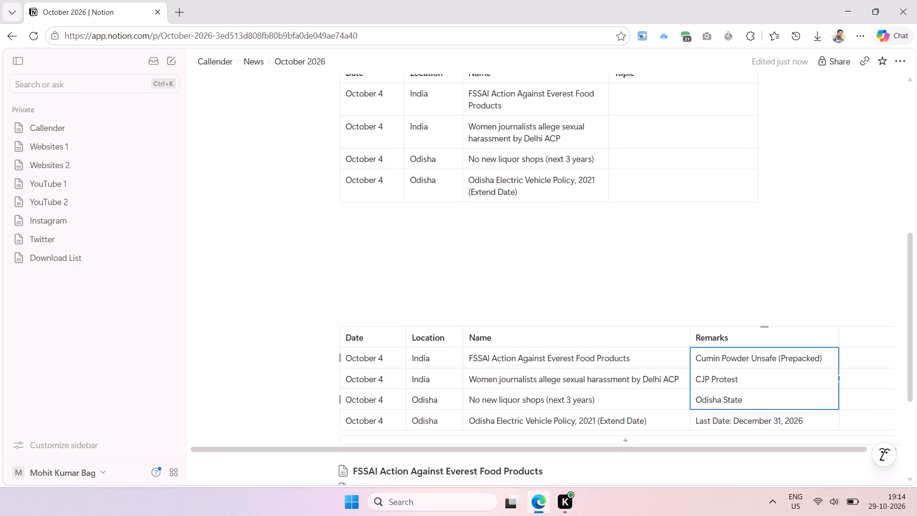
{"action": "left_click_drag", "start_coordinate": [742, 406], "coordinate": [743, 416]}
{"action": "key", "text": "ctrl+c"}
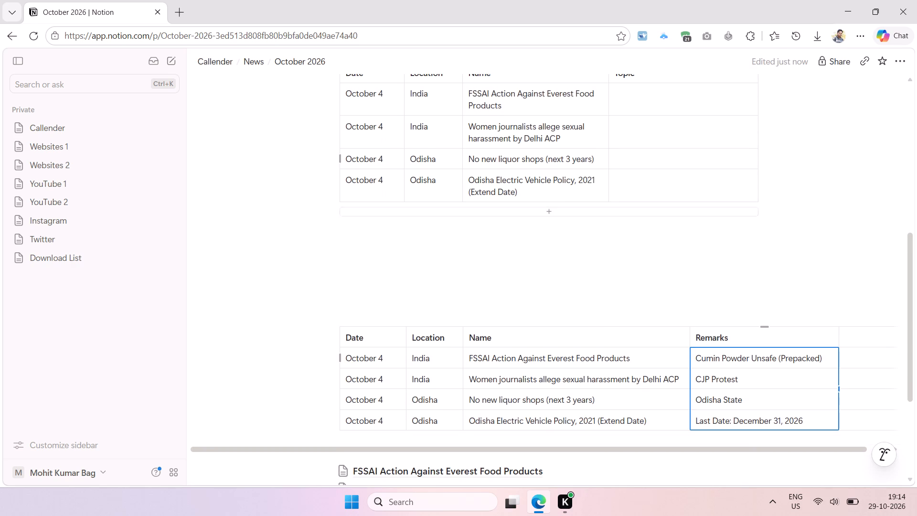
{"action": "left_click", "coordinate": [664, 106]}
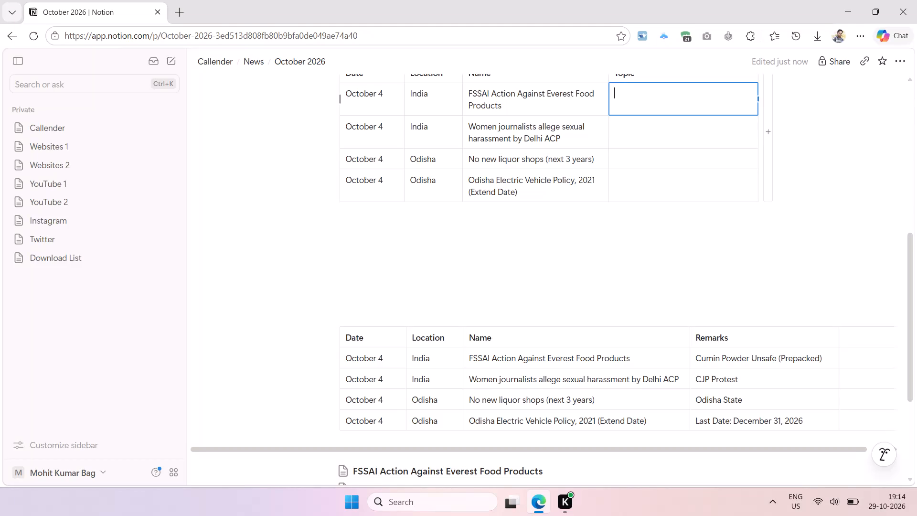
{"action": "key", "text": "ctrl+v"}
Delete the old October 4 table and the surplus blank lines between the new table and the FSSAI page link.
{"action": "left_click_drag", "start_coordinate": [263, 266], "coordinate": [512, 406]}
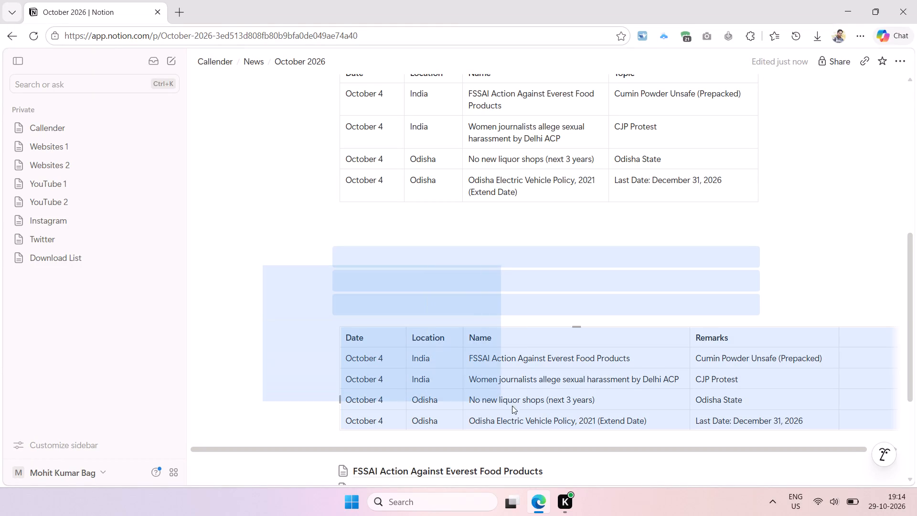
{"action": "left_click_drag", "start_coordinate": [512, 406], "coordinate": [525, 407]}
{"action": "key", "text": "Delete"}
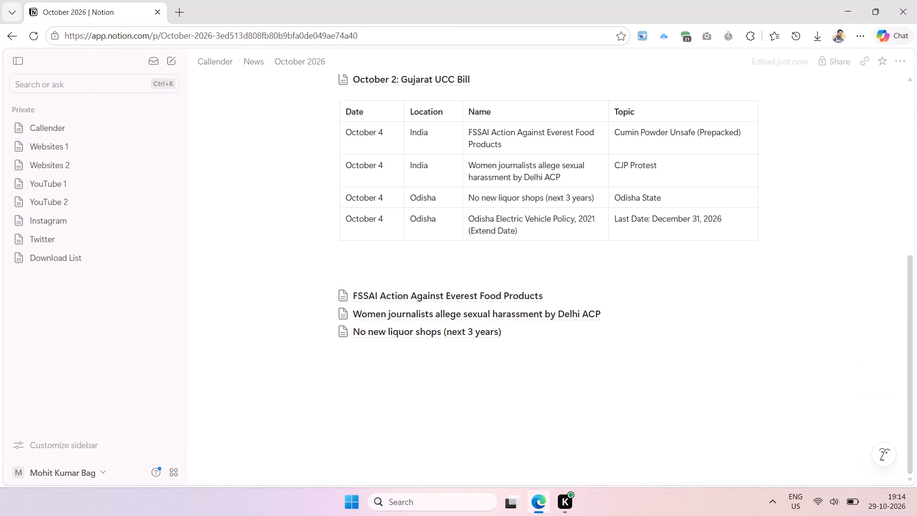
{"action": "left_click", "coordinate": [350, 274]}
{"action": "key", "text": "BackSpace"}
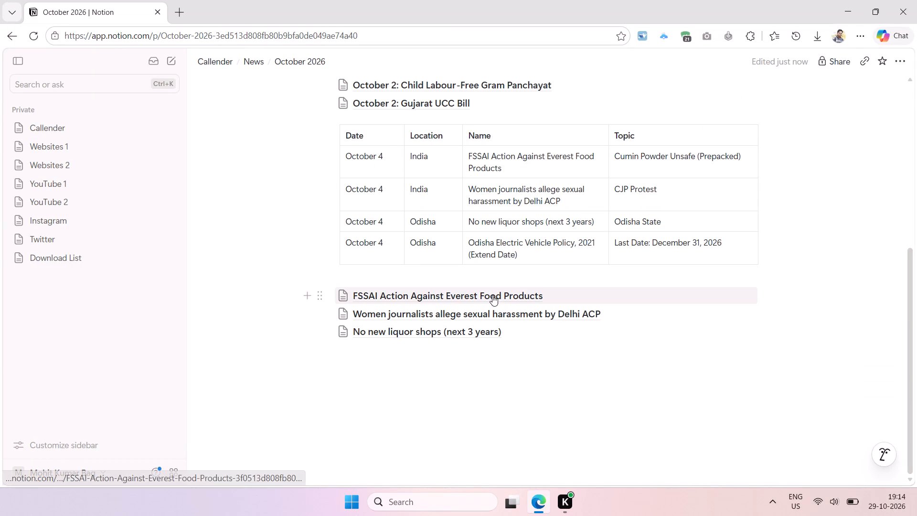
Shorten the first October 4 Name entry to FSSAI Everest Food Products by removing "Action Against".
{"action": "scroll", "coordinate": [510, 315], "scroll_direction": "up", "scroll_amount": 1}
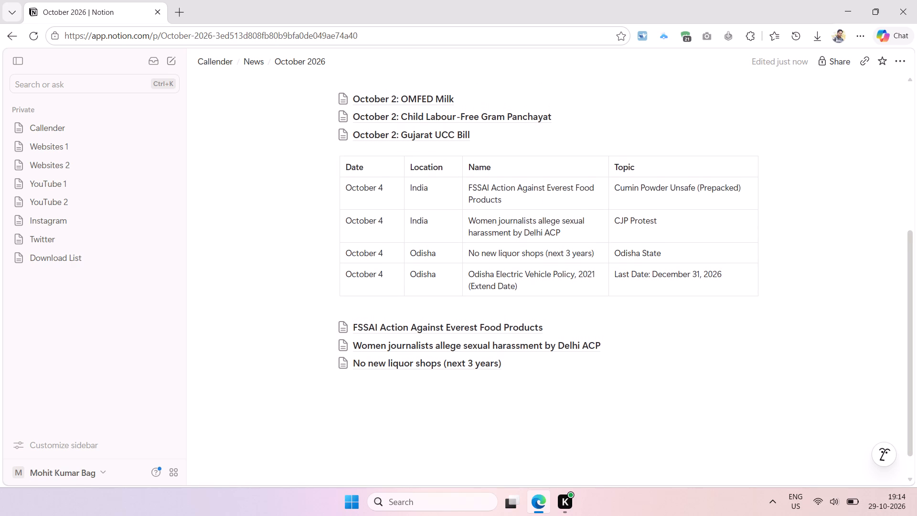
{"action": "scroll", "coordinate": [523, 222], "scroll_direction": "up", "scroll_amount": 1}
{"action": "scroll", "coordinate": [553, 239], "scroll_direction": "left", "scroll_amount": 1}
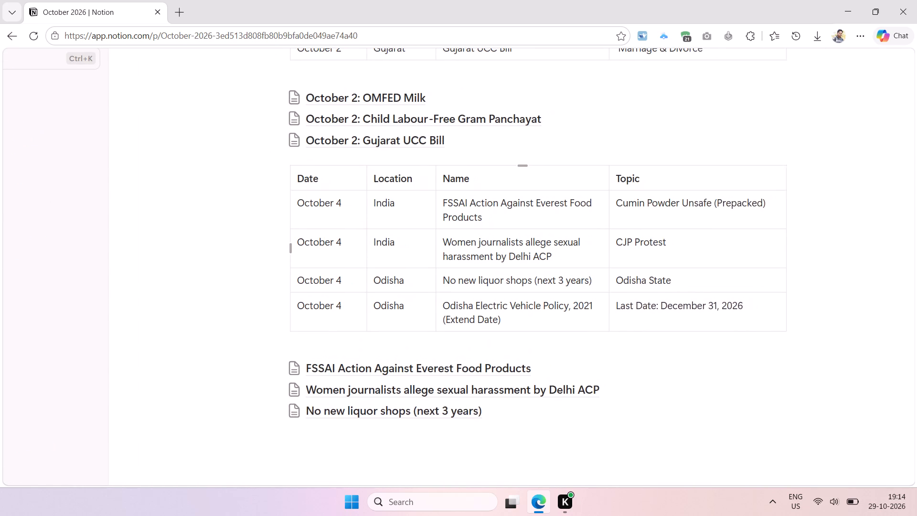
{"action": "scroll", "coordinate": [553, 239], "scroll_direction": "left", "scroll_amount": 2}
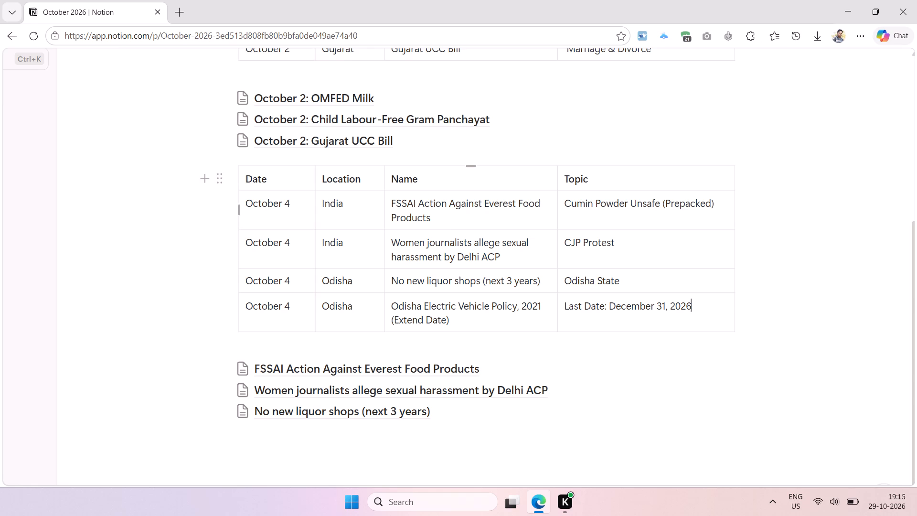
{"action": "left_click_drag", "start_coordinate": [552, 204], "coordinate": [550, 204]}
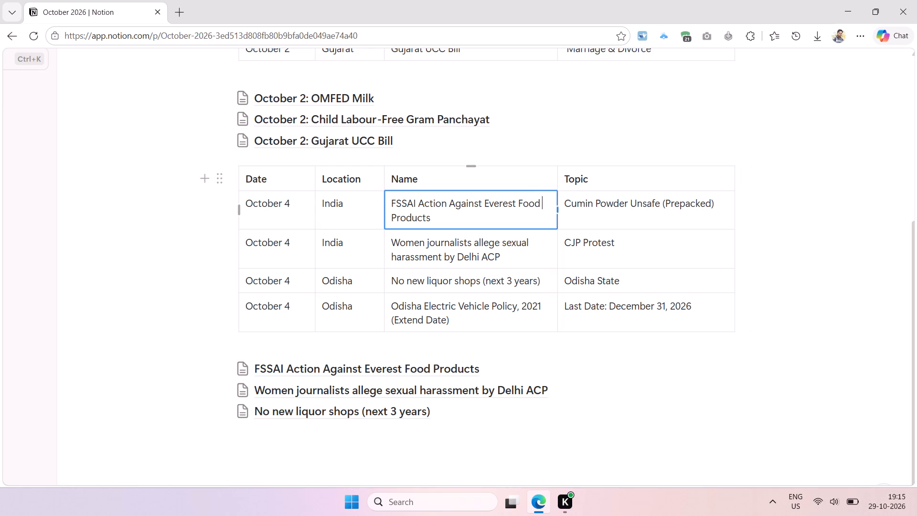
{"action": "left_click_drag", "start_coordinate": [550, 204], "coordinate": [424, 209]}
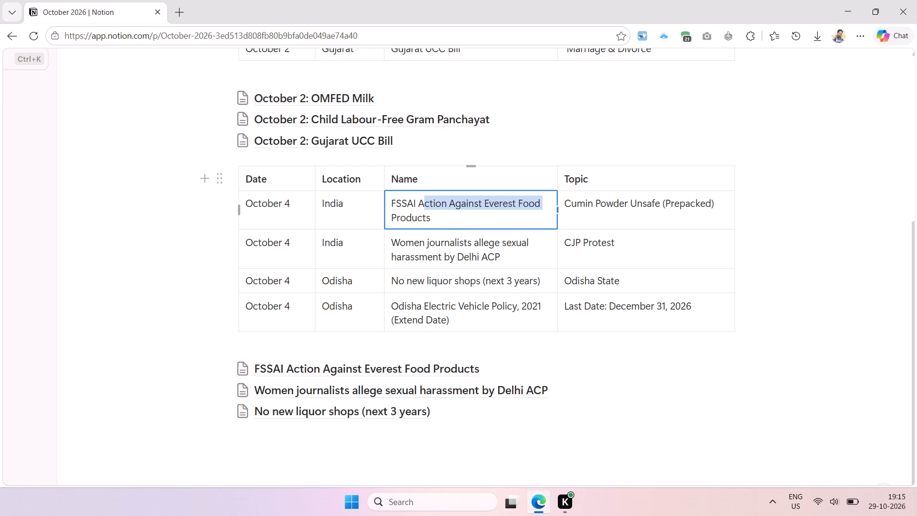
{"action": "left_click_drag", "start_coordinate": [424, 209], "coordinate": [424, 208]}
{"action": "left_click", "coordinate": [456, 227]}
{"action": "left_click_drag", "start_coordinate": [484, 202], "coordinate": [483, 202]}
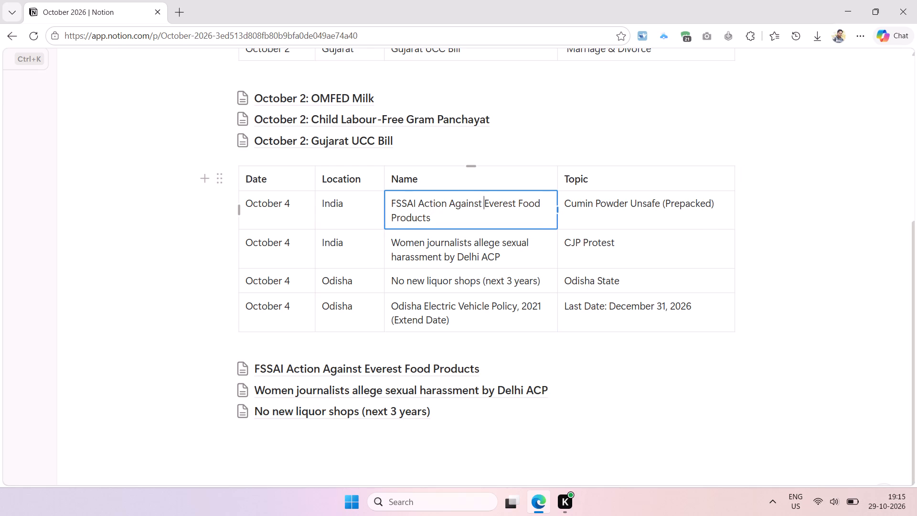
{"action": "left_click_drag", "start_coordinate": [483, 202], "coordinate": [419, 207]}
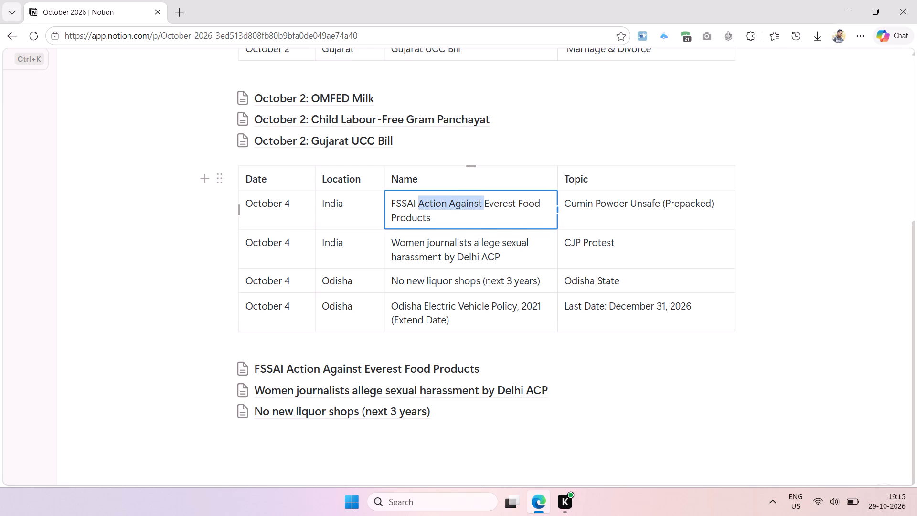
{"action": "left_click_drag", "start_coordinate": [419, 207], "coordinate": [421, 209]}
{"action": "key", "text": "BackSpace"}
{"action": "key", "text": "BackSpace"}
{"action": "key", "text": "BackSpace"}
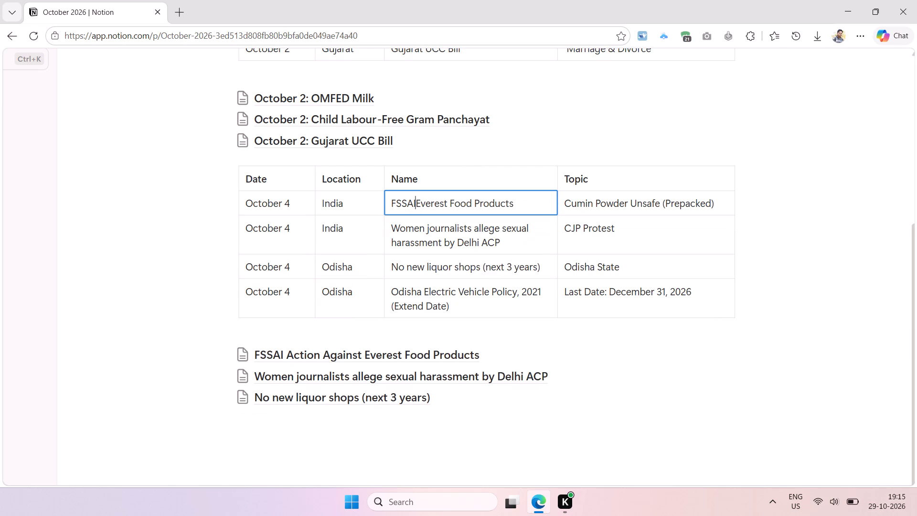
{"action": "key", "text": "space"}
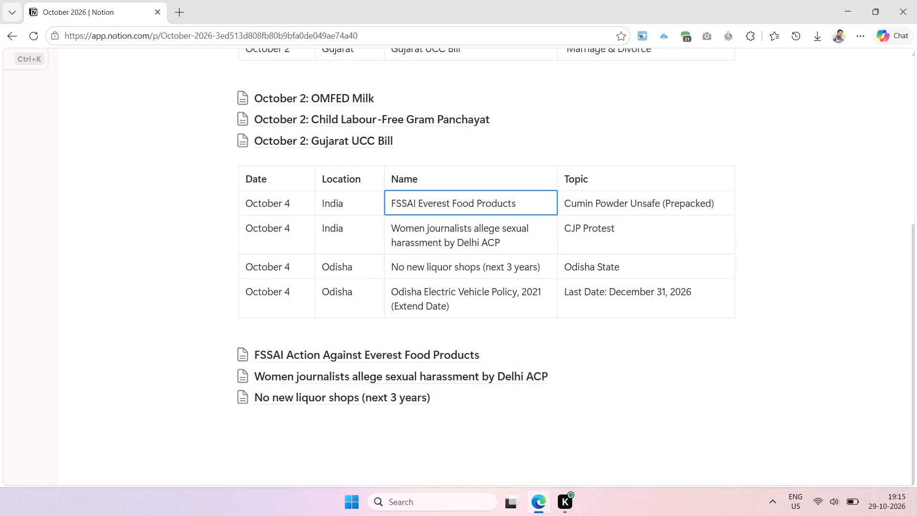
{"action": "left_click", "coordinate": [533, 201]}
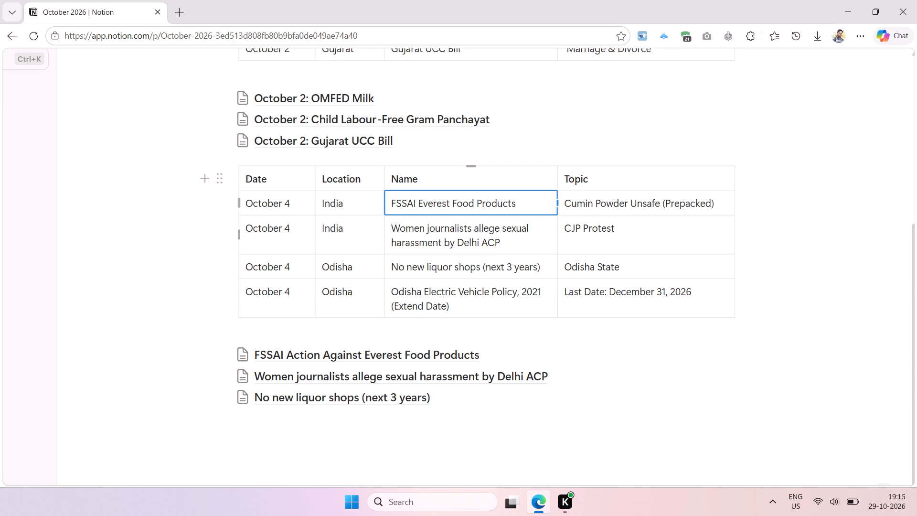
Shorten the second October 4 Name entry to "Women journalists Harassment".
{"action": "left_click_drag", "start_coordinate": [502, 243], "coordinate": [446, 248]}
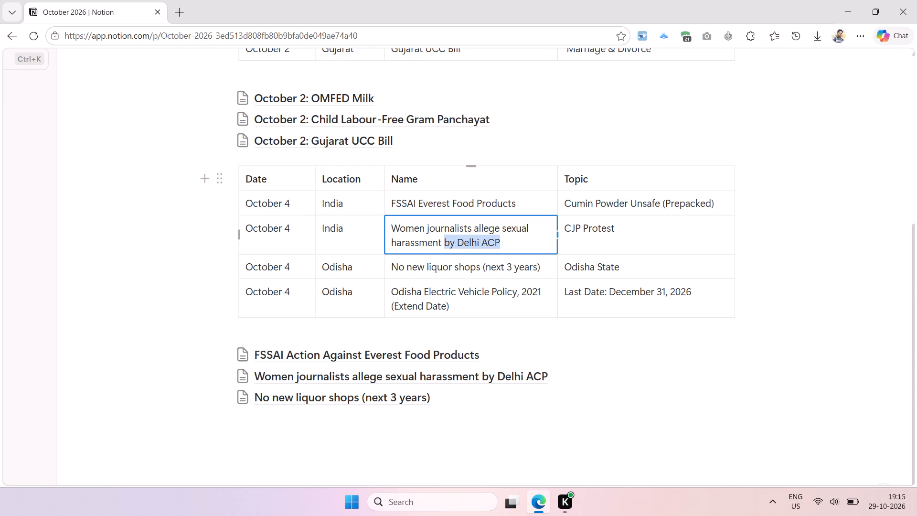
{"action": "left_click_drag", "start_coordinate": [446, 248], "coordinate": [445, 248]}
{"action": "key", "text": "BackSpace"}
{"action": "key", "text": "BackSpace"}
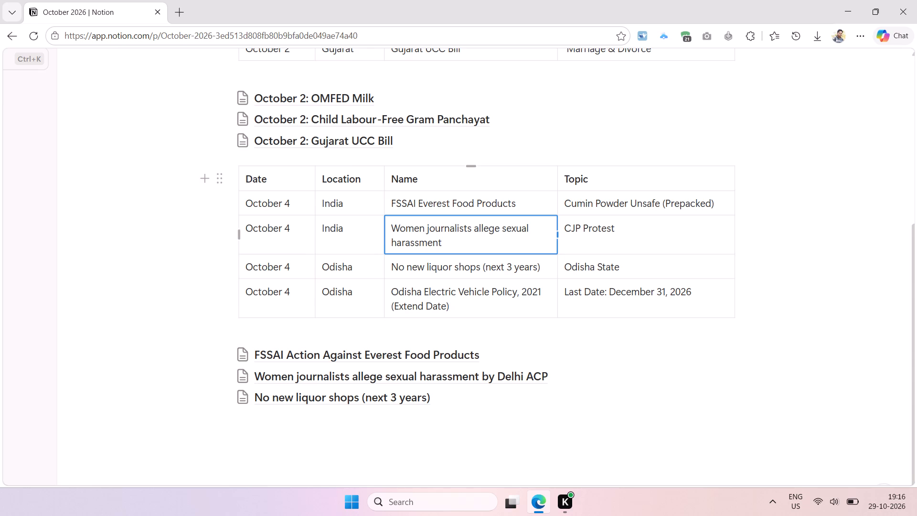
{"action": "left_click_drag", "start_coordinate": [389, 246], "coordinate": [472, 227]}
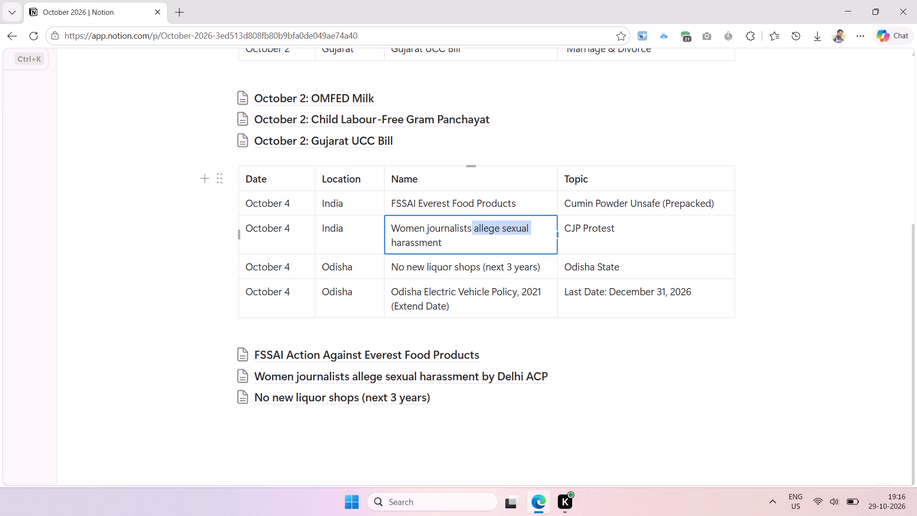
{"action": "left_click_drag", "start_coordinate": [472, 227], "coordinate": [475, 228]}
{"action": "key", "text": "BackSpace"}
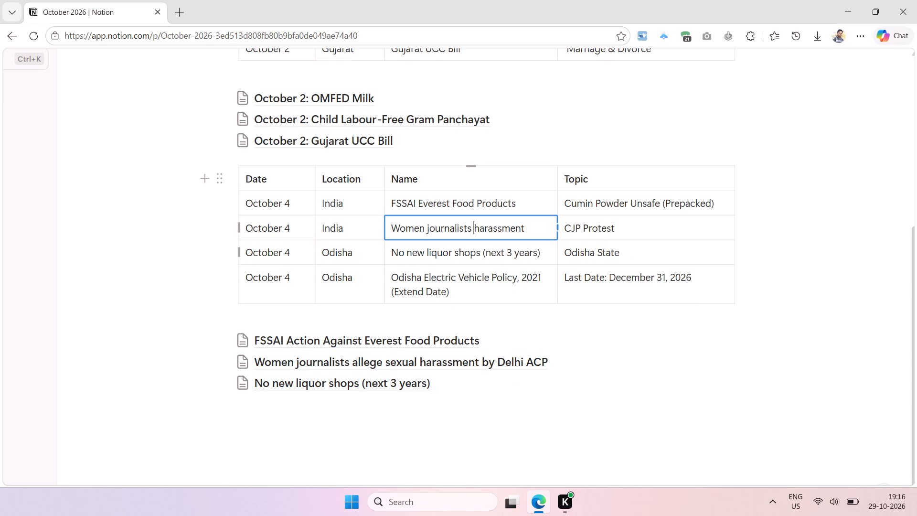
{"action": "left_click", "coordinate": [479, 227]}
{"action": "key", "text": "BackSpace"}
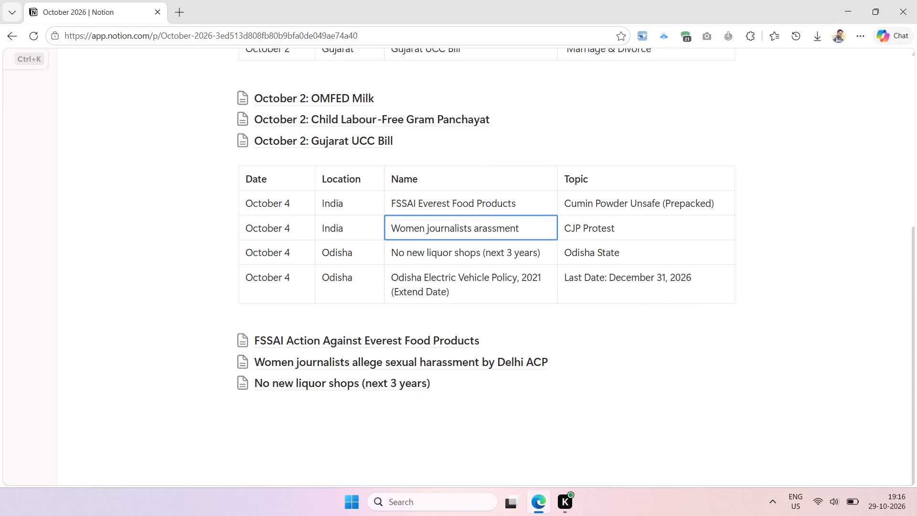
{"action": "key", "text": "shift+h"}
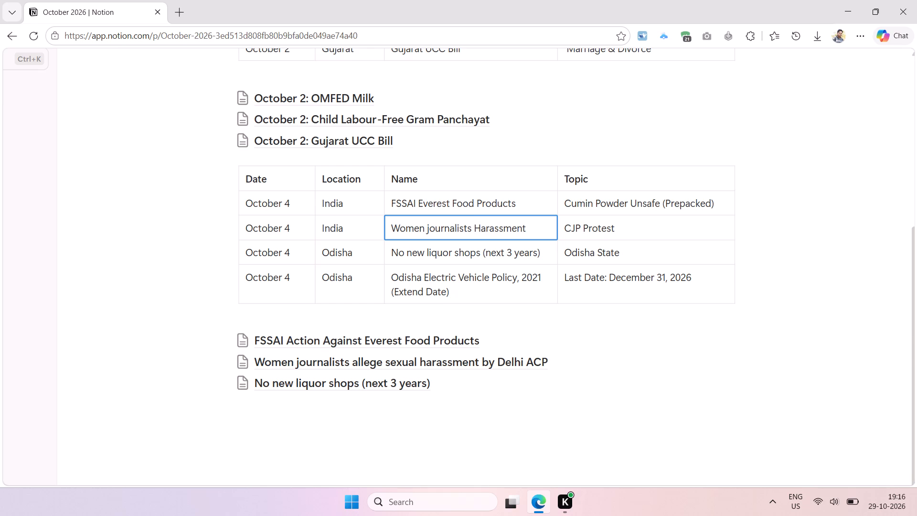
{"action": "left_click", "coordinate": [628, 225]}
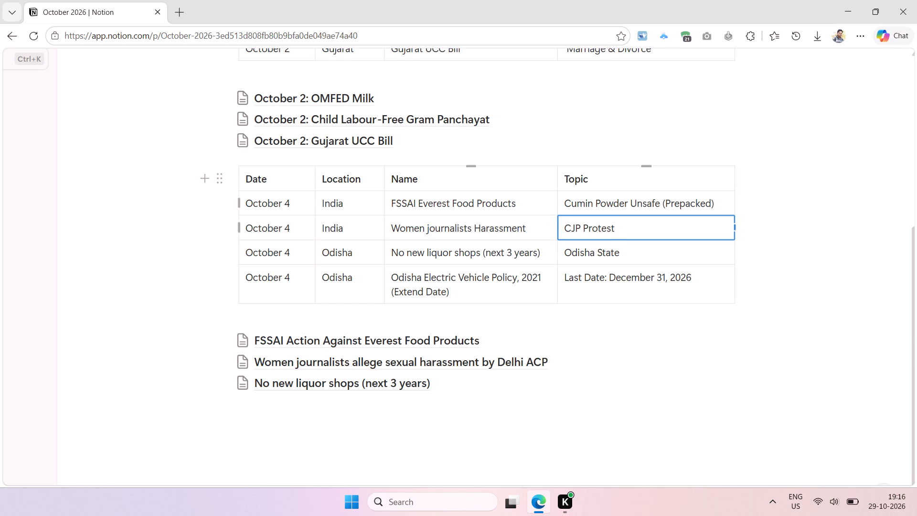
Rename the FSSAI Action Against Everest Food Products page as "October 4: FSSAI Everest Food Products", copying the date from the table.
{"action": "left_click", "coordinate": [292, 204]}
{"action": "key", "text": "ctrl+a"}
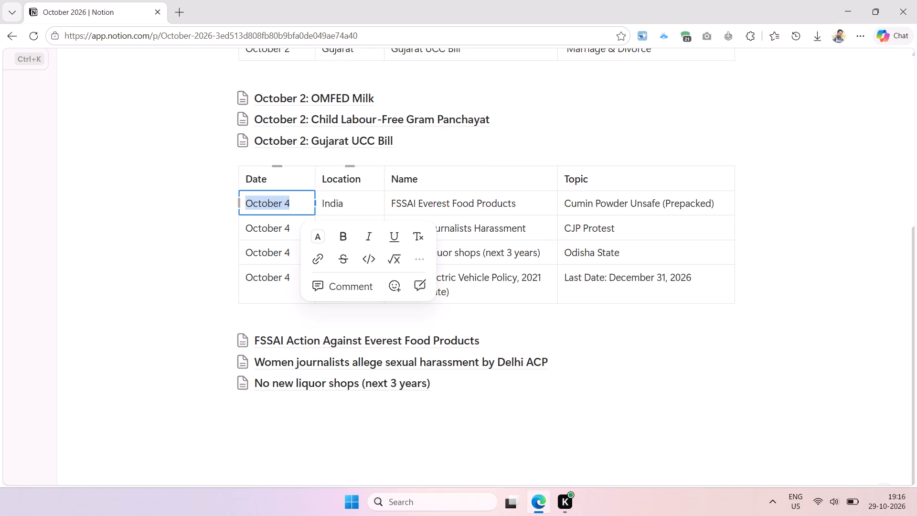
{"action": "key", "text": "ctrl+c"}
{"action": "left_click", "coordinate": [335, 344]}
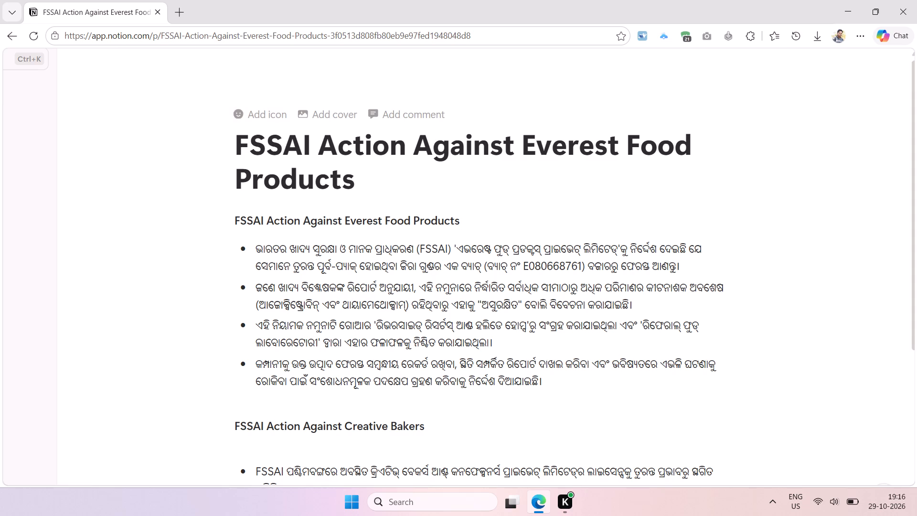
{"action": "left_click", "coordinate": [241, 141]}
{"action": "key", "text": "ctrl+v"}
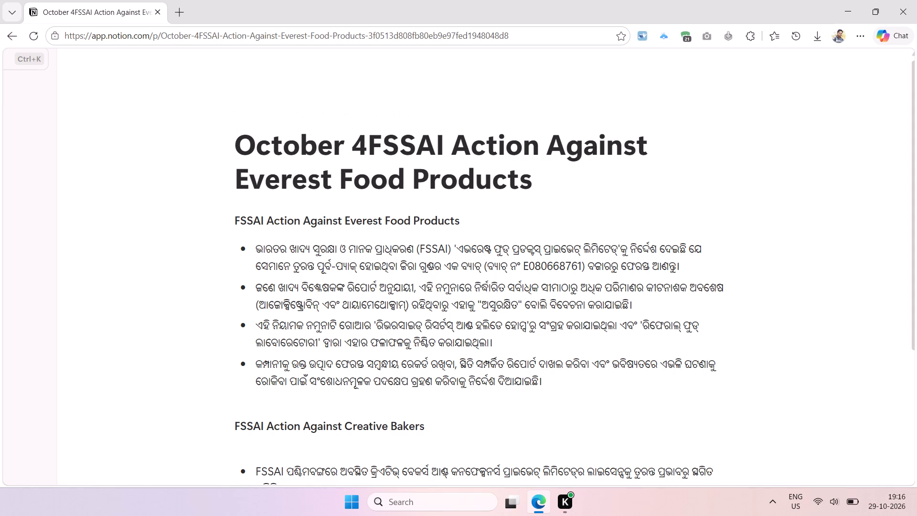
{"action": "type", "text": ":"}
{"action": "key", "text": "space"}
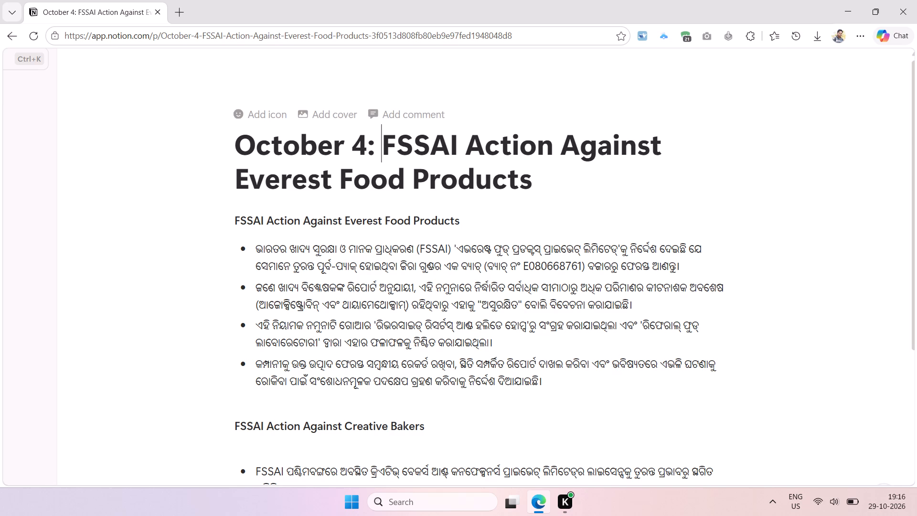
{"action": "left_click_drag", "start_coordinate": [663, 143], "coordinate": [465, 153]}
{"action": "key", "text": "BackSpace"}
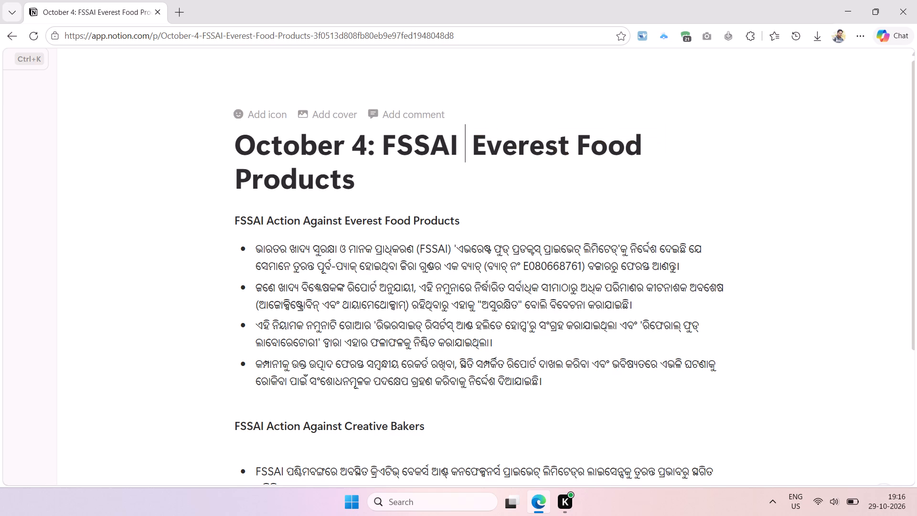
{"action": "left_click", "coordinate": [472, 139]}
{"action": "key", "text": "BackSpace"}
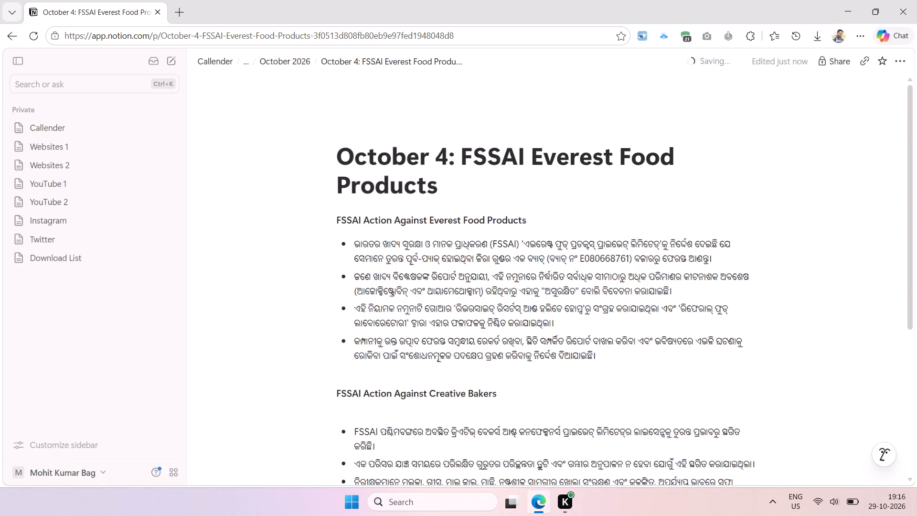
Return to the October 2026 page and go to its October 4 table.
{"action": "left_click", "coordinate": [294, 63]}
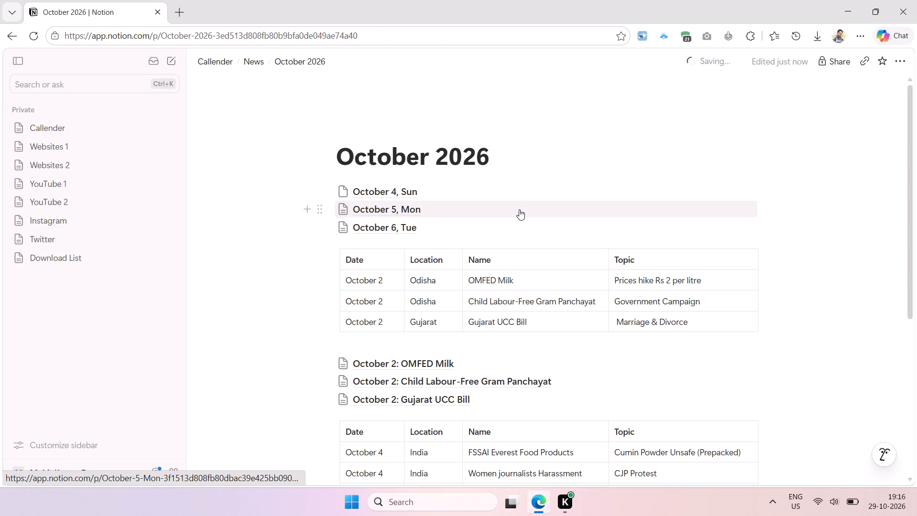
{"action": "scroll", "coordinate": [519, 209], "scroll_direction": "down", "scroll_amount": 5}
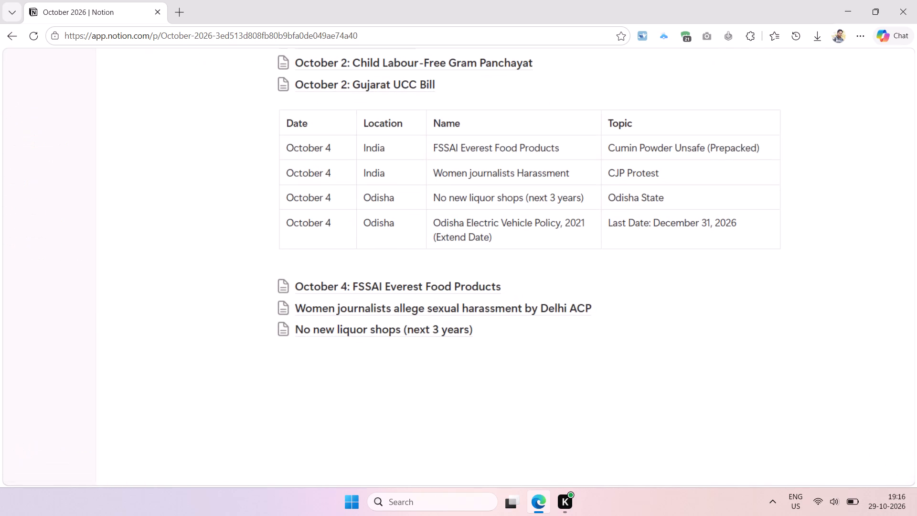
{"action": "scroll", "coordinate": [645, 343], "scroll_direction": "up", "scroll_amount": 1}
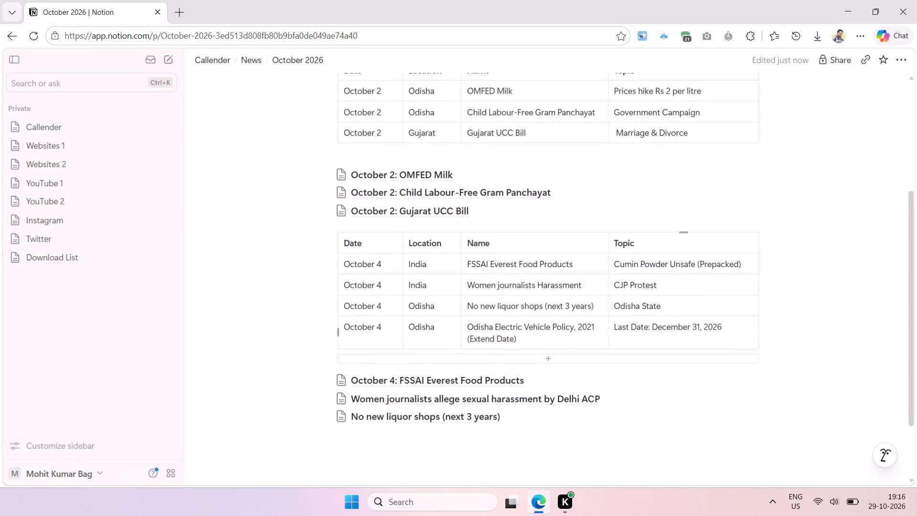
{"action": "scroll", "coordinate": [642, 343], "scroll_direction": "down", "scroll_amount": 3}
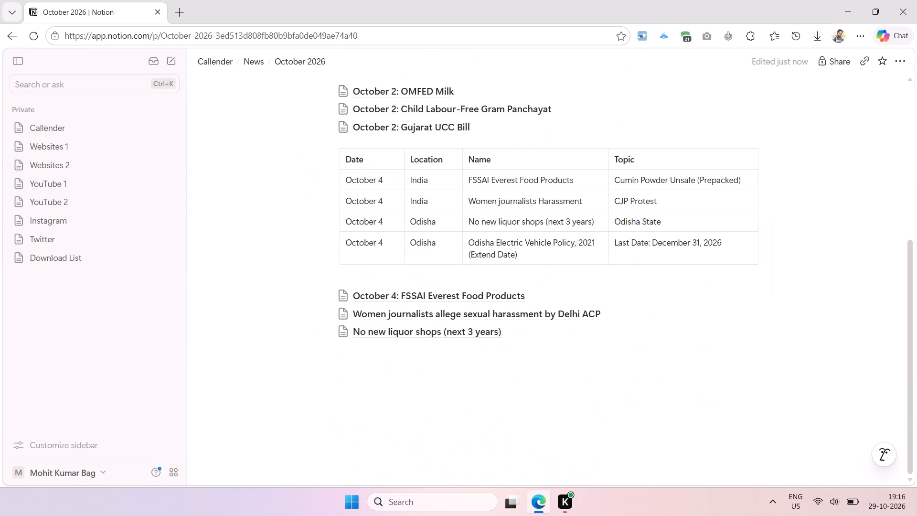
{"action": "scroll", "coordinate": [673, 362], "scroll_direction": "down", "scroll_amount": 1}
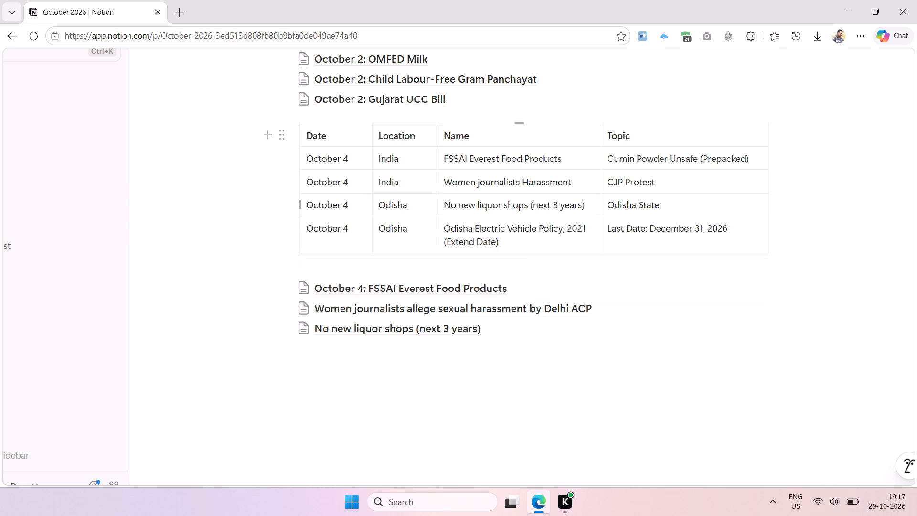
Lower the screen brightness slightly and return to the October 2026 page.
{"action": "left_click", "coordinate": [859, 493]}
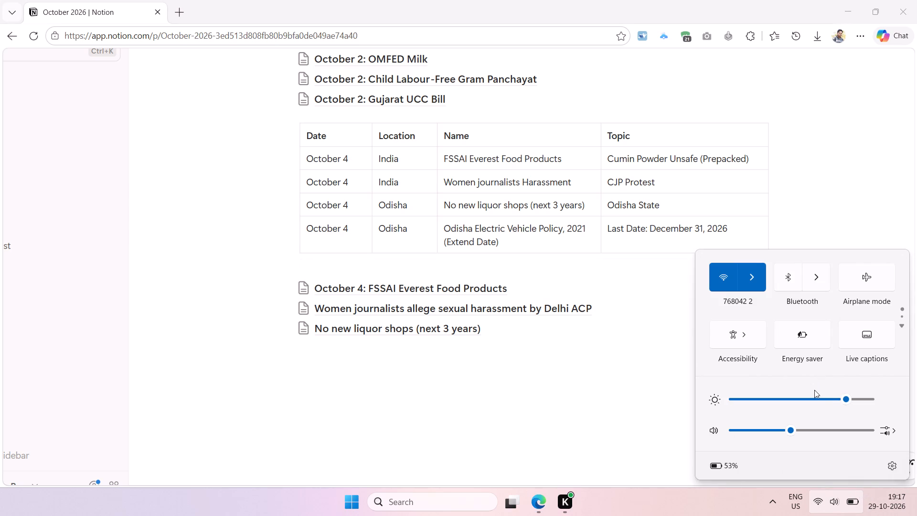
{"action": "left_click_drag", "start_coordinate": [839, 395], "coordinate": [832, 398]}
{"action": "left_click", "coordinate": [650, 398]}
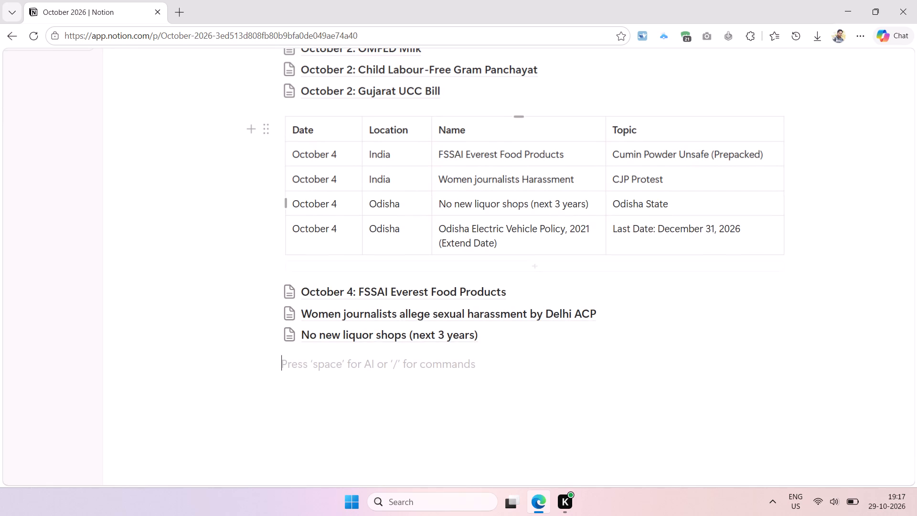
Replace the third October 4 row's Topic with its copied Name entry, "No new liquor shops (next 3 years)".
{"action": "left_click", "coordinate": [592, 200]}
{"action": "key", "text": "ctrl+a"}
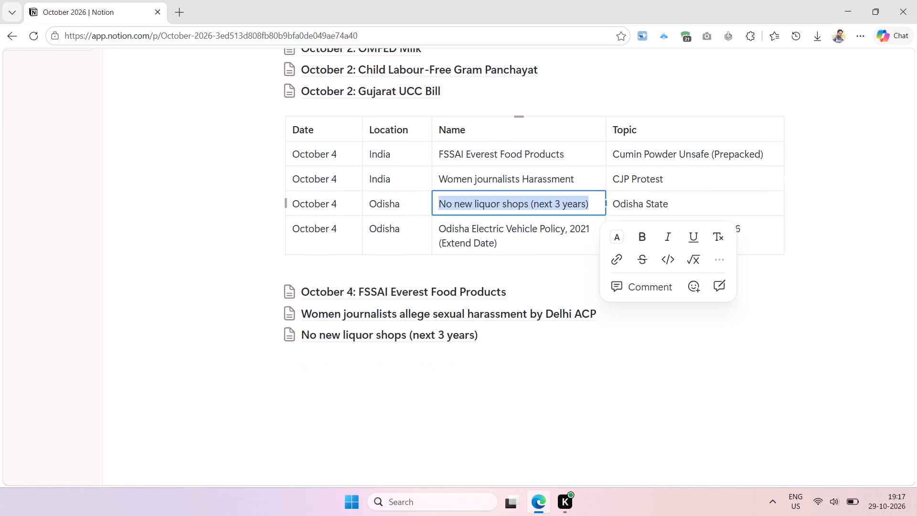
{"action": "key", "text": "ctrl+c"}
{"action": "left_click", "coordinate": [690, 204]}
{"action": "key", "text": "ctrl+a"}
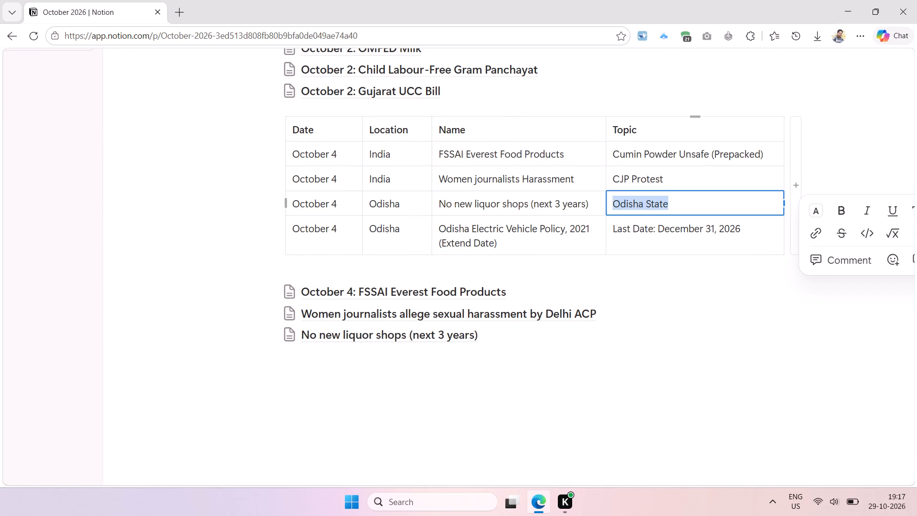
{"action": "key", "text": "ctrl+v"}
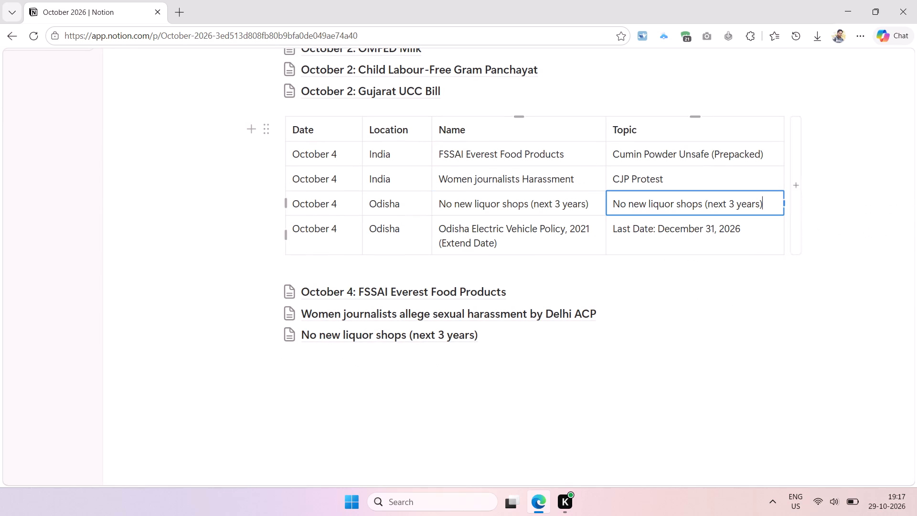
Shorten the third October 4 row's Name entry to "Liquor Shop".
{"action": "left_click_drag", "start_coordinate": [477, 203], "coordinate": [447, 205]}
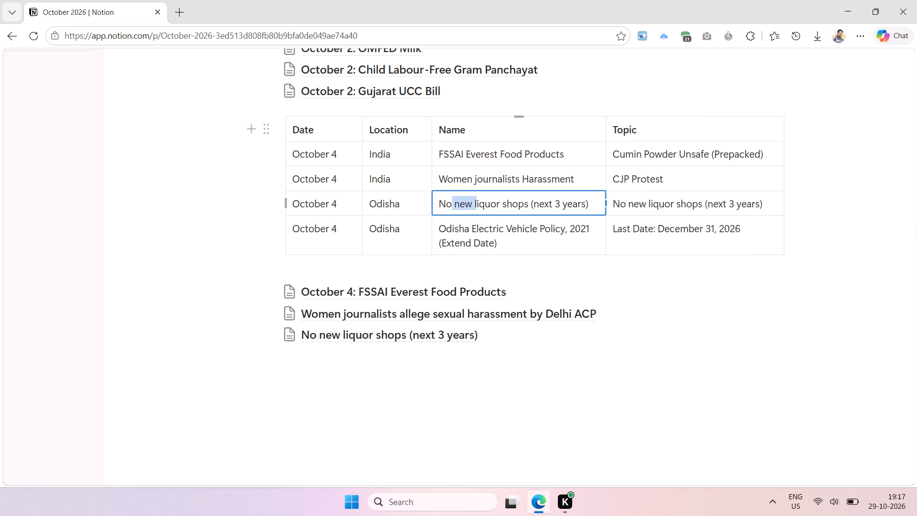
{"action": "left_click_drag", "start_coordinate": [447, 205], "coordinate": [438, 204]}
{"action": "key", "text": "BackSpace"}
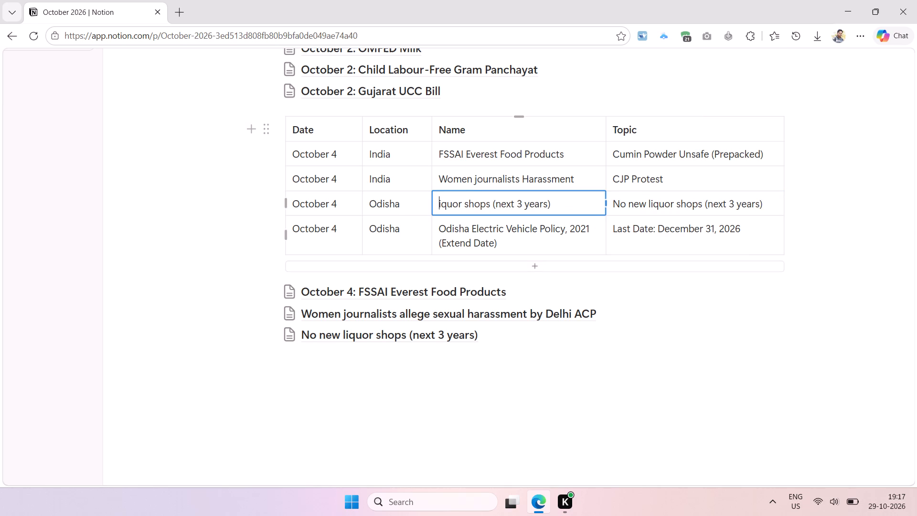
{"action": "key", "text": "shift+l"}
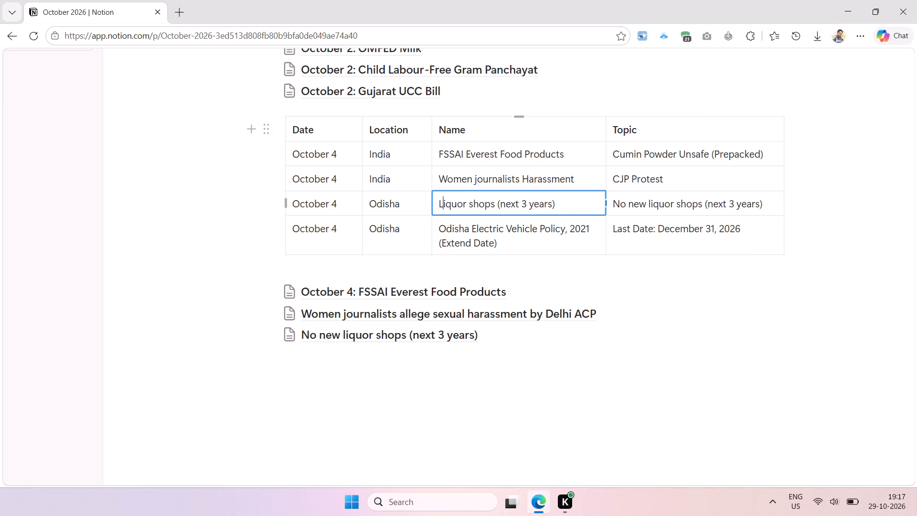
{"action": "left_click_drag", "start_coordinate": [565, 203], "coordinate": [504, 209]}
{"action": "key", "text": "BackSpace"}
{"action": "key", "text": "BackSpace"}
{"action": "key", "text": "BackSpace"}
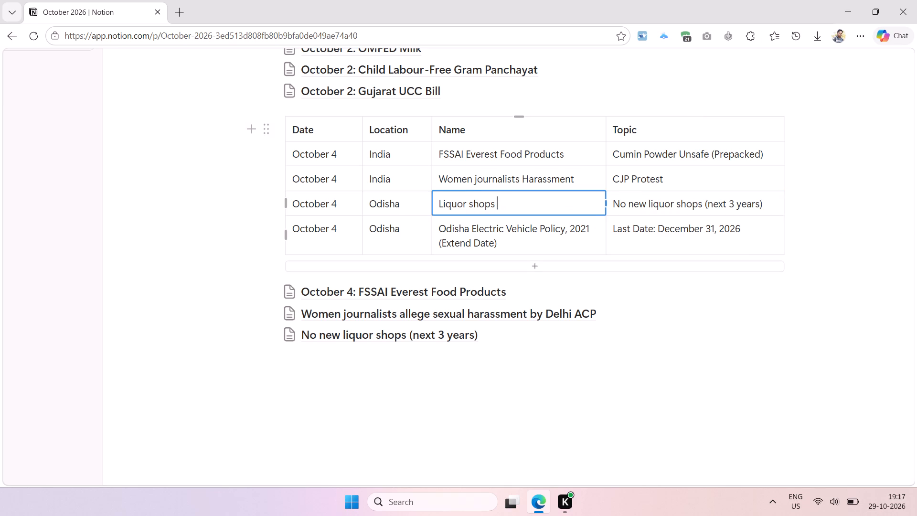
{"action": "key", "text": "BackSpace"}
{"action": "left_click", "coordinate": [473, 206]}
{"action": "key", "text": "BackSpace"}
{"action": "key", "text": "shift+s"}
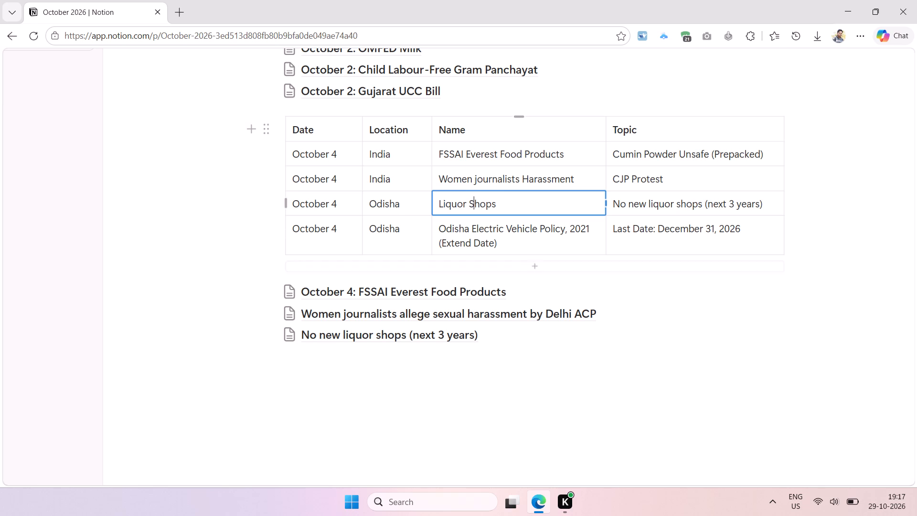
{"action": "left_click", "coordinate": [503, 202]}
{"action": "key", "text": "BackSpace"}
View the No new liquor shops (next 3 years) page, and return to the October 4 section of October 2026.
{"action": "left_click", "coordinate": [377, 331]}
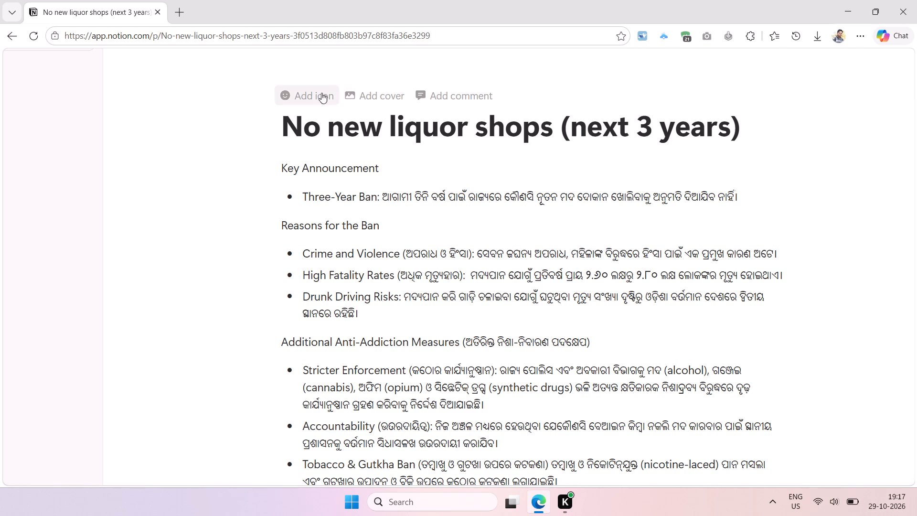
{"action": "scroll", "coordinate": [356, 104], "scroll_direction": "up", "scroll_amount": 3}
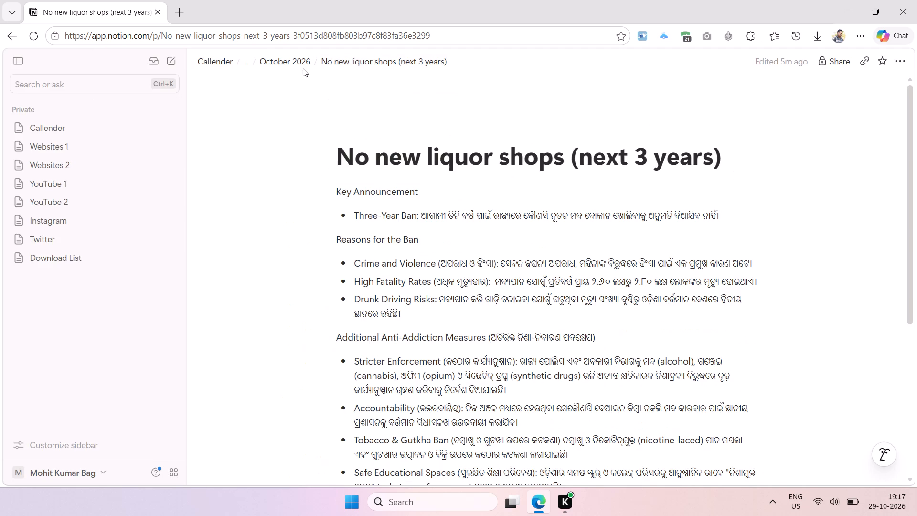
{"action": "left_click", "coordinate": [293, 63]}
{"action": "key", "text": "ctrl+0"}
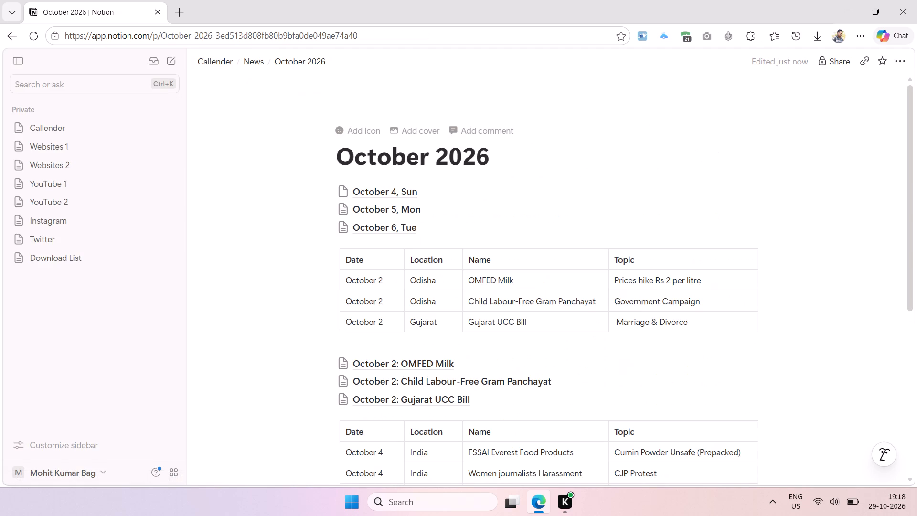
{"action": "scroll", "coordinate": [601, 143], "scroll_direction": "down", "scroll_amount": 3}
{"action": "scroll", "coordinate": [780, 330], "scroll_direction": "down", "scroll_amount": 1}
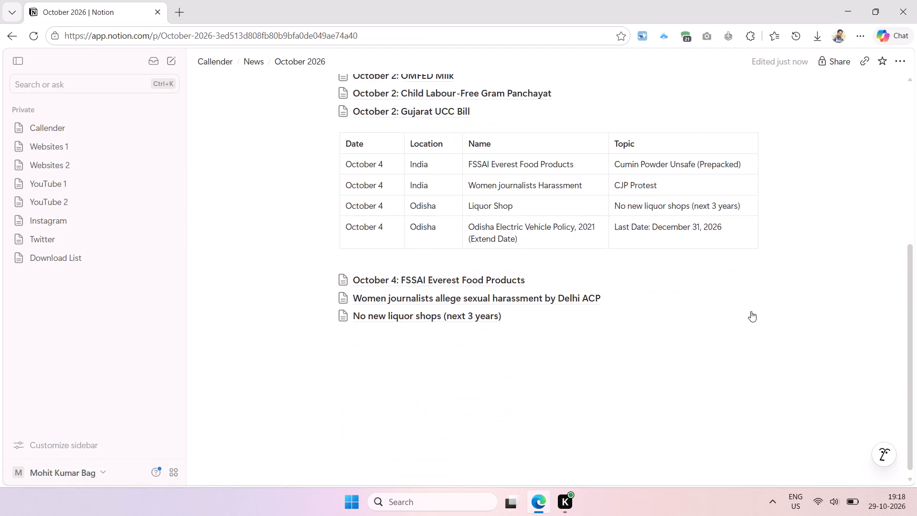
{"action": "scroll", "coordinate": [751, 311], "scroll_direction": "down", "scroll_amount": 1}
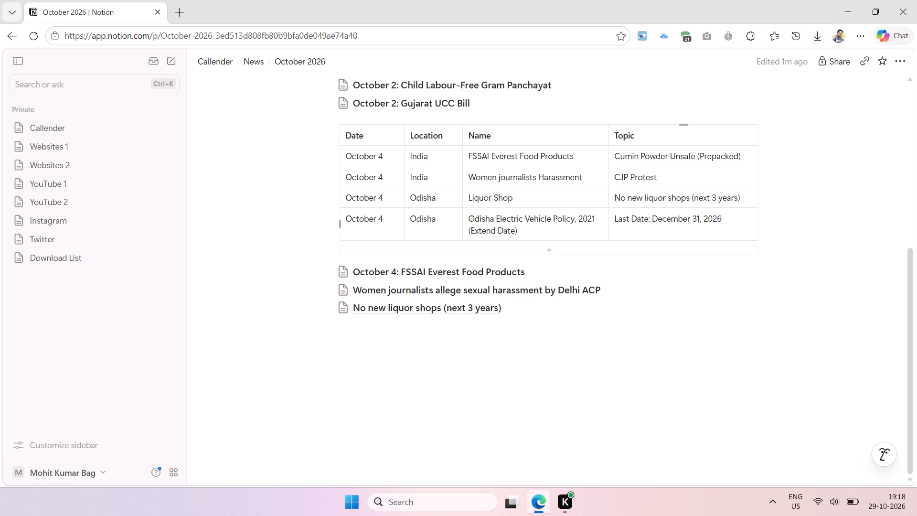
Remove the parentheses from the third October 4 row's Topic so it reads "No new liquor shops next 3 years".
{"action": "left_click", "coordinate": [694, 197]}
{"action": "key", "text": "BackSpace"}
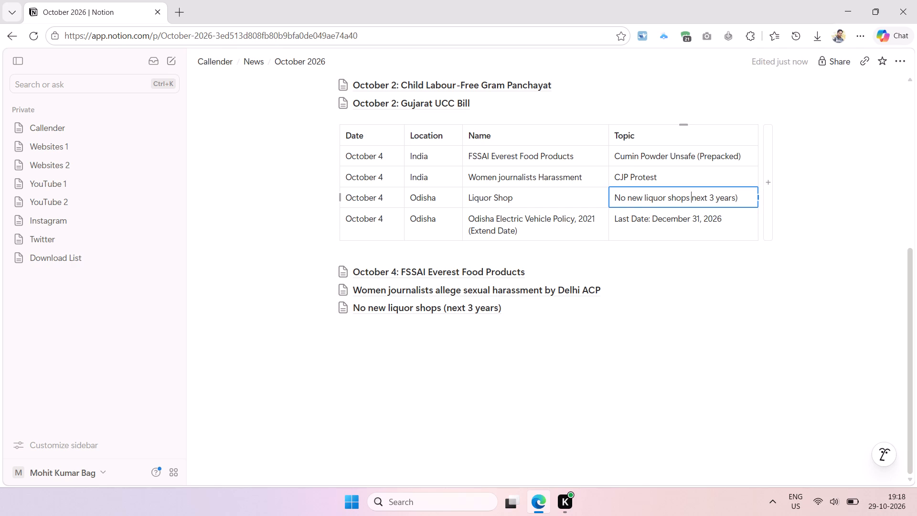
{"action": "left_click", "coordinate": [746, 197]}
{"action": "key", "text": "BackSpace"}
{"action": "left_click", "coordinate": [520, 196]}
{"action": "key", "text": "ctrl+a"}
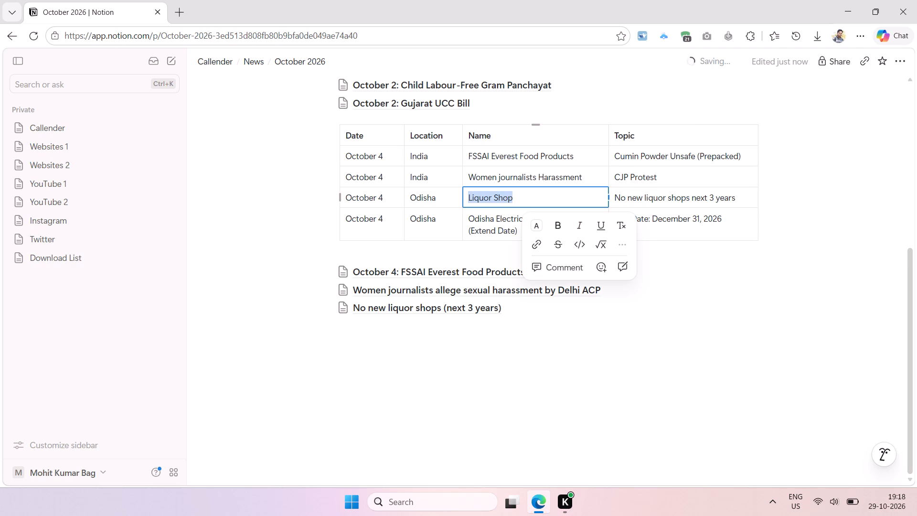
Copy the "October 4: " prefix from the FSSAI Everest Food Products page title and add it before the Women journalists page title.
{"action": "left_click", "coordinate": [396, 274]}
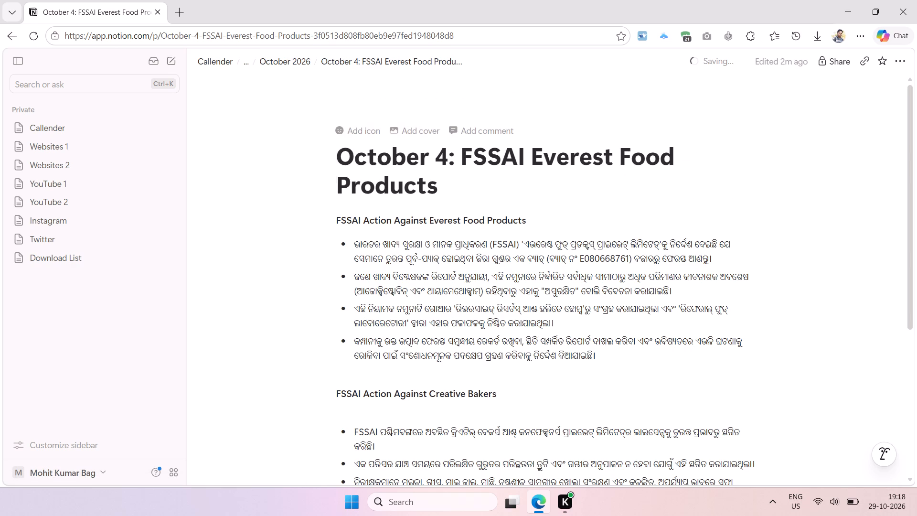
{"action": "left_click_drag", "start_coordinate": [460, 152], "coordinate": [332, 152]}
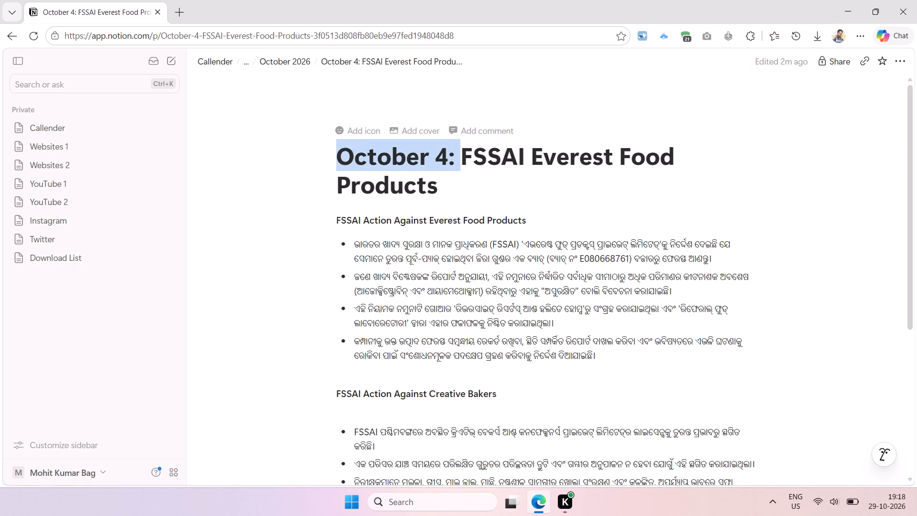
{"action": "key", "text": "ctrl+c"}
{"action": "left_click", "coordinate": [299, 64]}
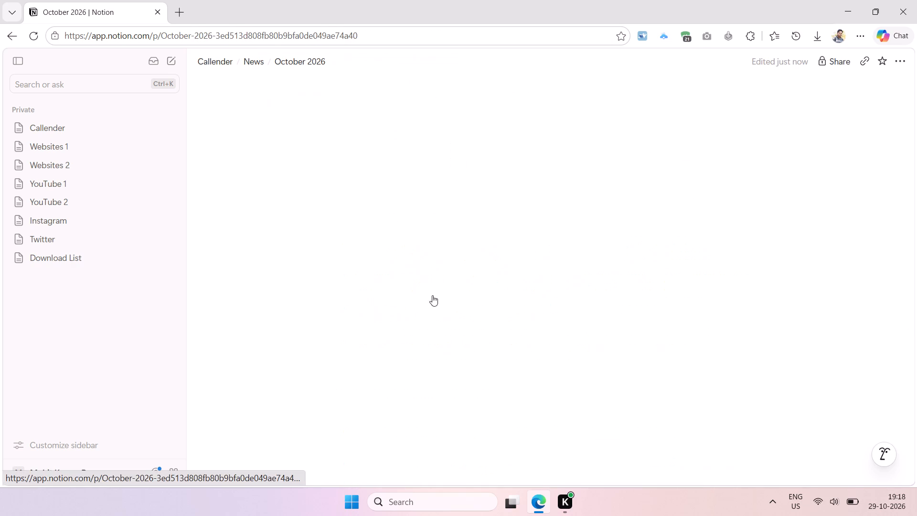
{"action": "scroll", "coordinate": [481, 279], "scroll_direction": "down", "scroll_amount": 2}
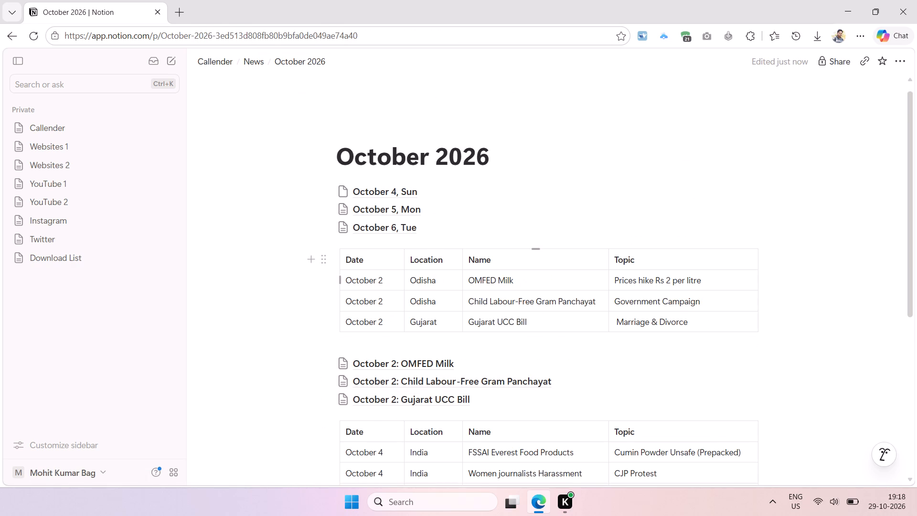
{"action": "scroll", "coordinate": [482, 280], "scroll_direction": "down", "scroll_amount": 3}
{"action": "left_click", "coordinate": [406, 342]}
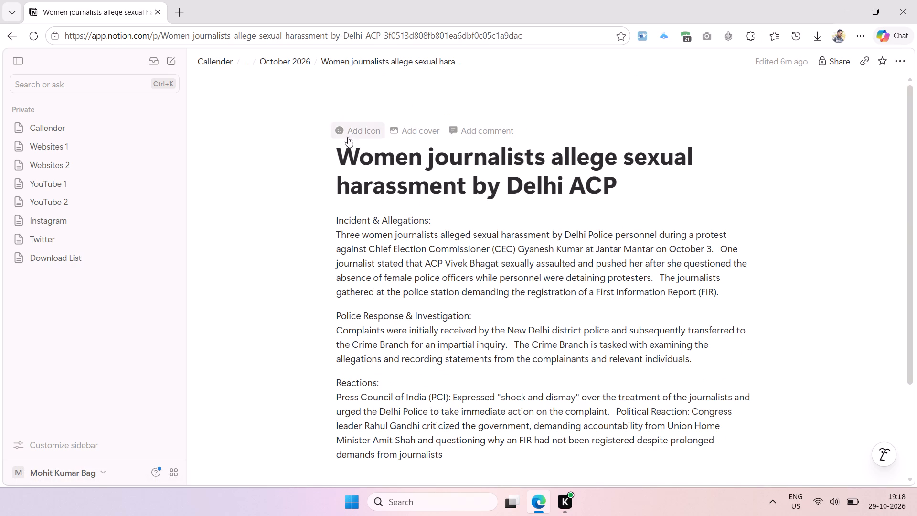
{"action": "left_click", "coordinate": [341, 156]}
{"action": "key", "text": "ctrl+v"}
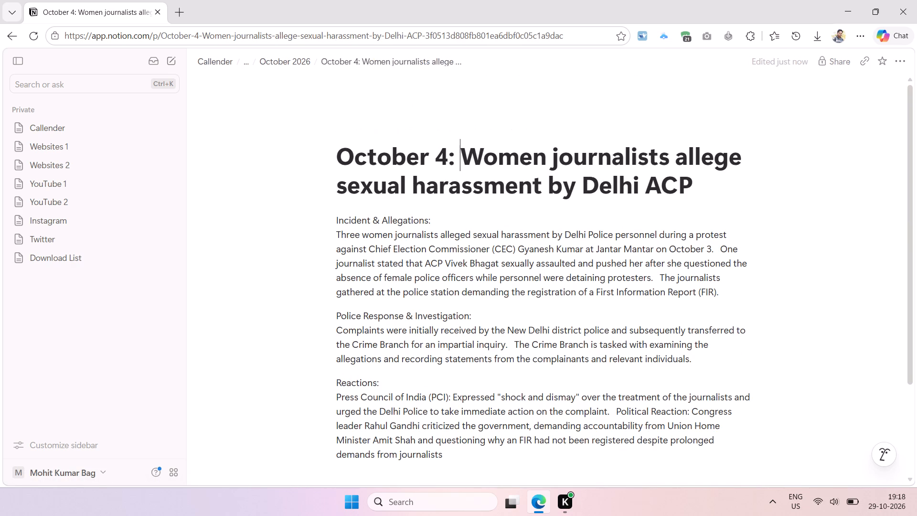
{"action": "left_click", "coordinate": [273, 63]}
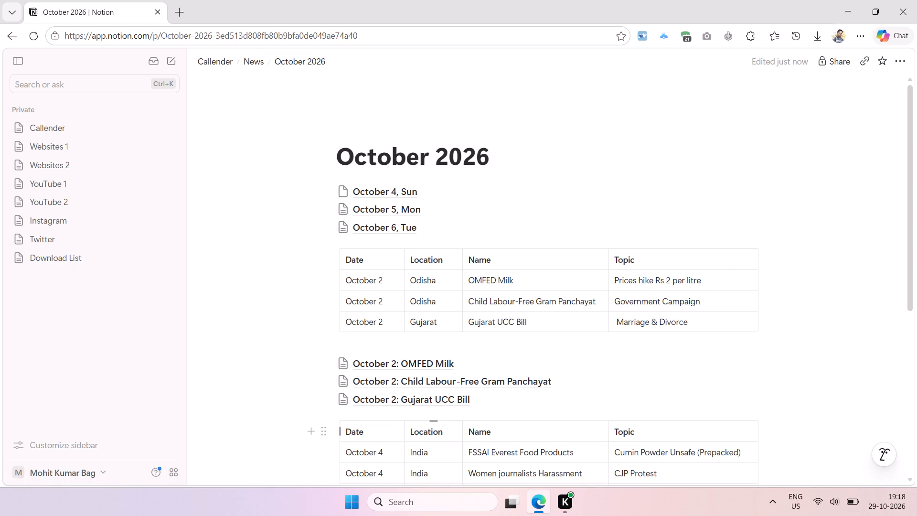
Add the copied "October 4: " prefix to the No new liquor shops (next 3 years) page title and return to October 2026.
{"action": "scroll", "coordinate": [473, 368], "scroll_direction": "down", "scroll_amount": 4}
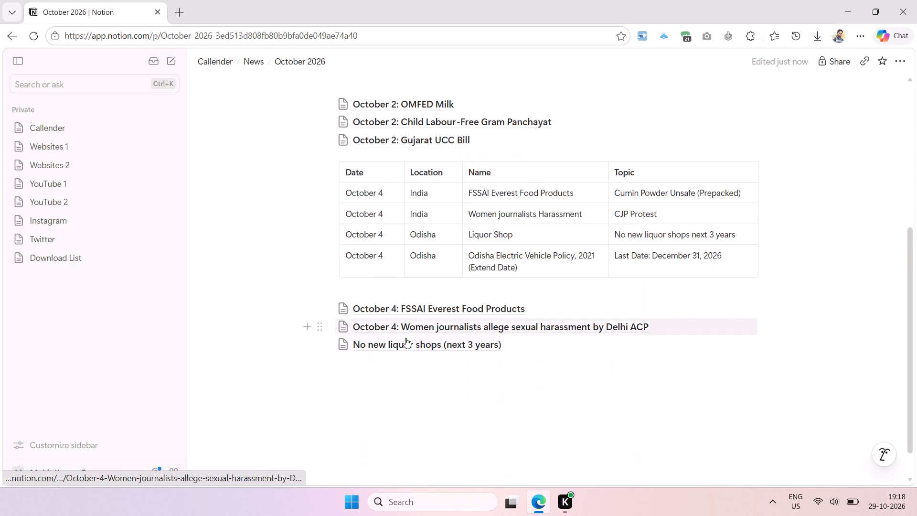
{"action": "left_click", "coordinate": [403, 344]}
{"action": "left_click", "coordinate": [340, 154]}
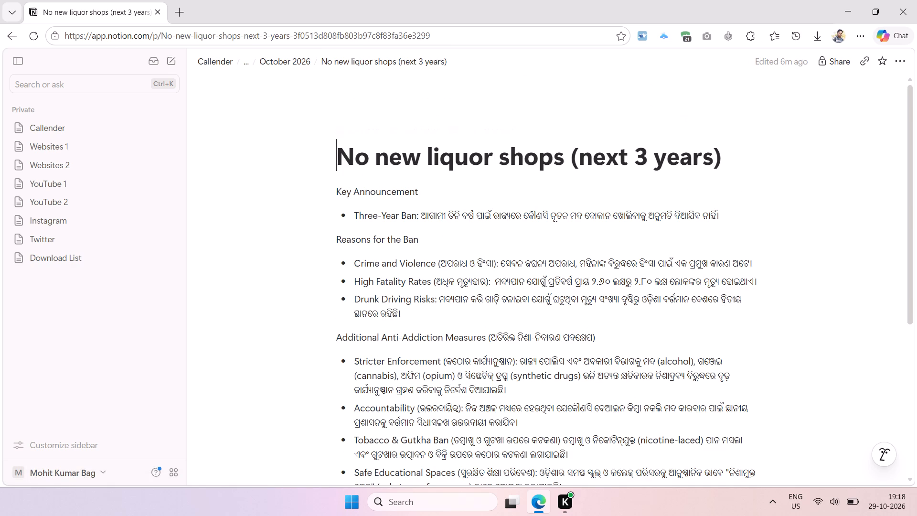
{"action": "key", "text": "ctrl+v"}
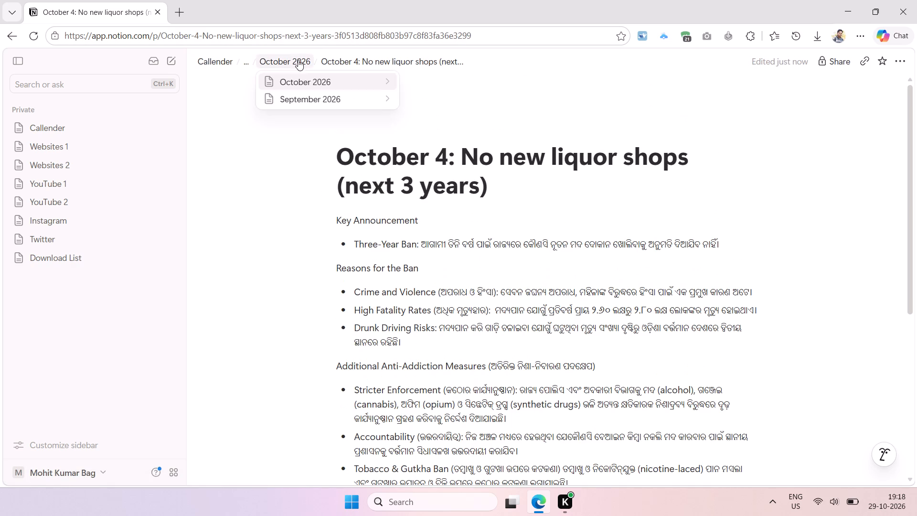
{"action": "left_click", "coordinate": [298, 60]}
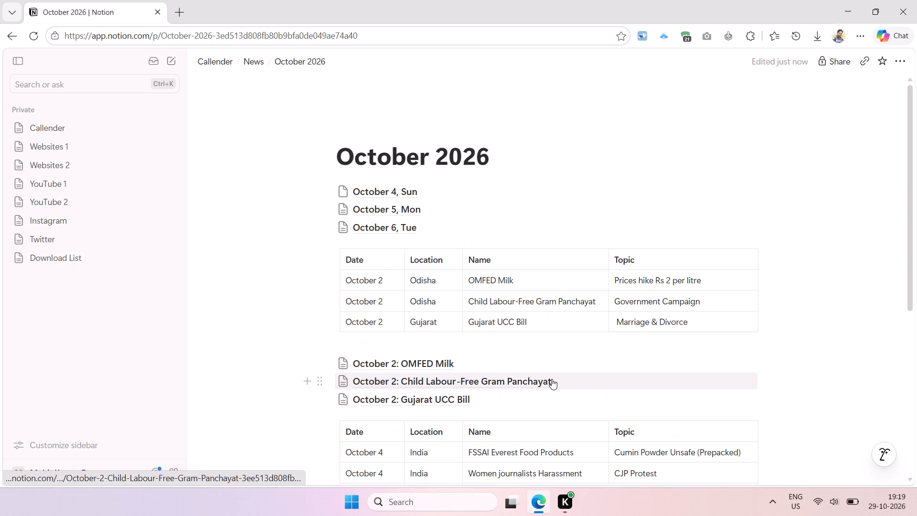
Retitle the women journalists page "October 4: Women journalists Harassment" using the table's Name entry, moving its original headline into the body.
{"action": "scroll", "coordinate": [703, 378], "scroll_direction": "down", "scroll_amount": 5}
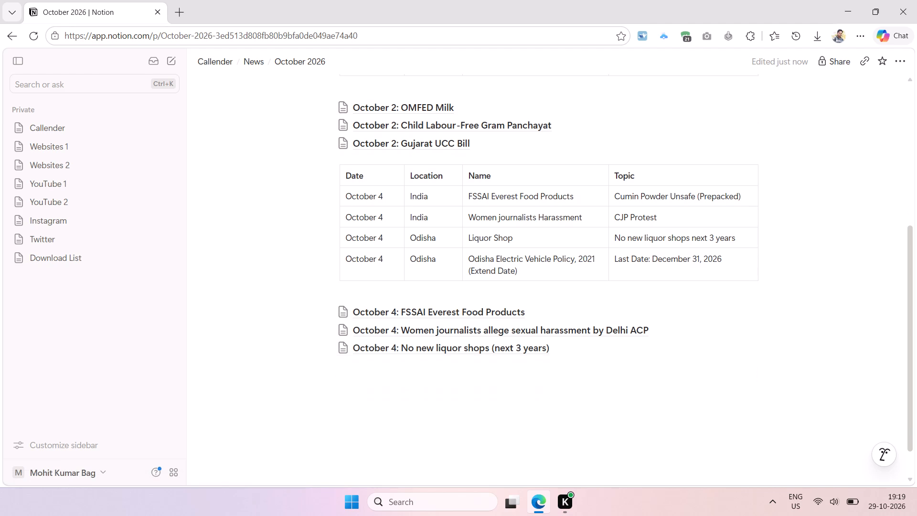
{"action": "left_click", "coordinate": [594, 217]}
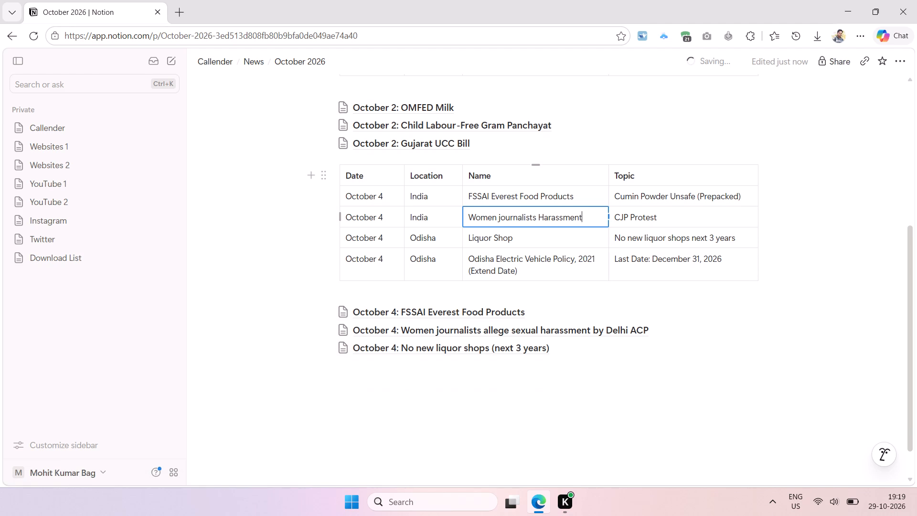
{"action": "key", "text": "ctrl+a"}
{"action": "key", "text": "ctrl+c"}
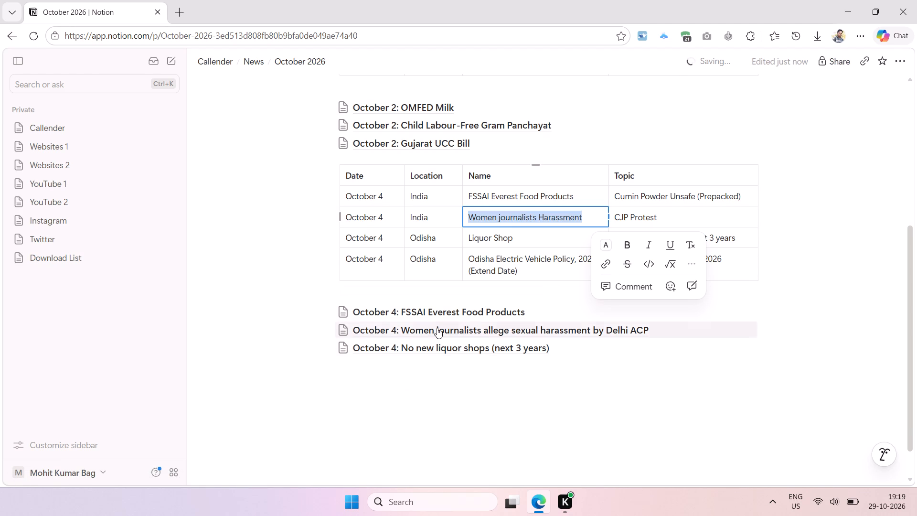
{"action": "left_click", "coordinate": [432, 331]}
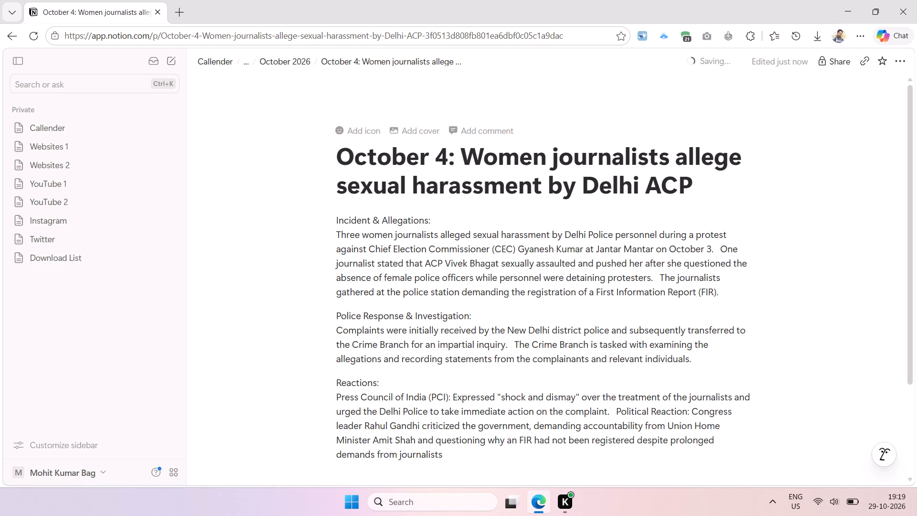
{"action": "left_click_drag", "start_coordinate": [463, 150], "coordinate": [660, 185]}
{"action": "left_click", "coordinate": [512, 184]}
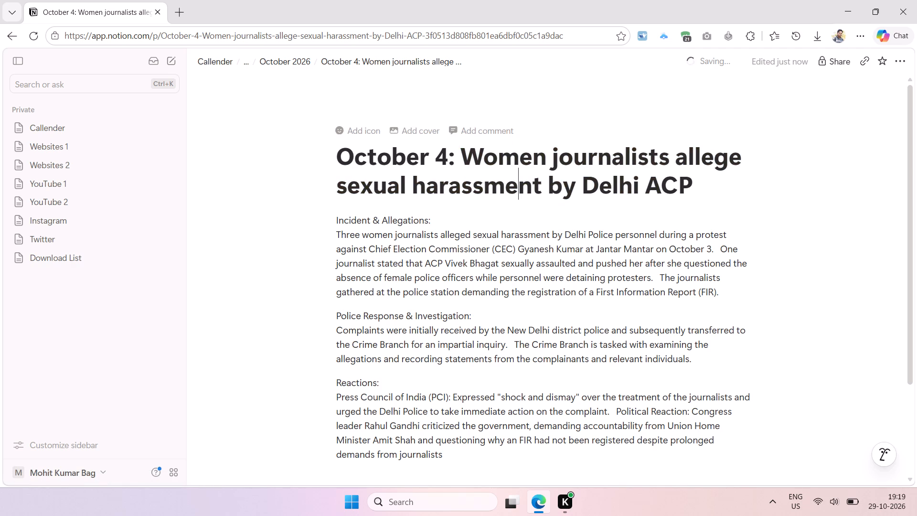
{"action": "left_click", "coordinate": [463, 150]}
{"action": "key", "text": "Return"}
{"action": "key", "text": "Return"}
{"action": "left_click", "coordinate": [473, 152]}
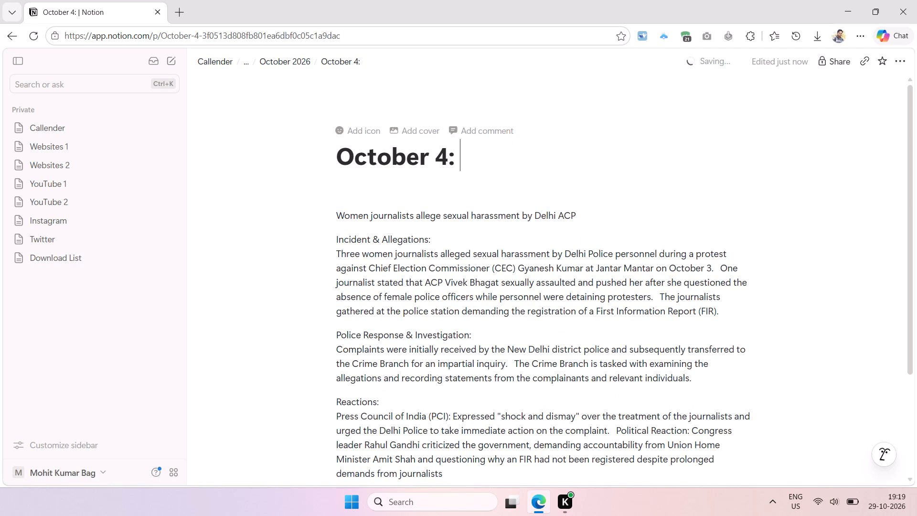
{"action": "key", "text": "ctrl+v"}
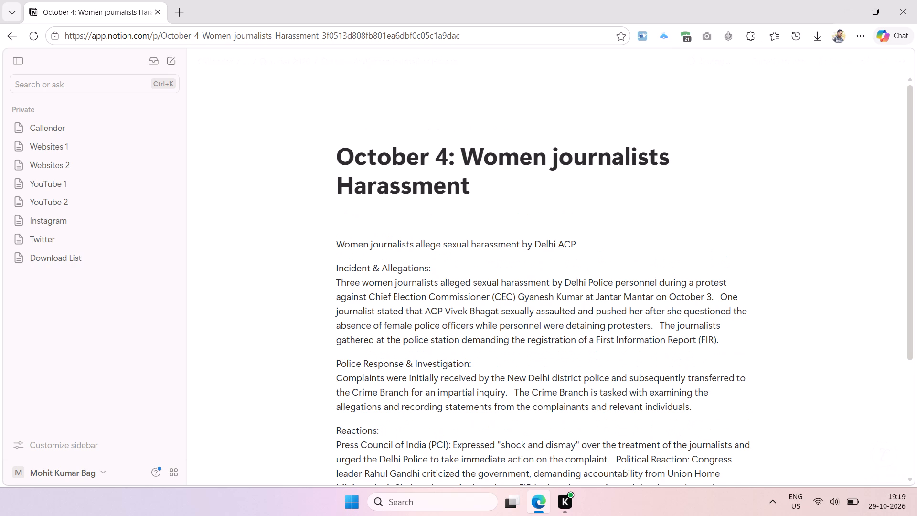
Remove the blank line above the headline in the women journalists page's body and return to October 2026.
{"action": "left_click", "coordinate": [406, 219]}
{"action": "key", "text": "BackSpace"}
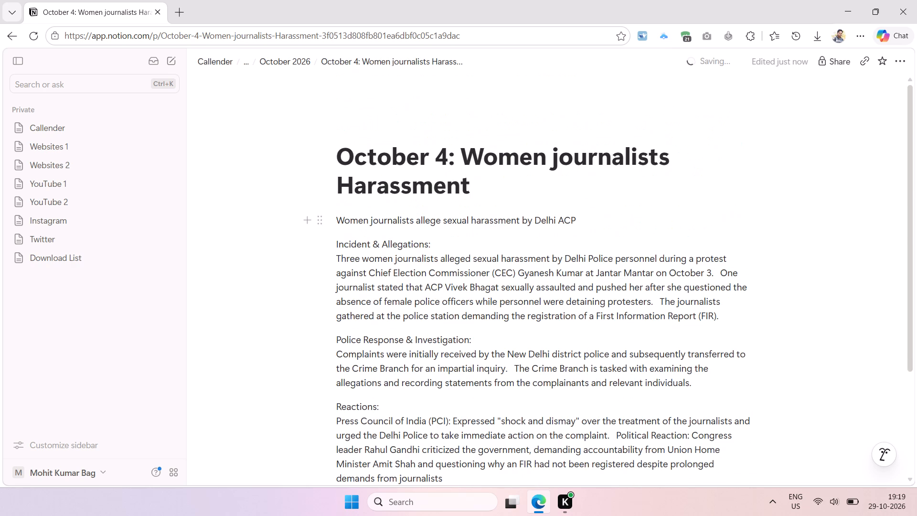
{"action": "left_click", "coordinate": [303, 61]}
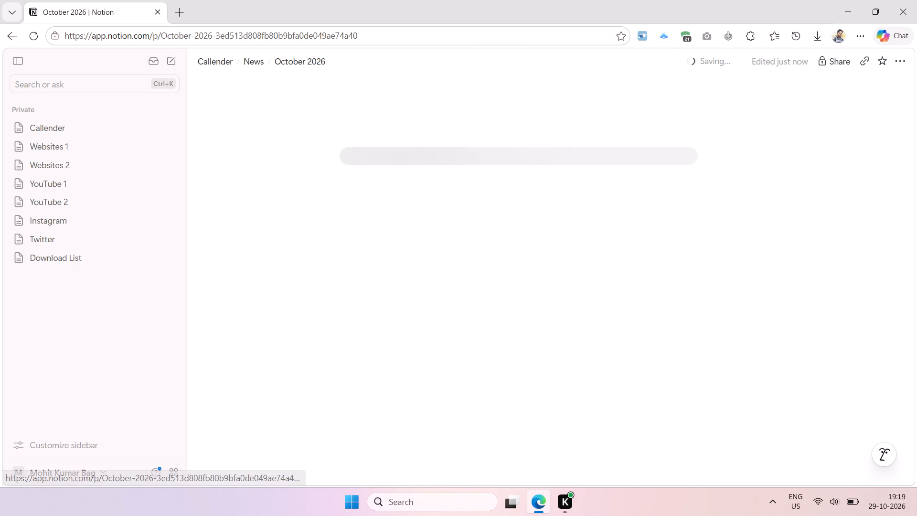
Retitle the liquor shops page "October 4: Liquor Shop" using the table's Name entry, moving its original headline into the body.
{"action": "scroll", "coordinate": [493, 241], "scroll_direction": "down", "scroll_amount": 4}
{"action": "scroll", "coordinate": [490, 295], "scroll_direction": "down", "scroll_amount": 4}
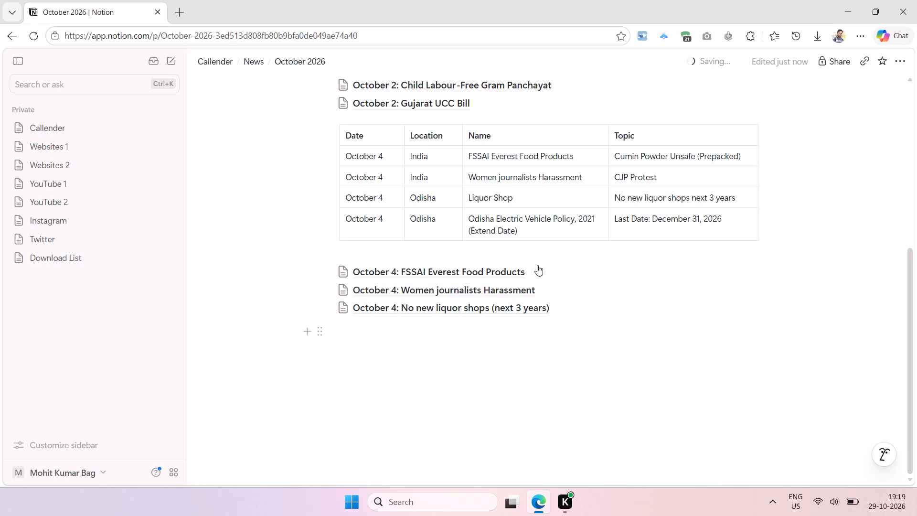
{"action": "left_click", "coordinate": [529, 196]}
{"action": "key", "text": "ctrl+a"}
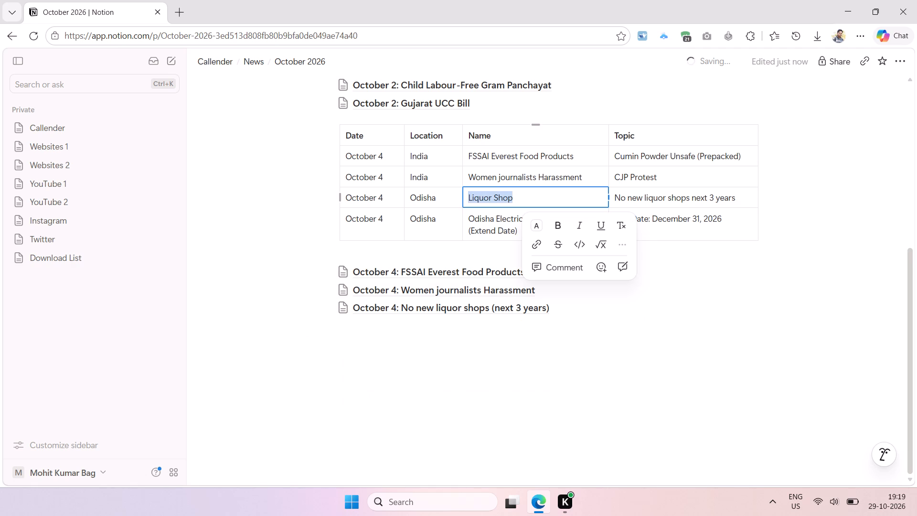
{"action": "key", "text": "ctrl+c"}
{"action": "left_click", "coordinate": [465, 312]}
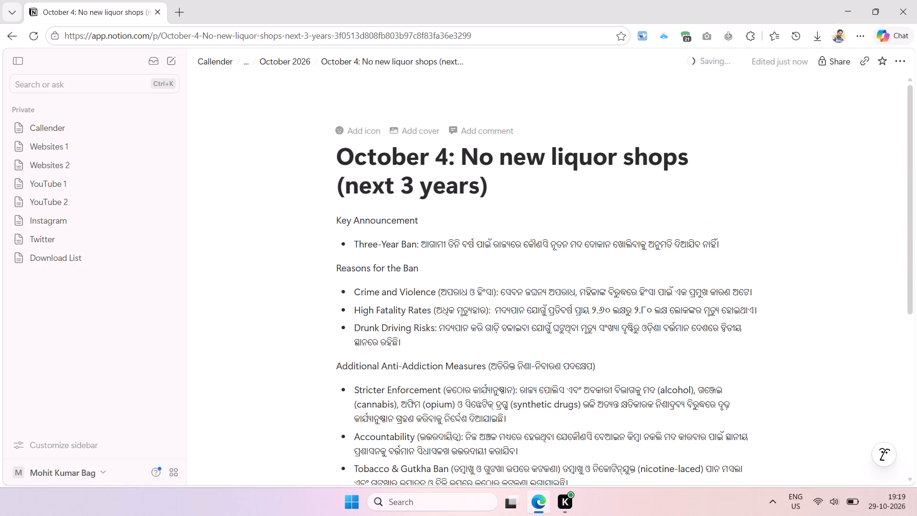
{"action": "left_click_drag", "start_coordinate": [461, 152], "coordinate": [506, 199]}
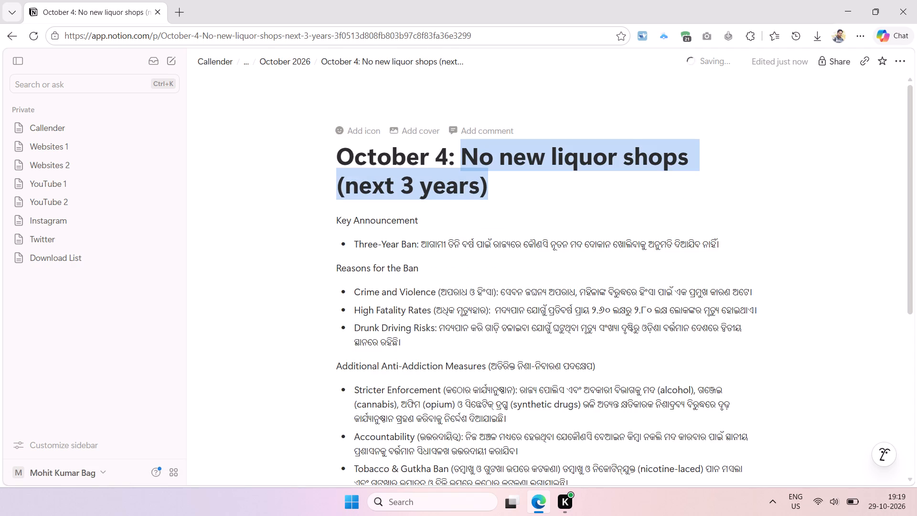
{"action": "left_click", "coordinate": [456, 148]}
{"action": "left_click", "coordinate": [460, 149]}
{"action": "key", "text": "Return"}
{"action": "key", "text": "Return"}
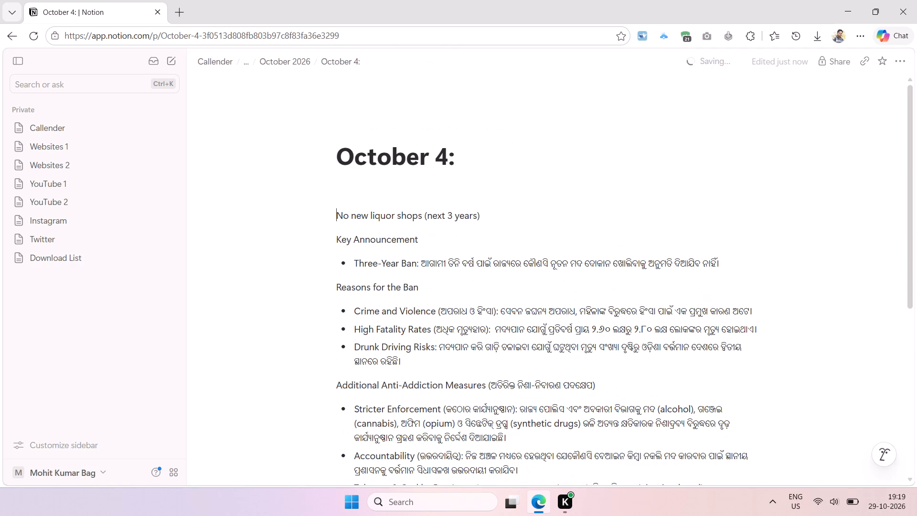
{"action": "left_click", "coordinate": [468, 153]}
{"action": "key", "text": "ctrl+v"}
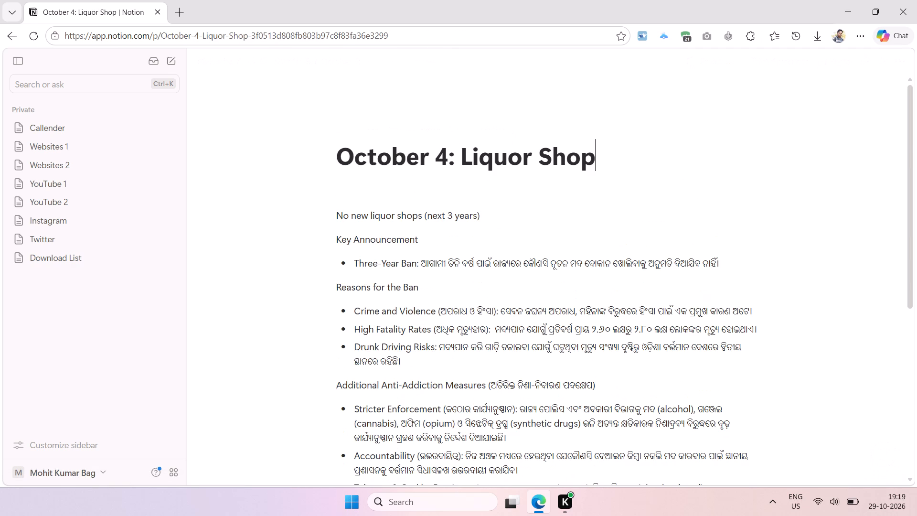
Remove the blank line above the Liquor Shop page's body headline and return to the October 4 section of October 2026.
{"action": "left_click", "coordinate": [435, 187]}
{"action": "key", "text": "BackSpace"}
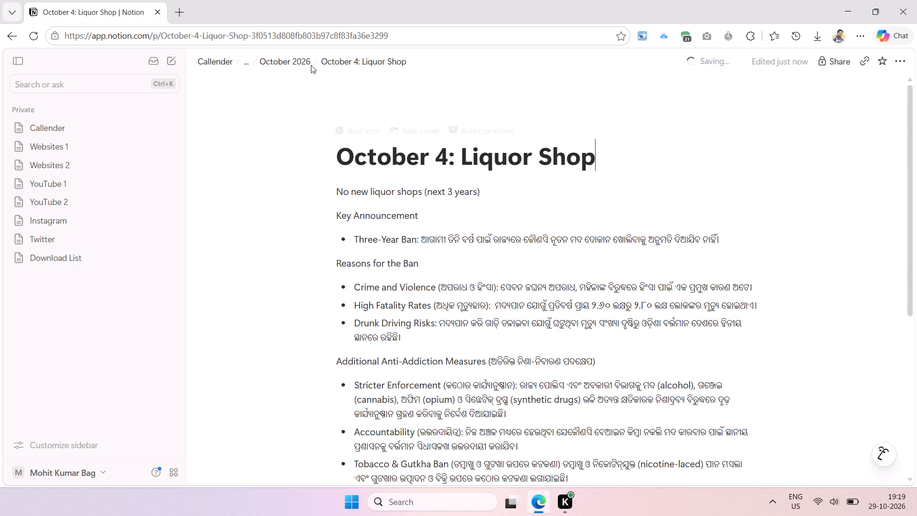
{"action": "left_click", "coordinate": [299, 65]}
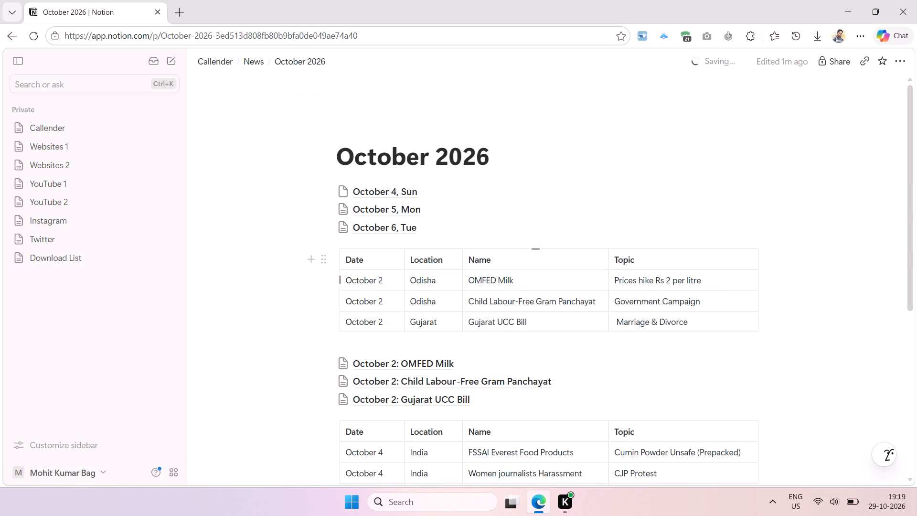
{"action": "key", "text": "ctrl+s"}
{"action": "scroll", "coordinate": [524, 287], "scroll_direction": "down", "scroll_amount": 1}
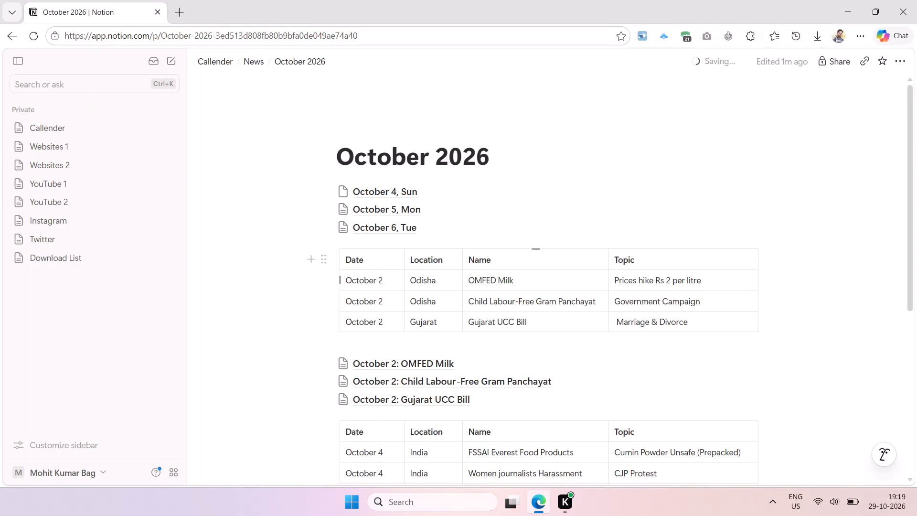
{"action": "scroll", "coordinate": [524, 287], "scroll_direction": "down", "scroll_amount": 5}
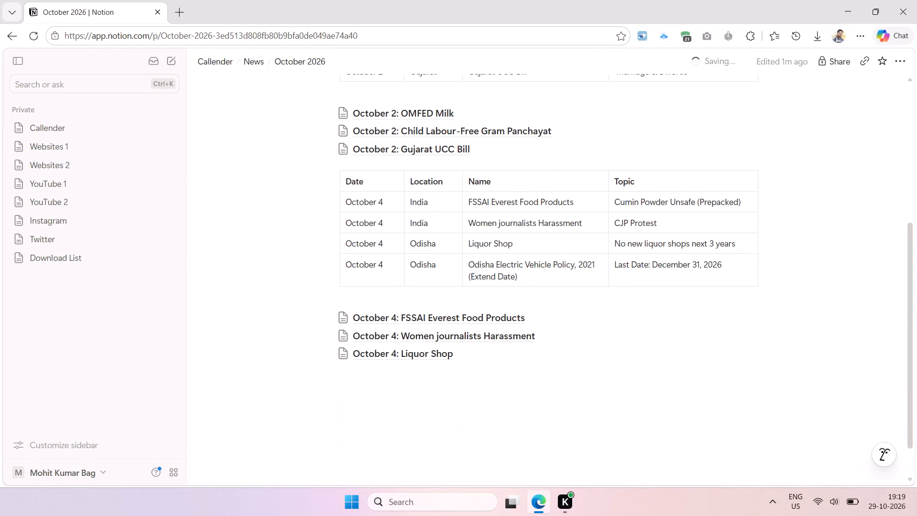
{"action": "scroll", "coordinate": [442, 310], "scroll_direction": "down", "scroll_amount": 1}
{"action": "scroll", "coordinate": [554, 346], "scroll_direction": "down", "scroll_amount": 1}
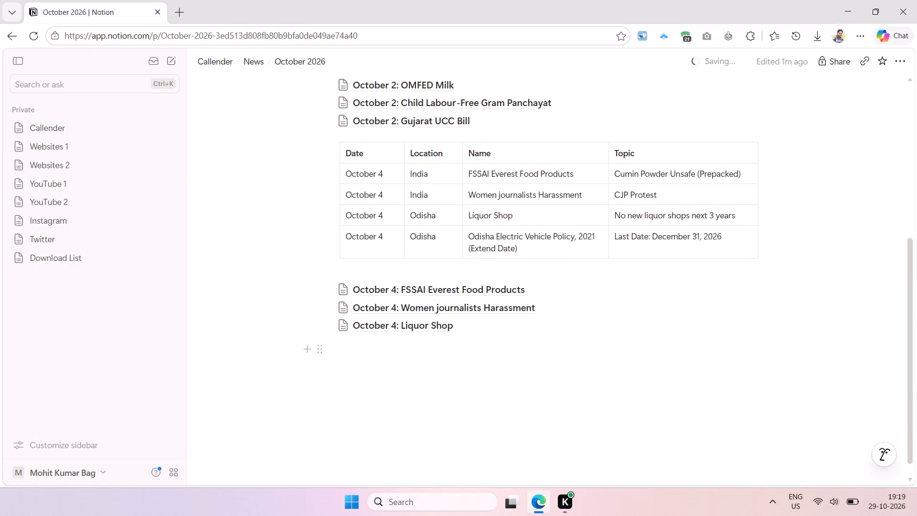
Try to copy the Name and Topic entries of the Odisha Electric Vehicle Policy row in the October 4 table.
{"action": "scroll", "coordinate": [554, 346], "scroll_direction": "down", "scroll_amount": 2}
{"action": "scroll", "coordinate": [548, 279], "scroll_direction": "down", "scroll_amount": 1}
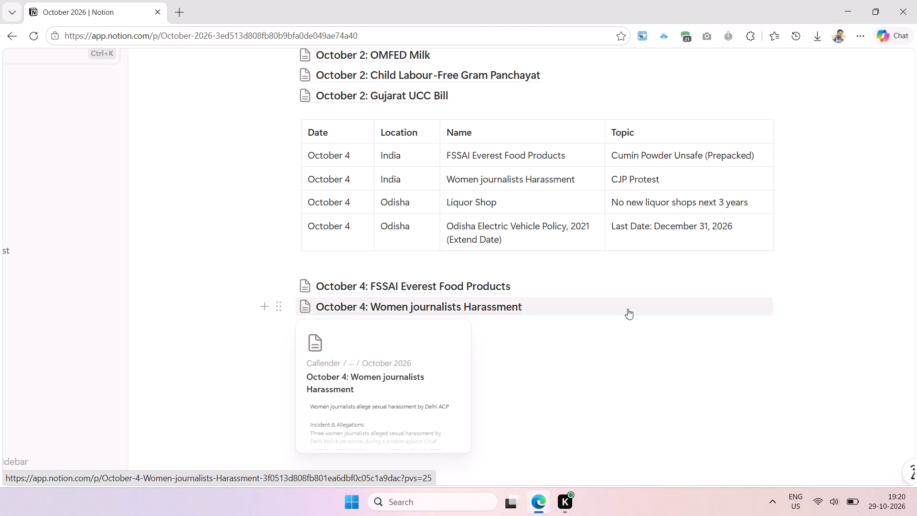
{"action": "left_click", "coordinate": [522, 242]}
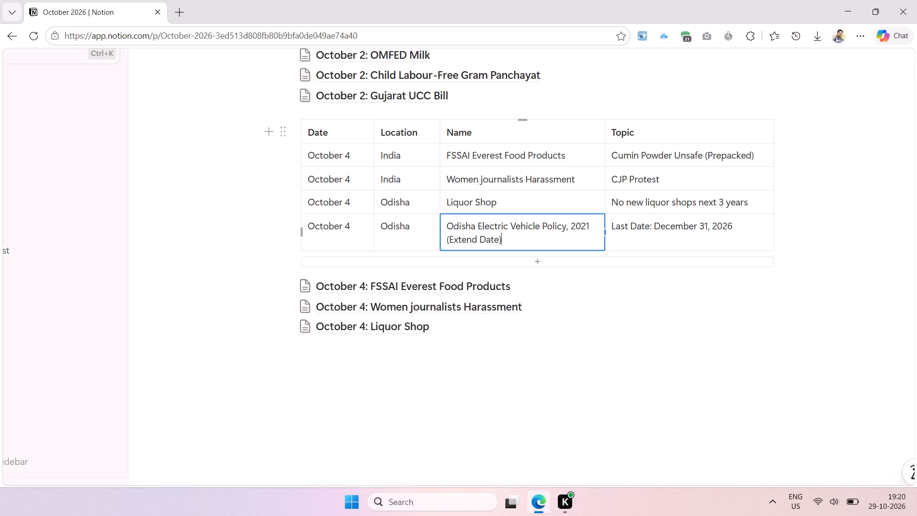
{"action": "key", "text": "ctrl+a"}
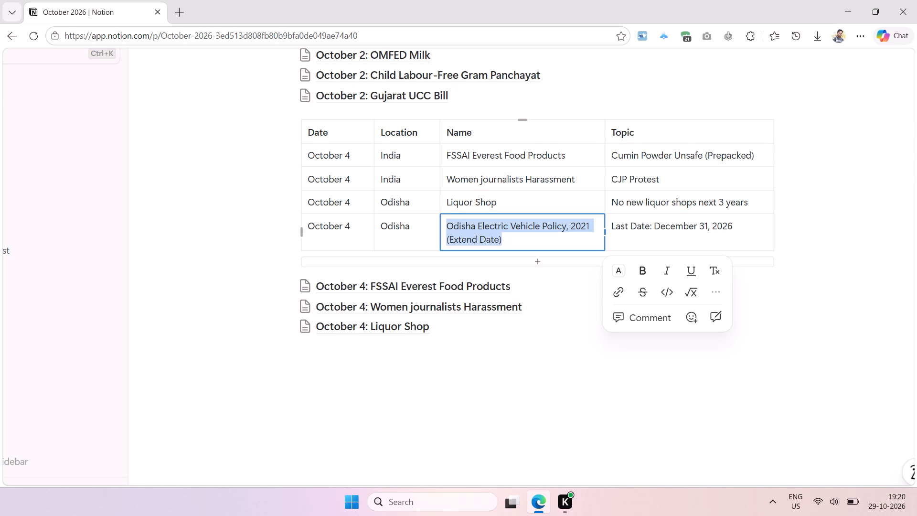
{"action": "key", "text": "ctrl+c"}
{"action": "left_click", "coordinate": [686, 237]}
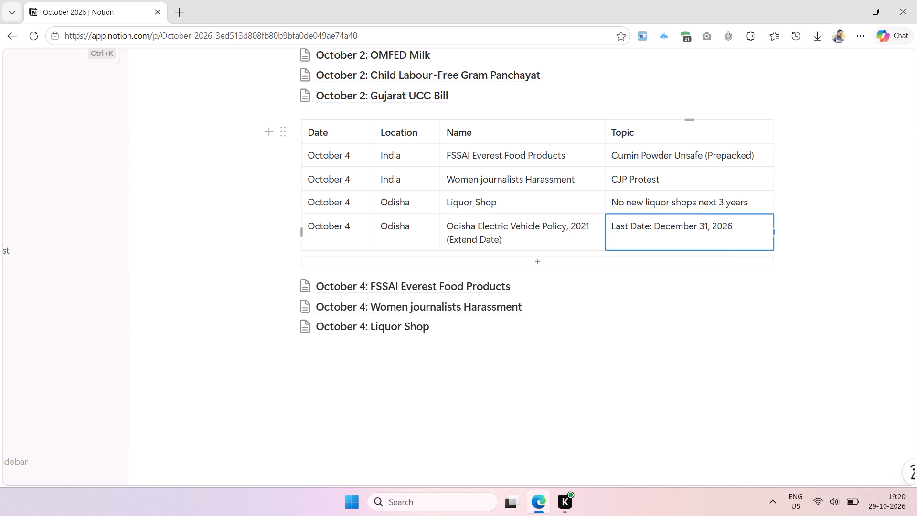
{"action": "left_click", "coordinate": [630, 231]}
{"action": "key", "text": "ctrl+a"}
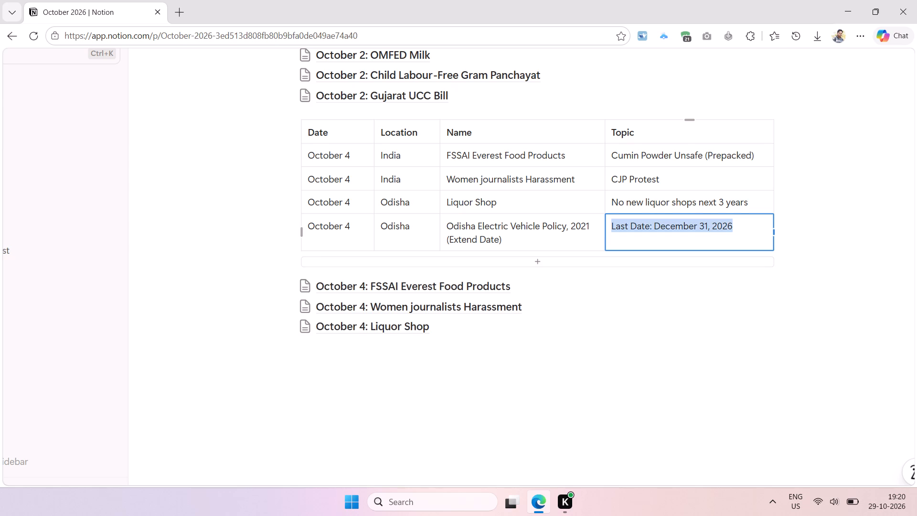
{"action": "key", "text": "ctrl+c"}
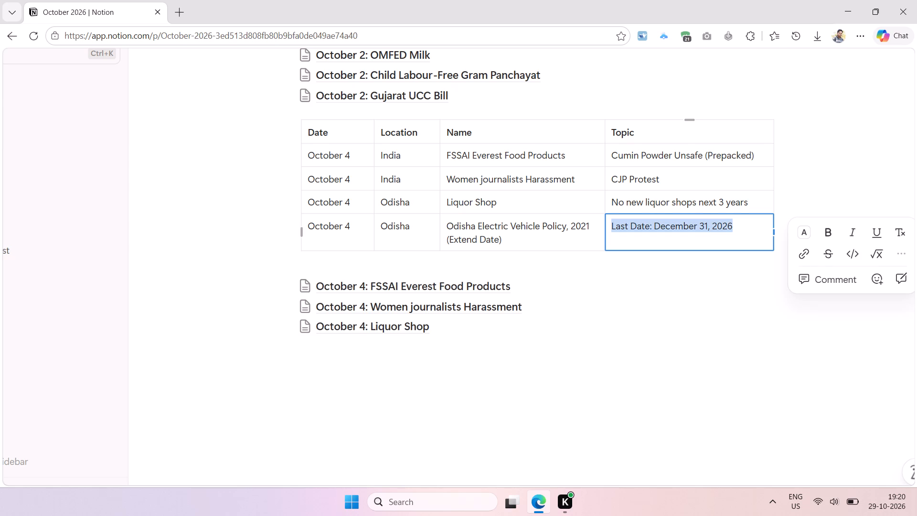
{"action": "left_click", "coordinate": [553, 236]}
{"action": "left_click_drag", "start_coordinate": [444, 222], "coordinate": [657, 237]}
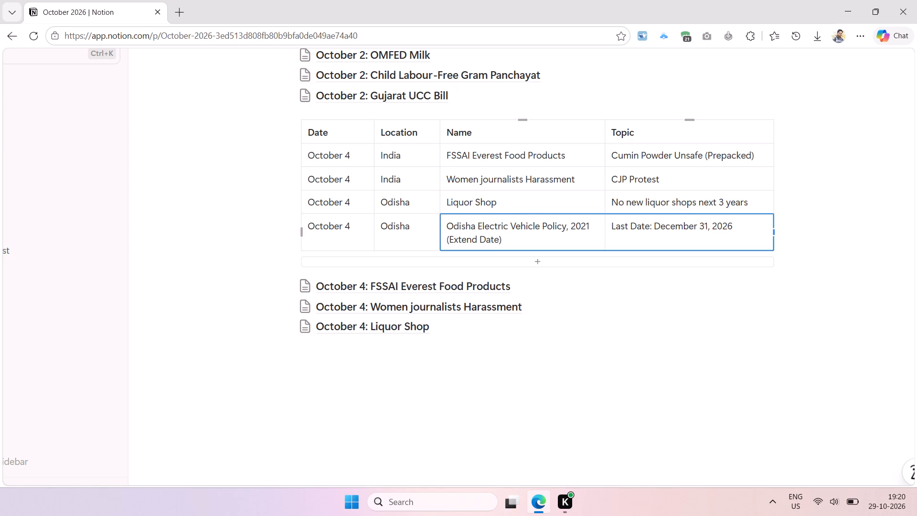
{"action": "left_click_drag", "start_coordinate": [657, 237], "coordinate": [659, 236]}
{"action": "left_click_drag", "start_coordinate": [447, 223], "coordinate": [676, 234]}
Copy the Name "Odisha Electric Vehicle Policy, 2021 (Extend Date)" into the empty Campaign Name cell of Event and Festival's Government Program table.
{"action": "left_click", "coordinate": [557, 241]}
{"action": "key", "text": "ctrl+a"}
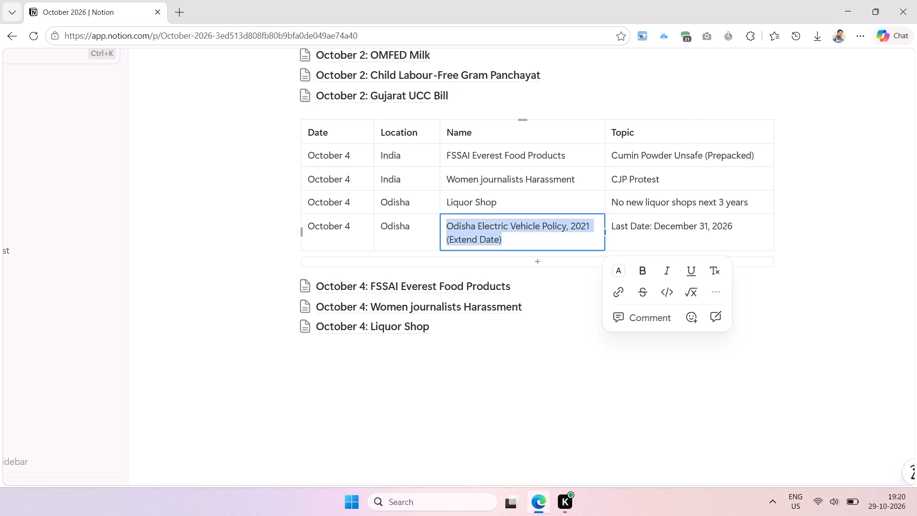
{"action": "key", "text": "ctrl+c"}
{"action": "scroll", "coordinate": [420, 153], "scroll_direction": "up", "scroll_amount": 6}
{"action": "scroll", "coordinate": [298, 82], "scroll_direction": "up", "scroll_amount": 2}
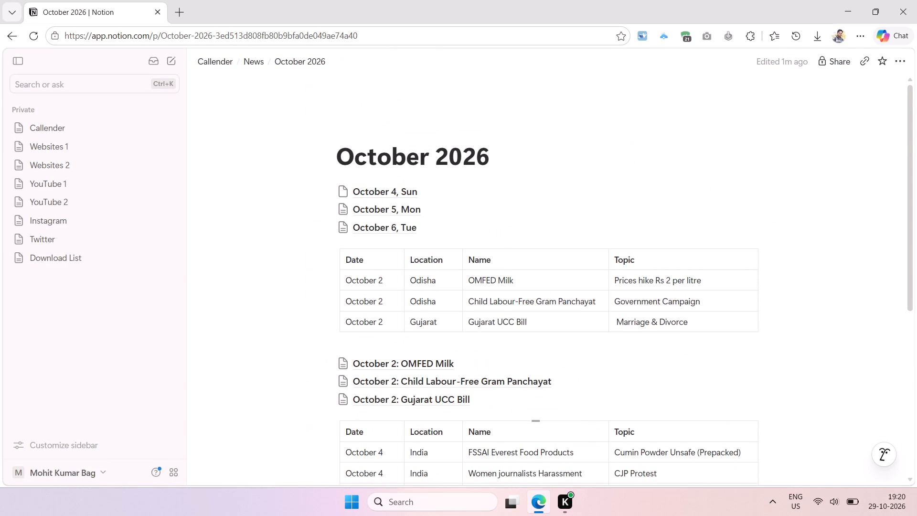
{"action": "scroll", "coordinate": [298, 85], "scroll_direction": "up", "scroll_amount": 1}
{"action": "left_click", "coordinate": [216, 63]}
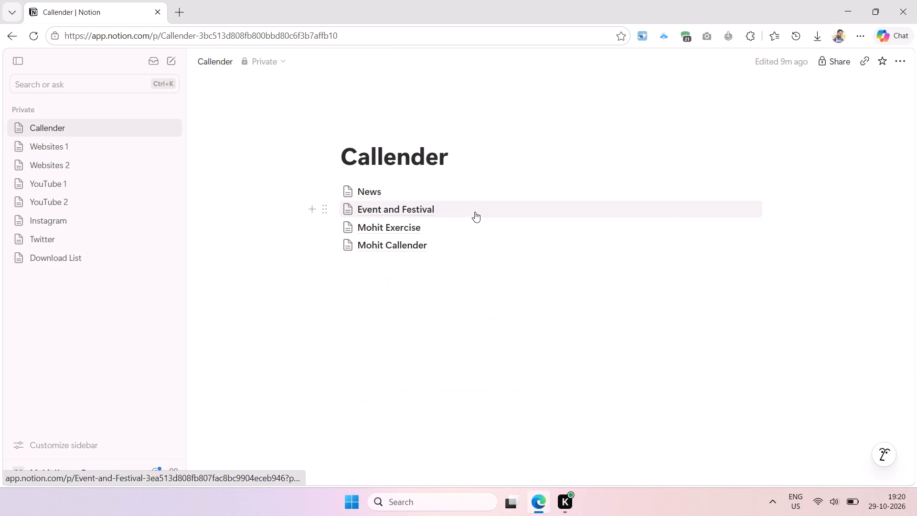
{"action": "left_click", "coordinate": [409, 212]}
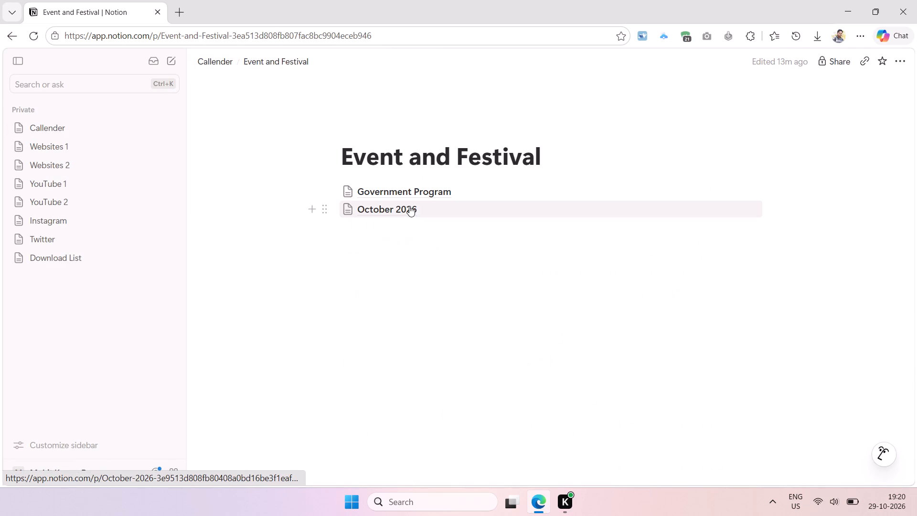
{"action": "left_click", "coordinate": [419, 195]}
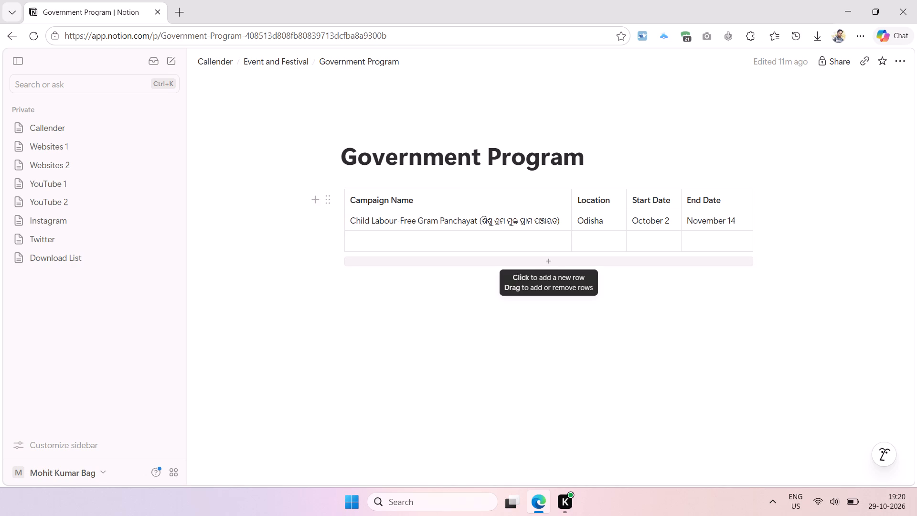
{"action": "left_click", "coordinate": [412, 237]}
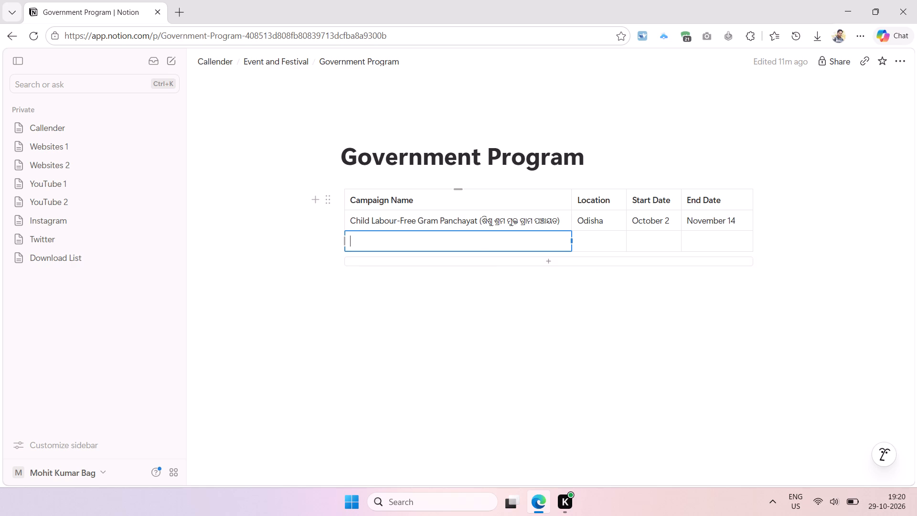
{"action": "key", "text": "ctrl+v"}
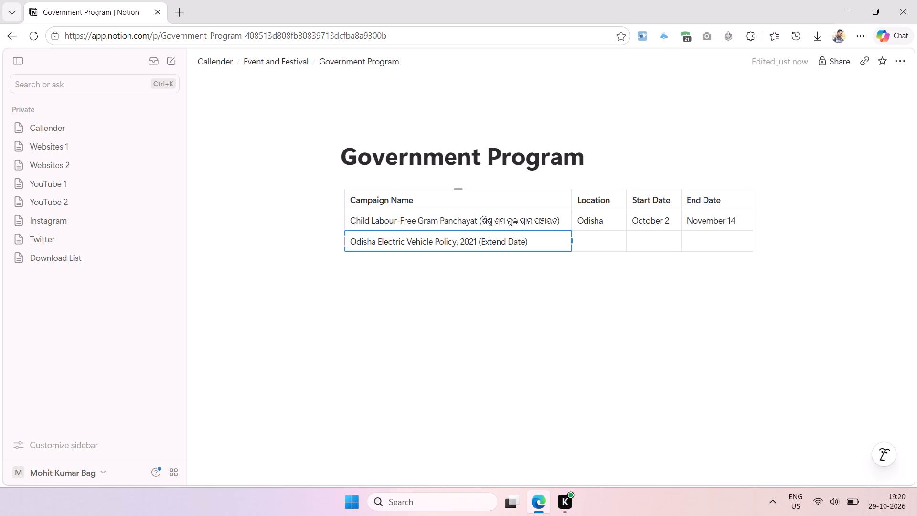
{"action": "left_click", "coordinate": [446, 311]}
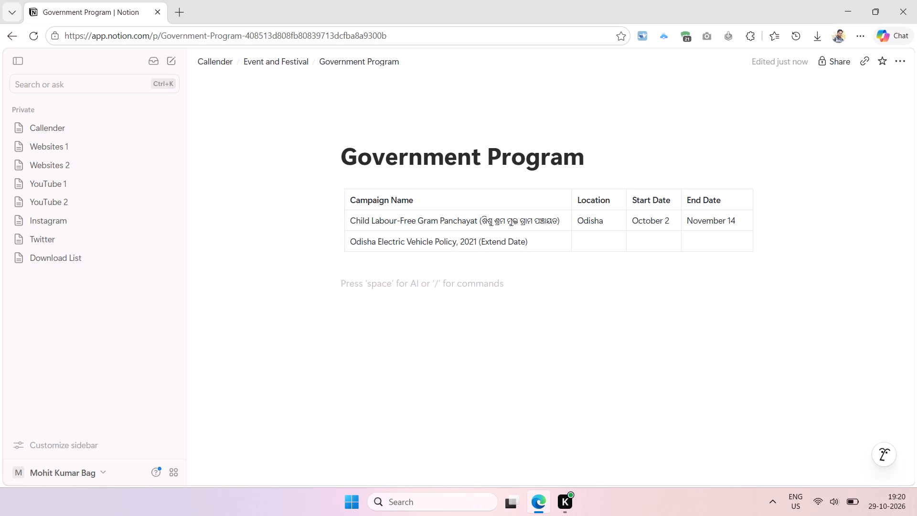
Copy the policy's Topic entry "Last Date: December 31, 2026" from News > October 2026 into its End Date cell in Government Program.
{"action": "left_click", "coordinate": [226, 63]}
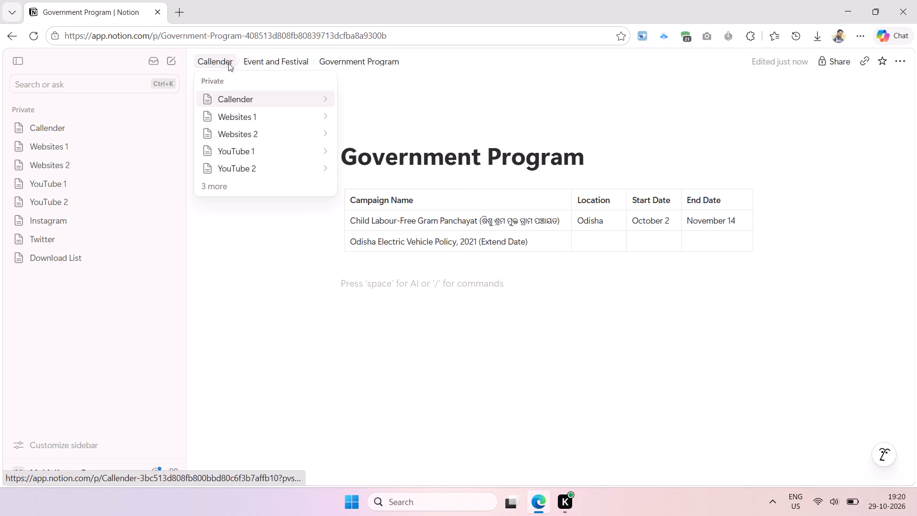
{"action": "left_click", "coordinate": [375, 192]}
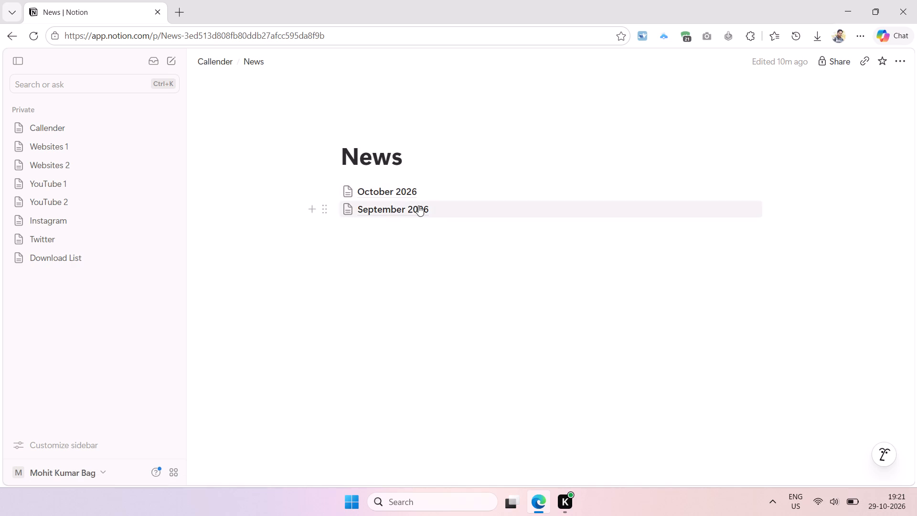
{"action": "left_click", "coordinate": [400, 190]}
{"action": "scroll", "coordinate": [677, 354], "scroll_direction": "down", "scroll_amount": 4}
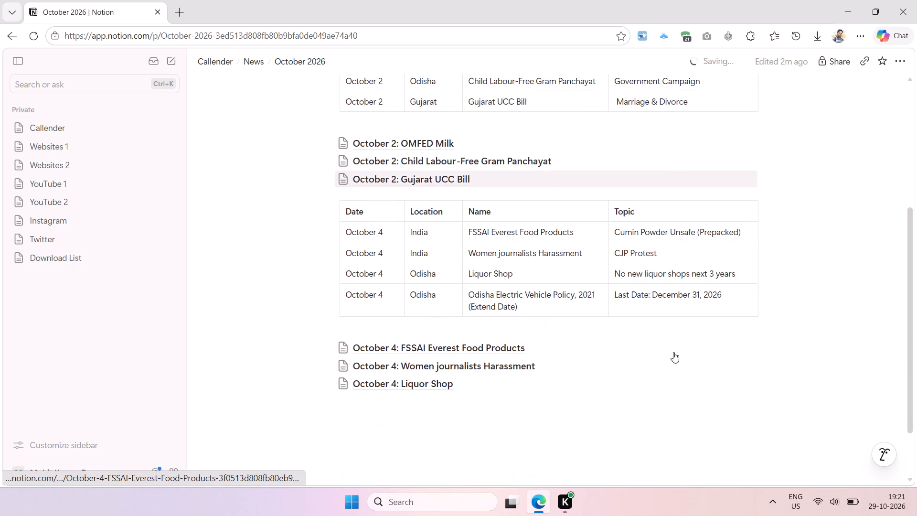
{"action": "scroll", "coordinate": [674, 323], "scroll_direction": "down", "scroll_amount": 1}
{"action": "left_click", "coordinate": [736, 284]}
{"action": "key", "text": "ctrl+a"}
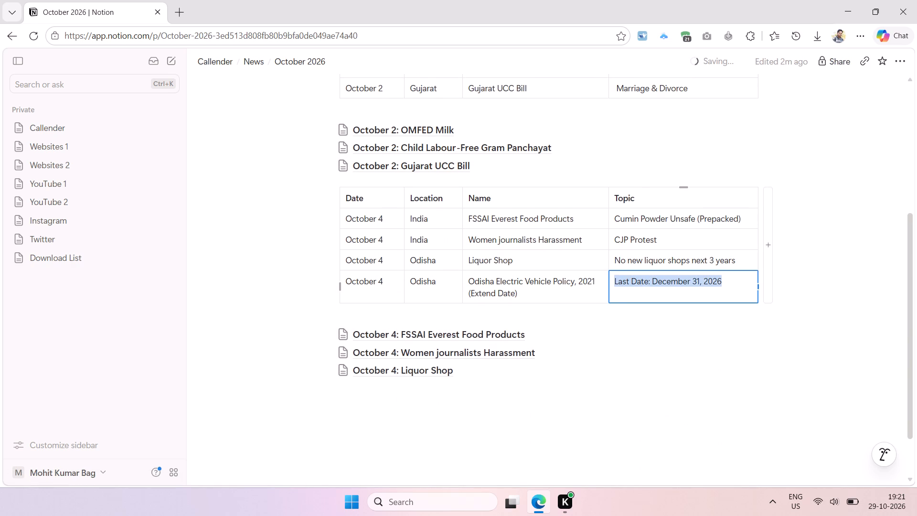
{"action": "key", "text": "ctrl+x"}
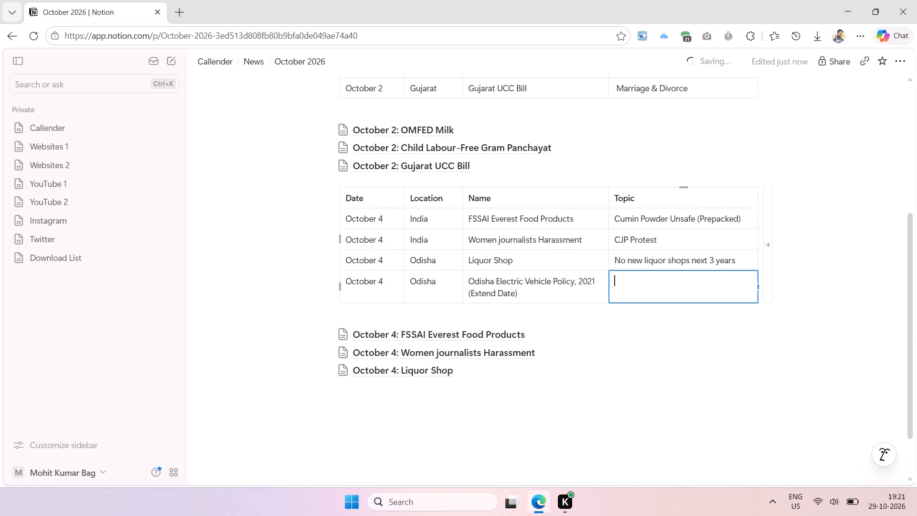
{"action": "key", "text": "ctrl+z"}
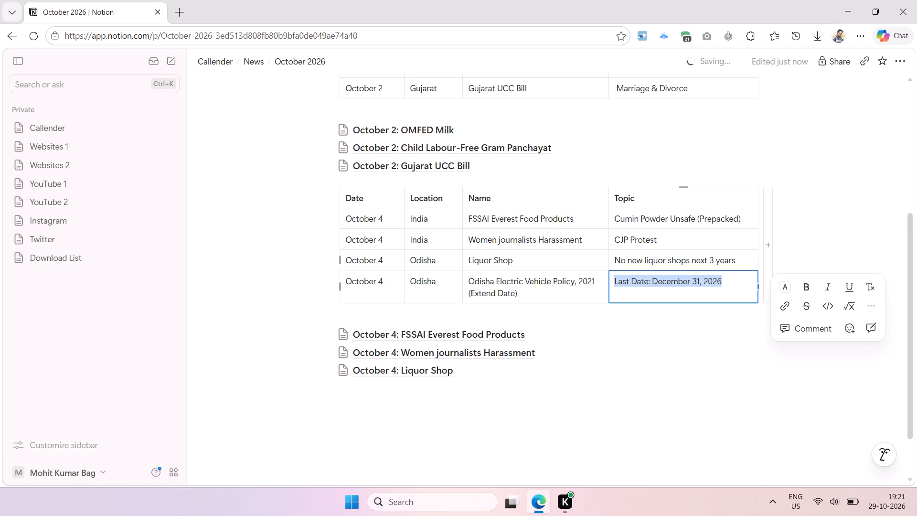
{"action": "key", "text": "ctrl+c"}
{"action": "key", "text": "ctrl+c"}
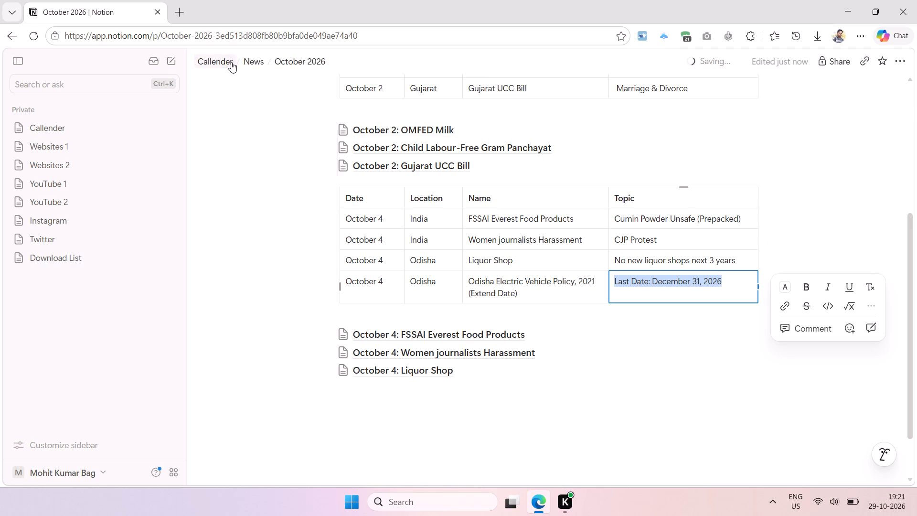
{"action": "left_click", "coordinate": [231, 62]}
{"action": "left_click", "coordinate": [402, 212]}
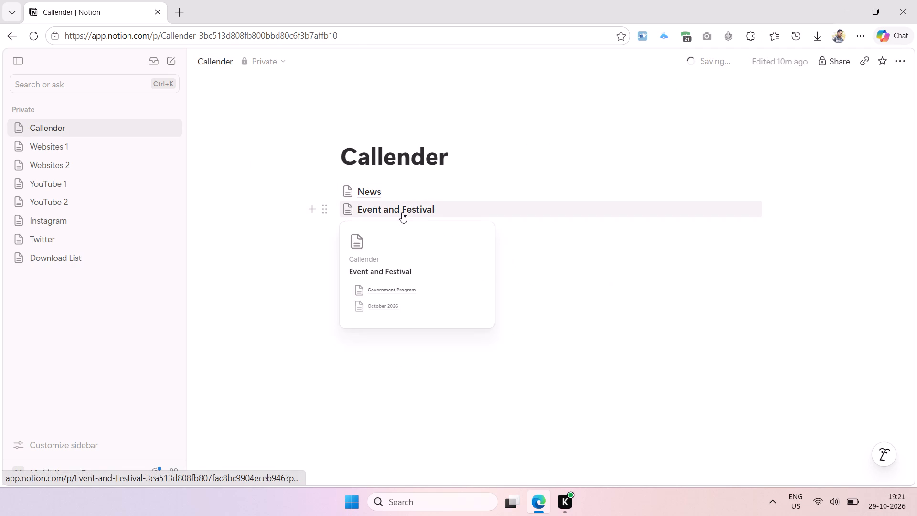
{"action": "left_click", "coordinate": [409, 194]}
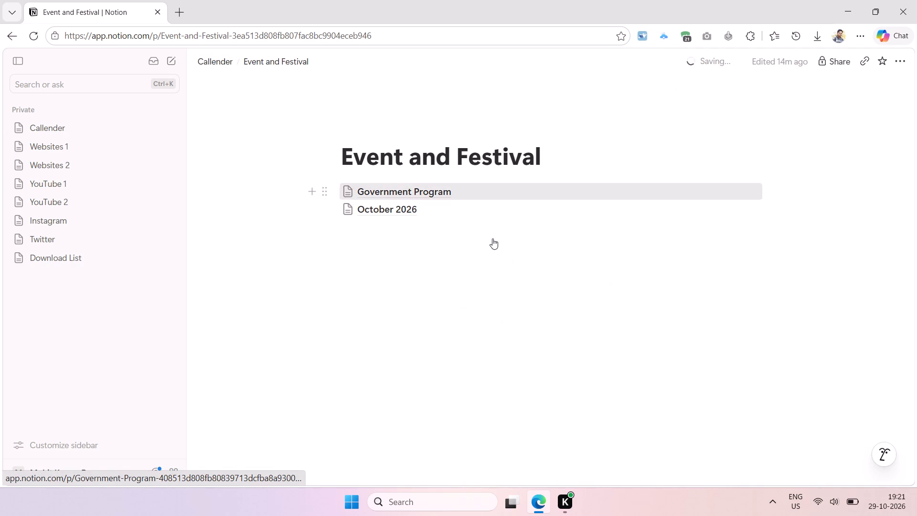
{"action": "left_click", "coordinate": [698, 237]}
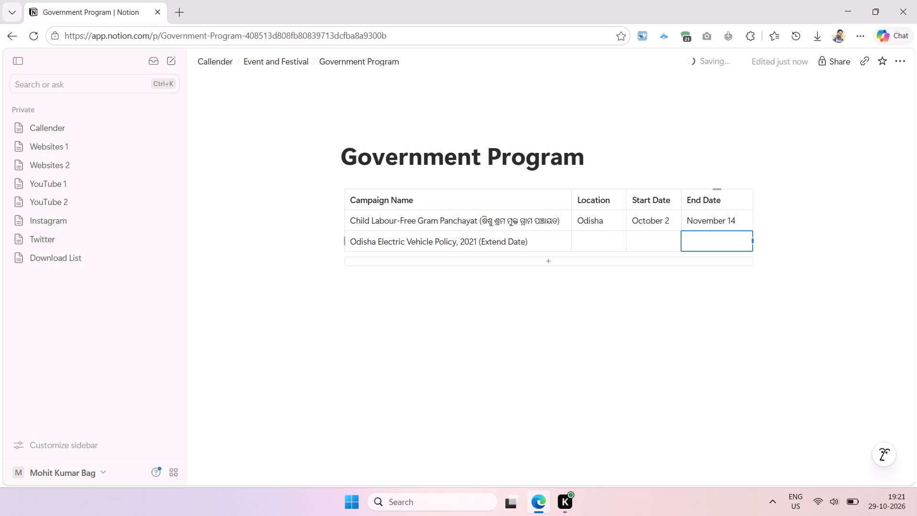
{"action": "key", "text": "ctrl+v"}
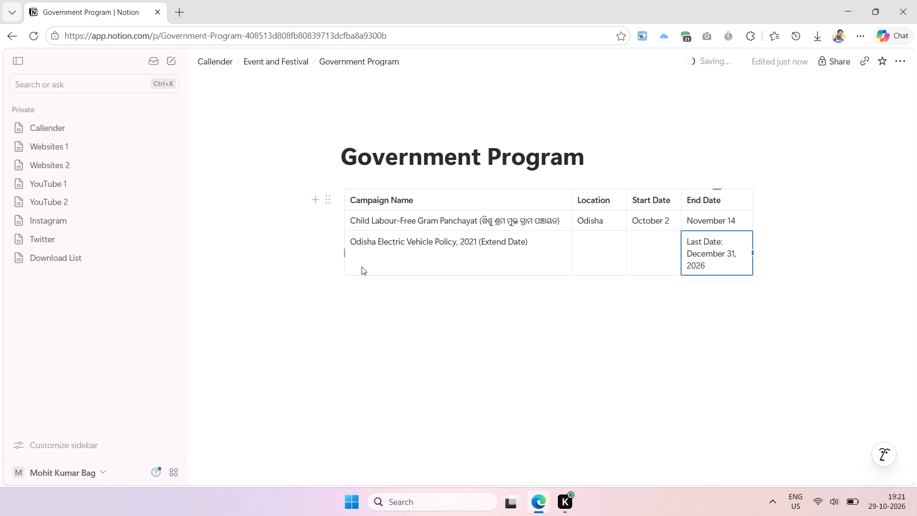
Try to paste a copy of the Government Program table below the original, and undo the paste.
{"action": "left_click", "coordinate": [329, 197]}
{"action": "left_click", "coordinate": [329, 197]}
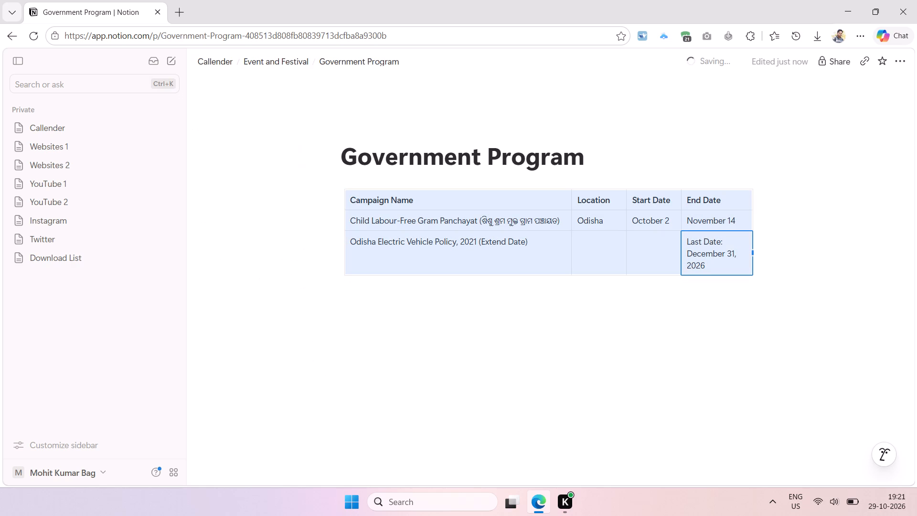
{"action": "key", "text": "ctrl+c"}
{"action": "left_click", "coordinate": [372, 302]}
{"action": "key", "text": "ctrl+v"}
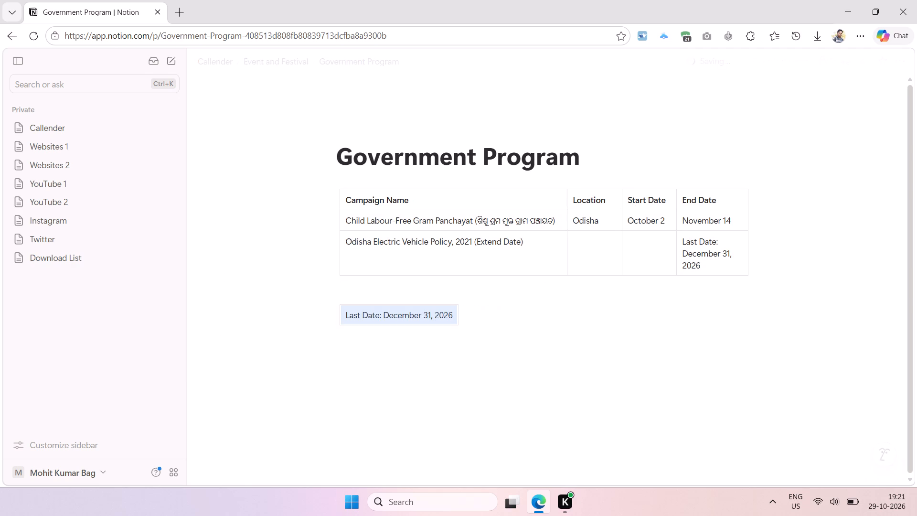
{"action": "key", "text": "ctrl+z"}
Duplicate the whole Government Program table by pasting a copy below the original.
{"action": "left_click", "coordinate": [327, 199]}
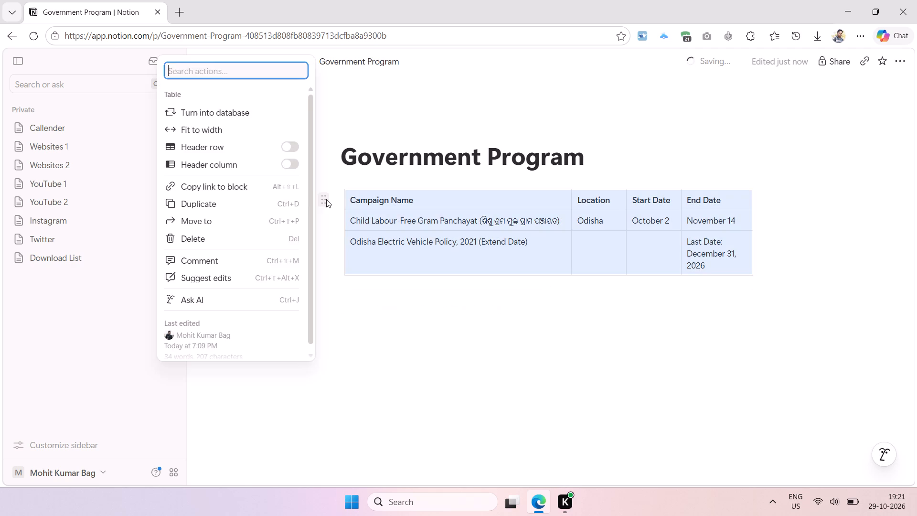
{"action": "left_click", "coordinate": [326, 199]}
{"action": "key", "text": "ctrl+c"}
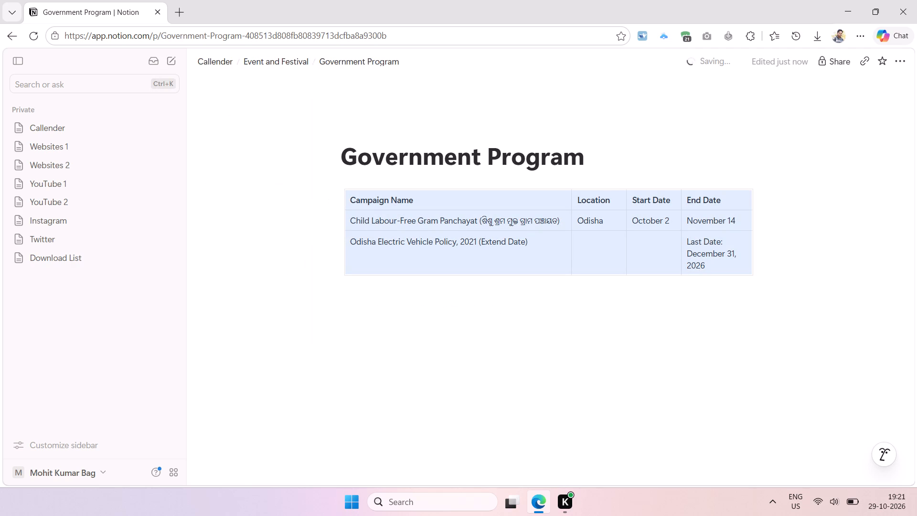
{"action": "left_click", "coordinate": [389, 322]}
{"action": "key", "text": "ctrl+v"}
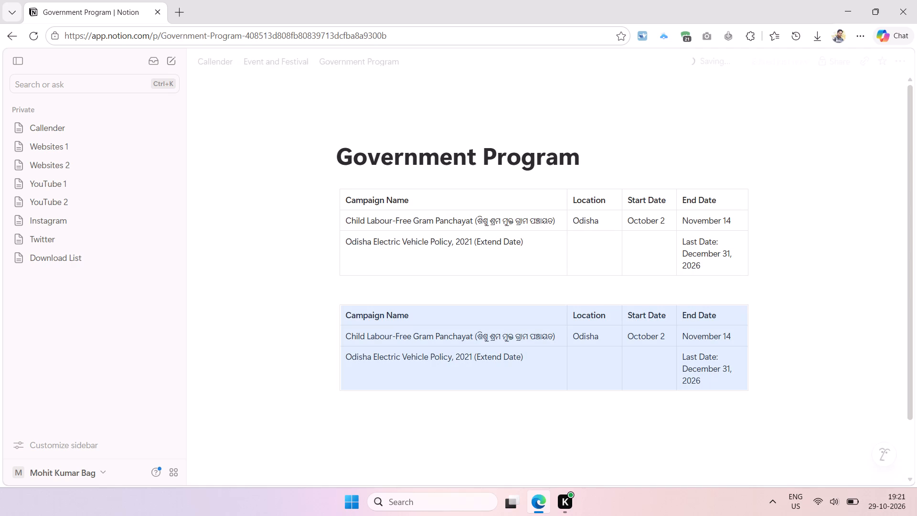
{"action": "left_click", "coordinate": [431, 392]}
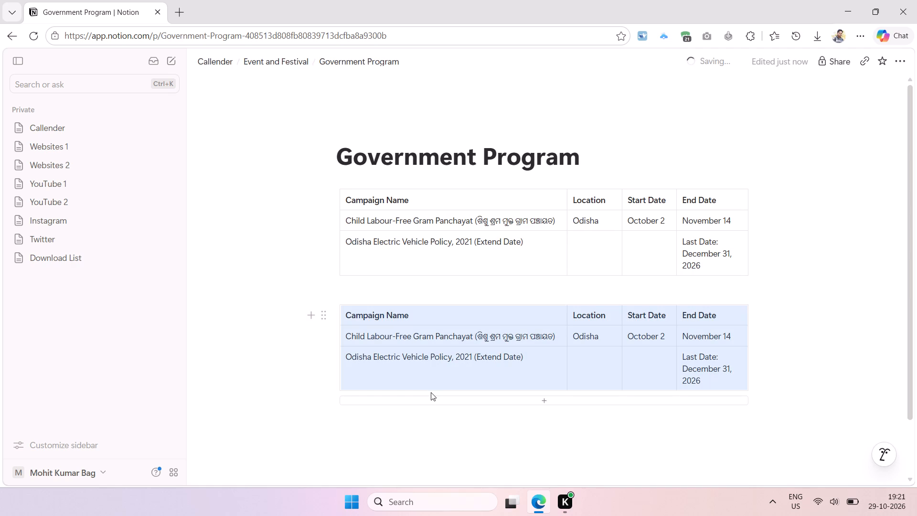
{"action": "left_click", "coordinate": [433, 390]}
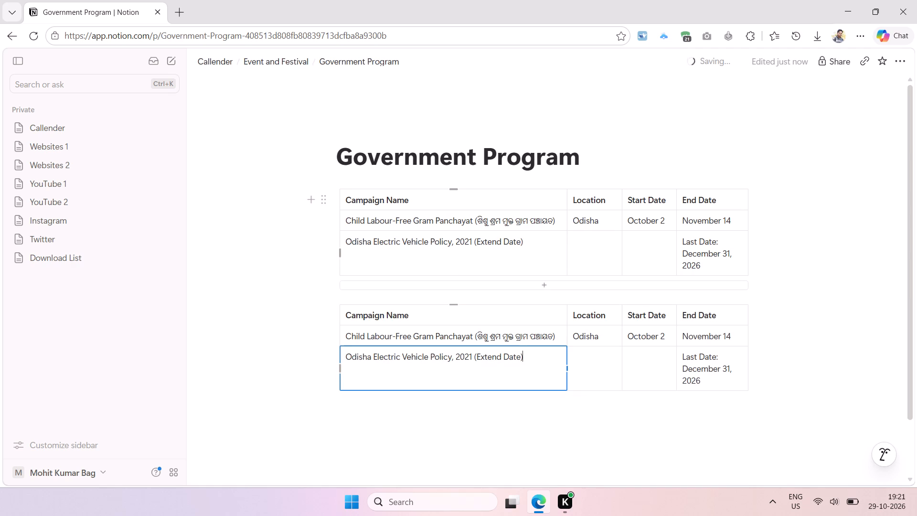
Clear all cells of the Odisha Electric Vehicle Policy, 2021 row in the original Government Program table.
{"action": "left_click_drag", "start_coordinate": [345, 235], "coordinate": [713, 277]}
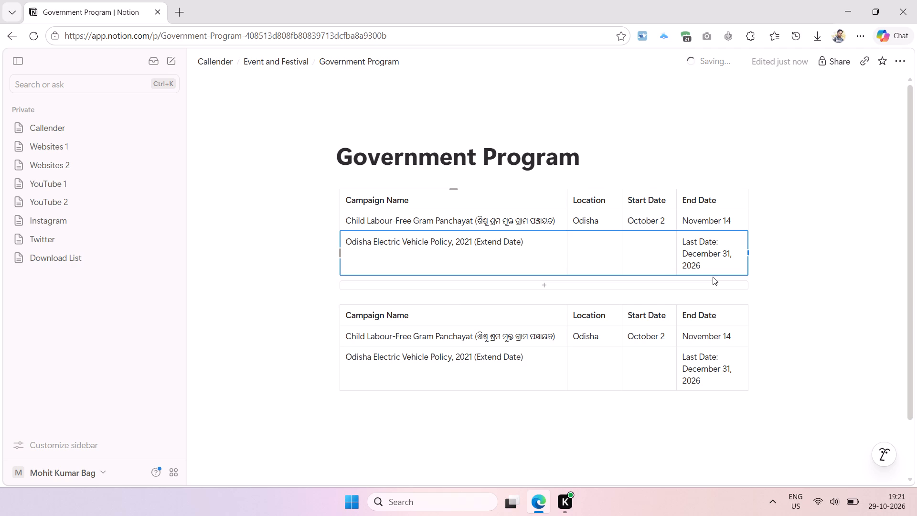
{"action": "key", "text": "Delete"}
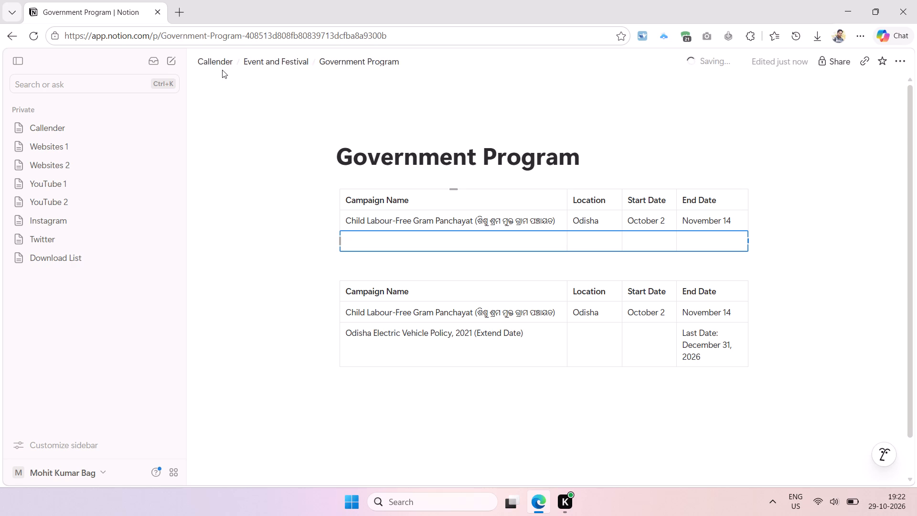
Move the Event Day and Festival Day pages out of October 2026 and directly into the Event and Festival page.
{"action": "left_click", "coordinate": [221, 66]}
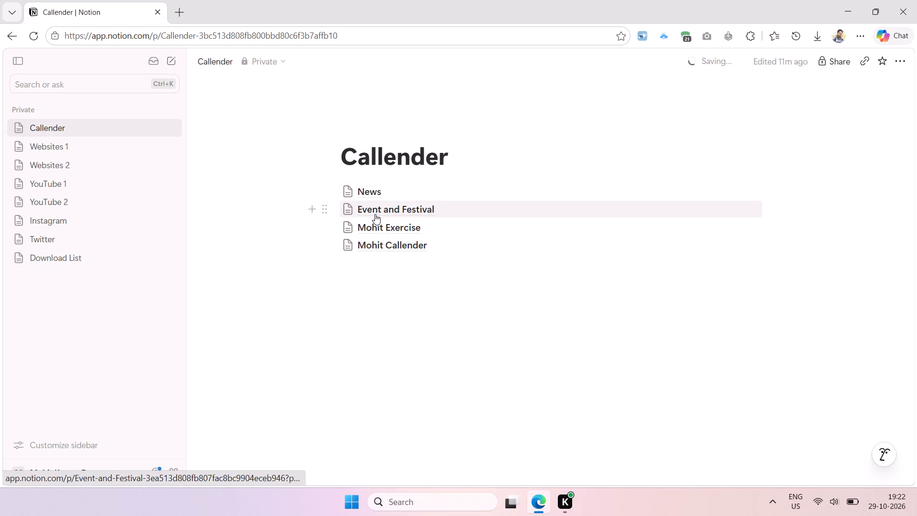
{"action": "left_click", "coordinate": [375, 214]}
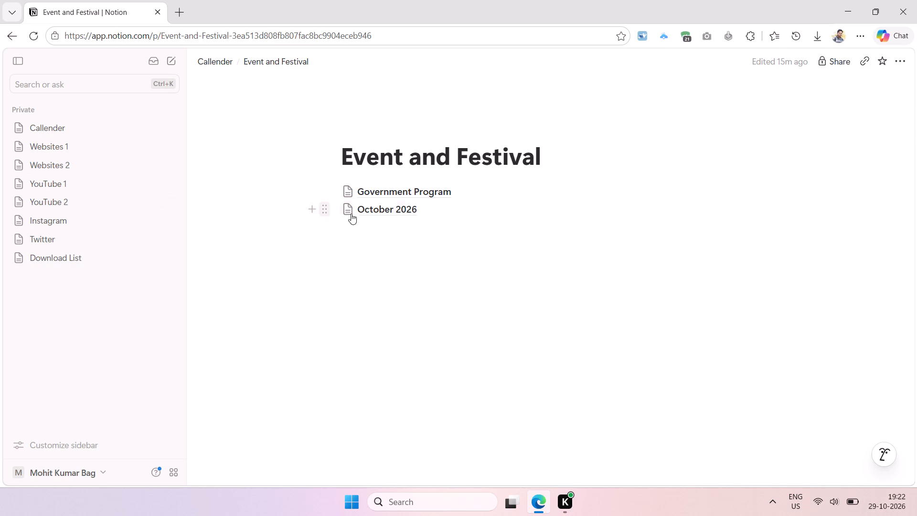
{"action": "left_click", "coordinate": [374, 213]}
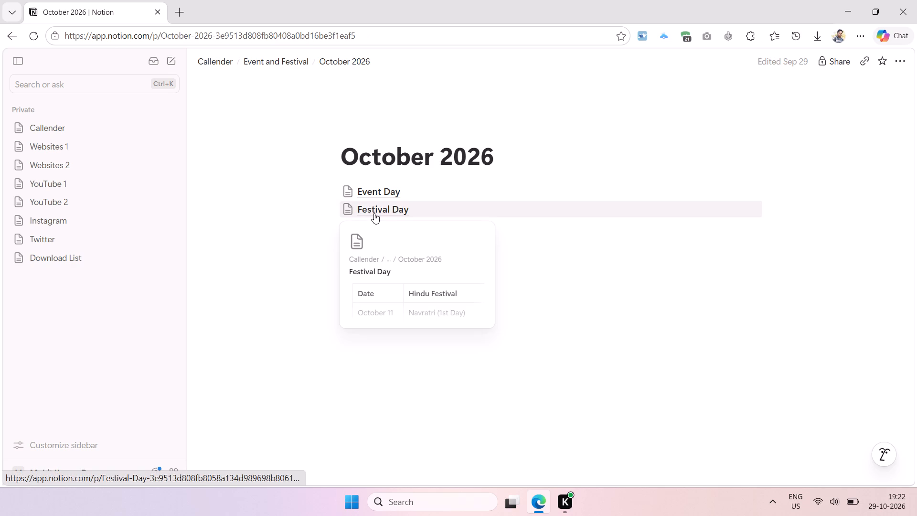
{"action": "left_click_drag", "start_coordinate": [279, 187], "coordinate": [320, 193]}
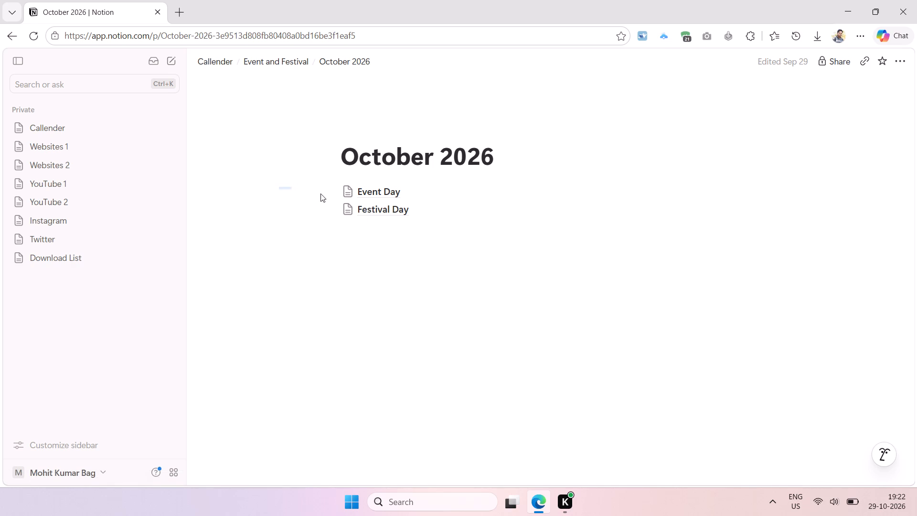
{"action": "left_click_drag", "start_coordinate": [320, 193], "coordinate": [374, 215]}
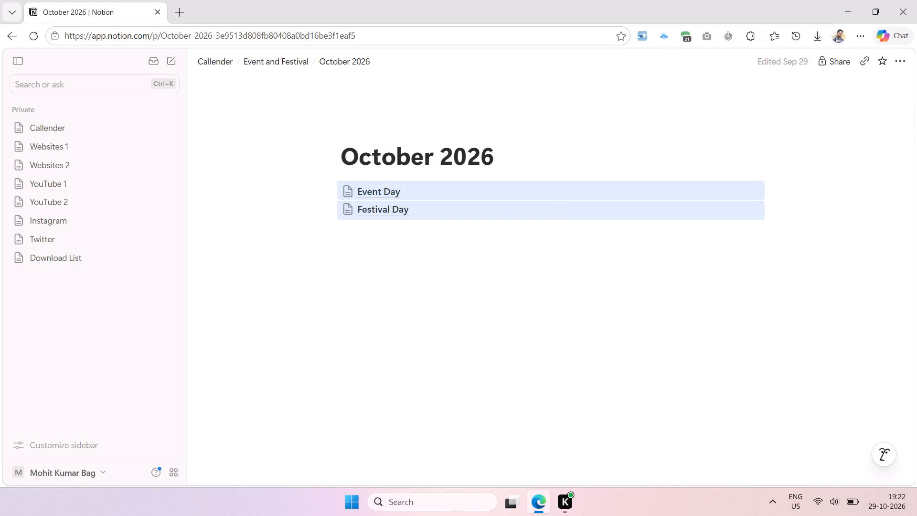
{"action": "key", "text": "ctrl+x"}
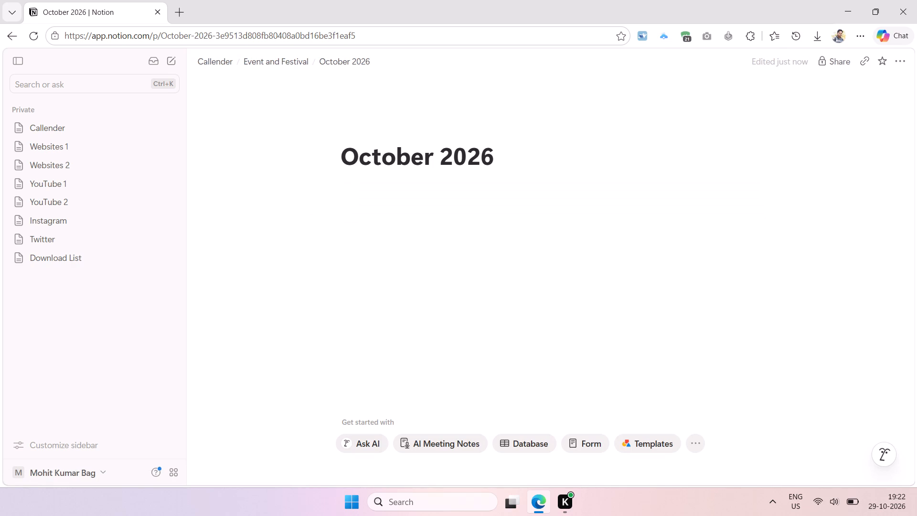
{"action": "left_click", "coordinate": [289, 65]}
{"action": "left_click", "coordinate": [389, 238]}
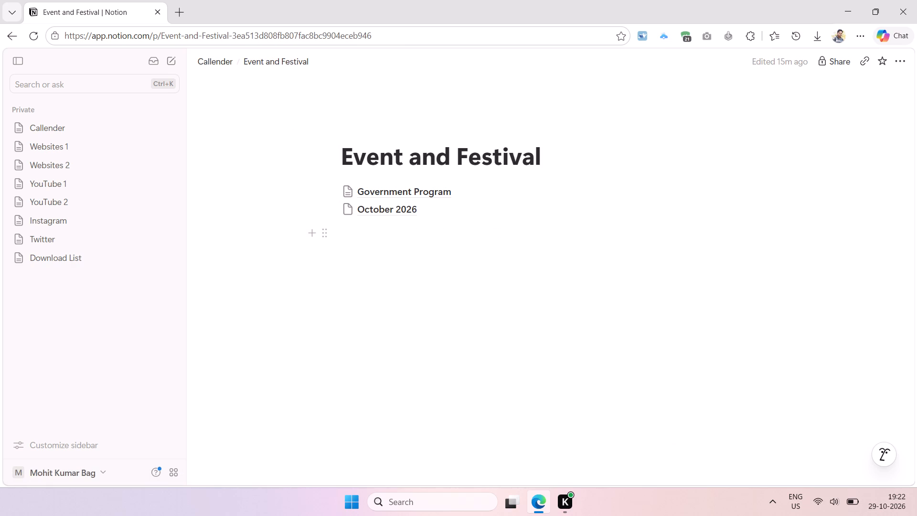
{"action": "key", "text": "ctrl+v"}
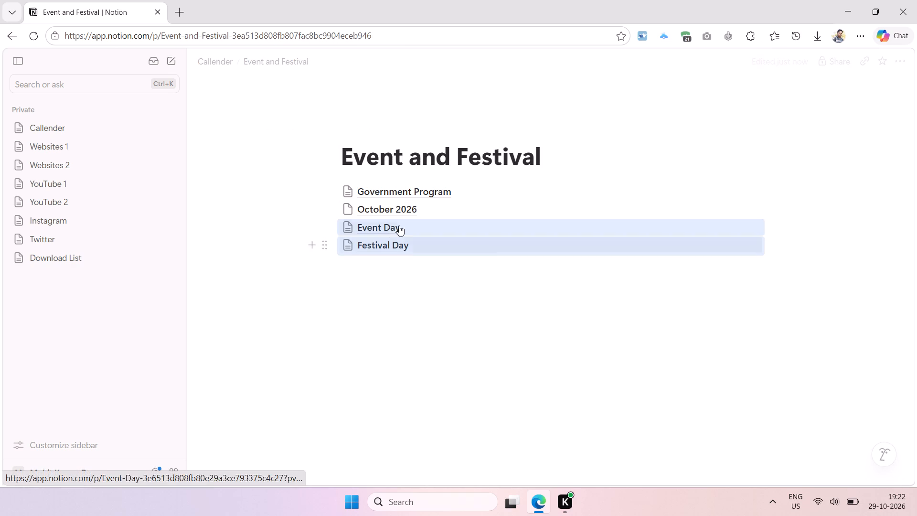
Cut the title of the emptied October 2026 page for reuse and delete that page from Event and Festival.
{"action": "left_click", "coordinate": [427, 208]}
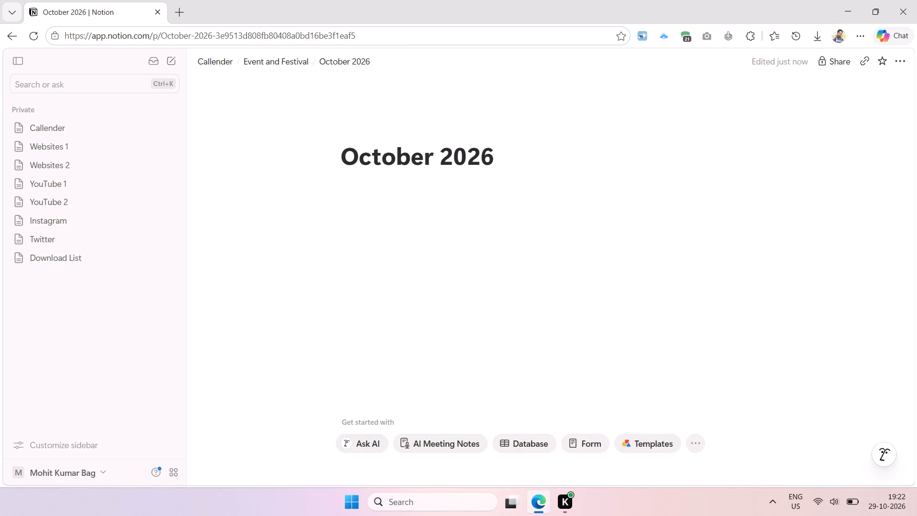
{"action": "key", "text": "ctrl+a"}
{"action": "key", "text": "ctrl+x"}
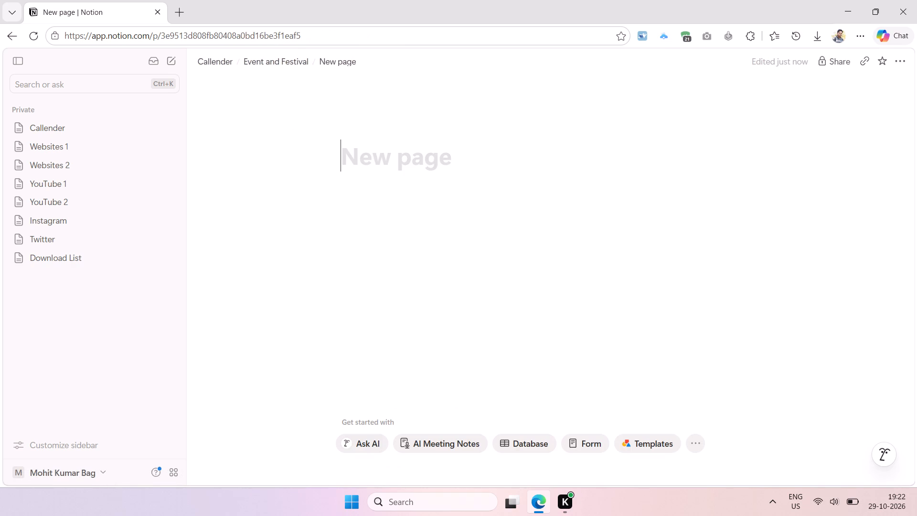
{"action": "left_click", "coordinate": [288, 62]}
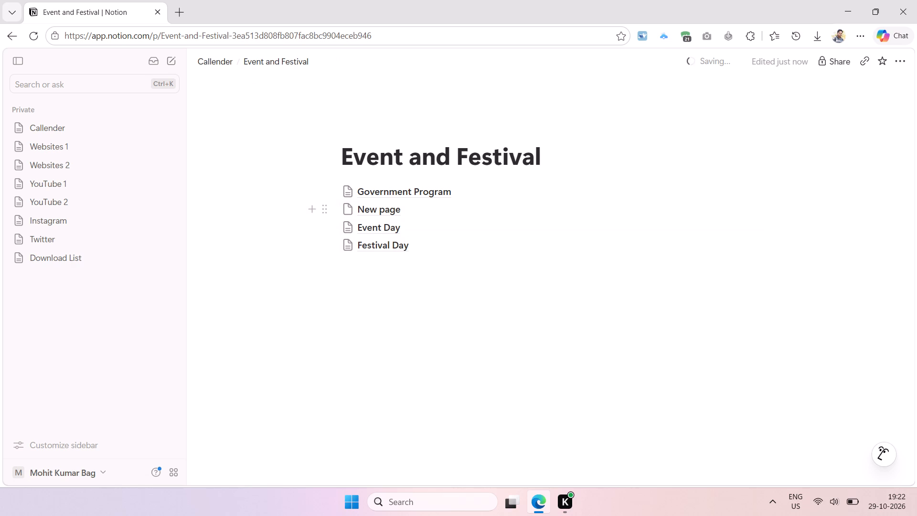
{"action": "left_click", "coordinate": [328, 208]}
{"action": "left_click", "coordinate": [328, 208]}
{"action": "key", "text": "Delete"}
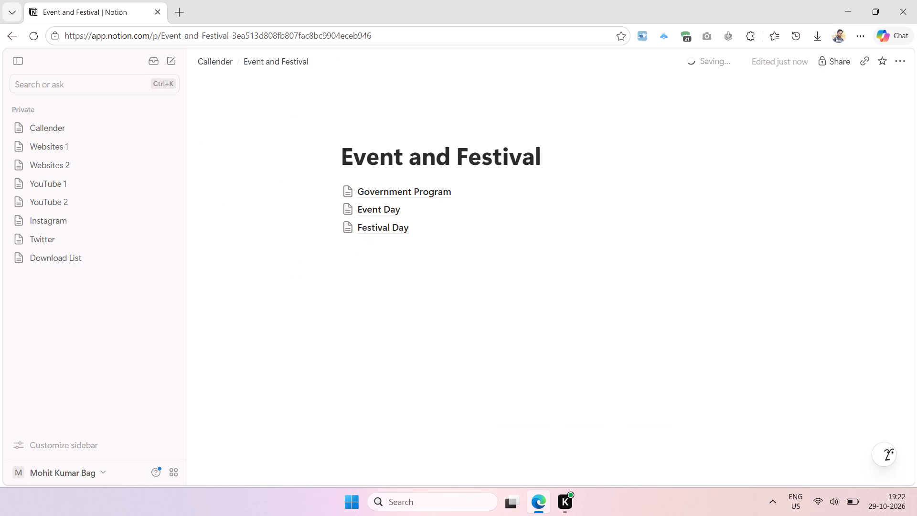
Add a subpage titled October 2026 at the end of the Event Day page.
{"action": "left_click", "coordinate": [386, 216]}
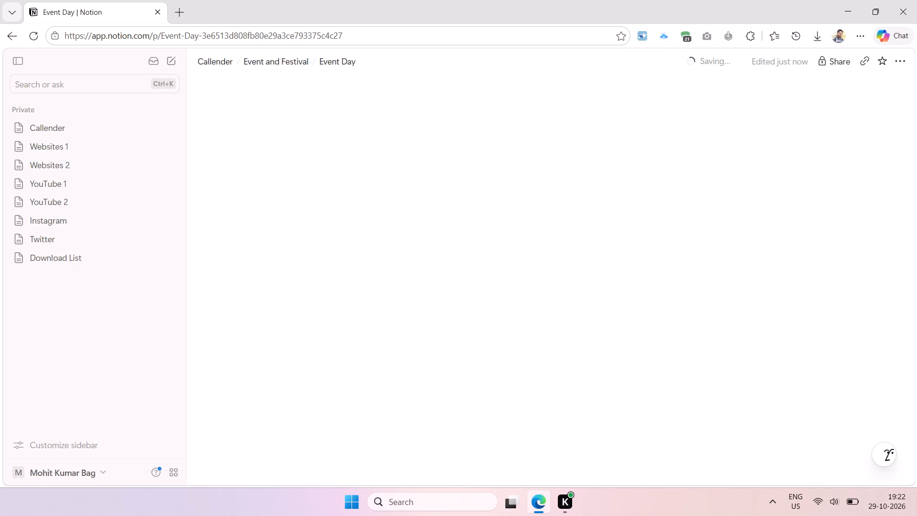
{"action": "scroll", "coordinate": [459, 290], "scroll_direction": "down", "scroll_amount": 8}
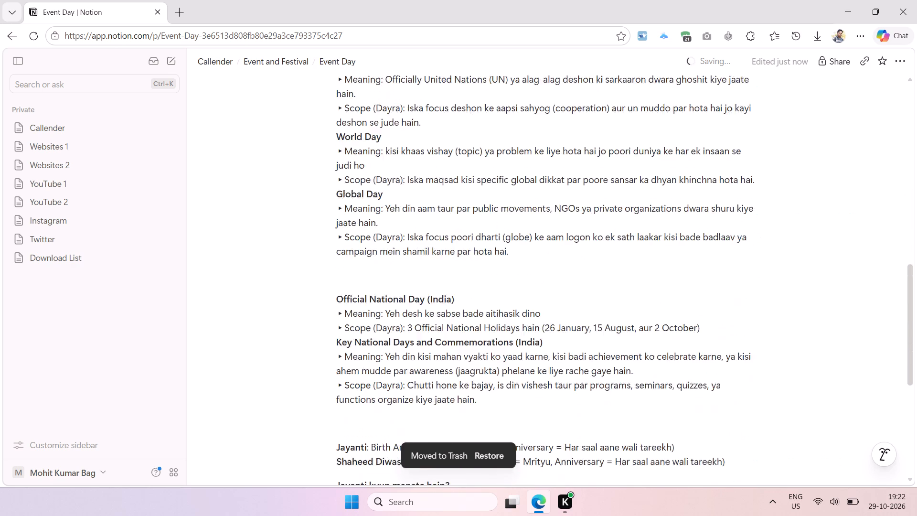
{"action": "scroll", "coordinate": [470, 329], "scroll_direction": "down", "scroll_amount": 7}
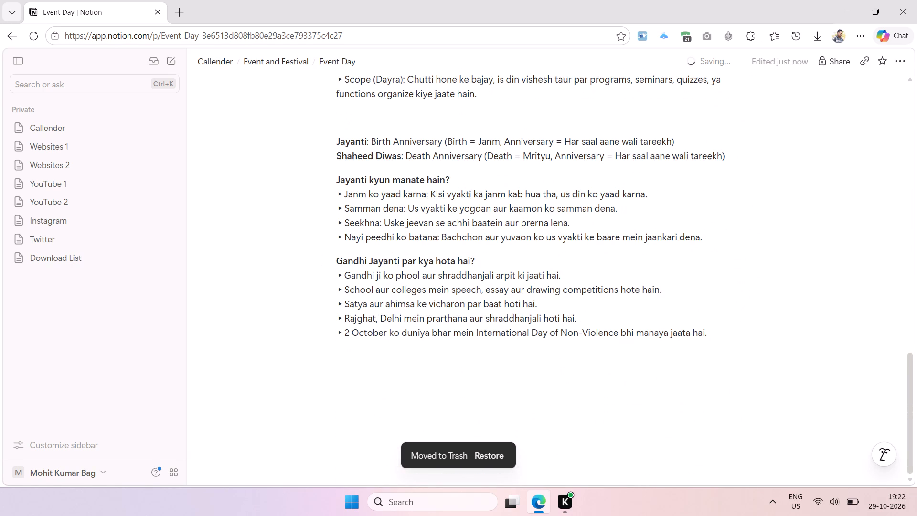
{"action": "left_click", "coordinate": [409, 355]}
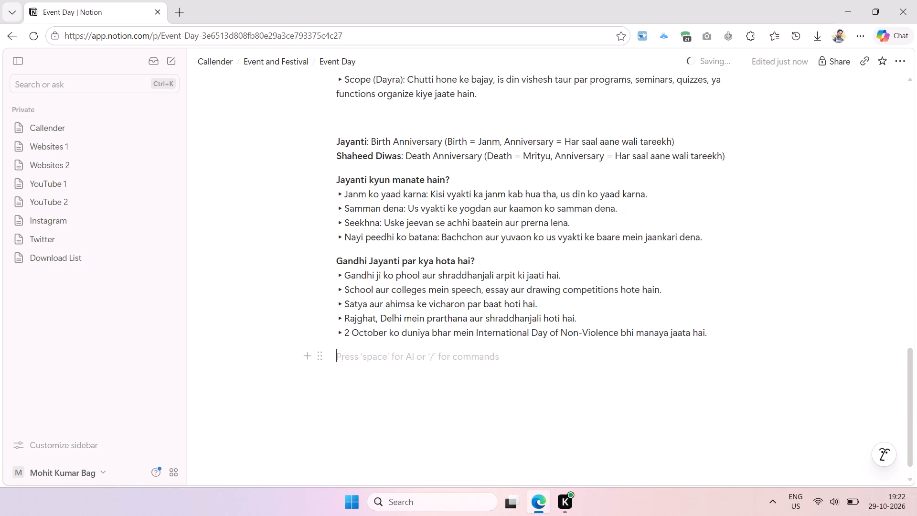
{"action": "key", "text": "slash"}
{"action": "type", "text": "page"}
{"action": "key", "text": "Return"}
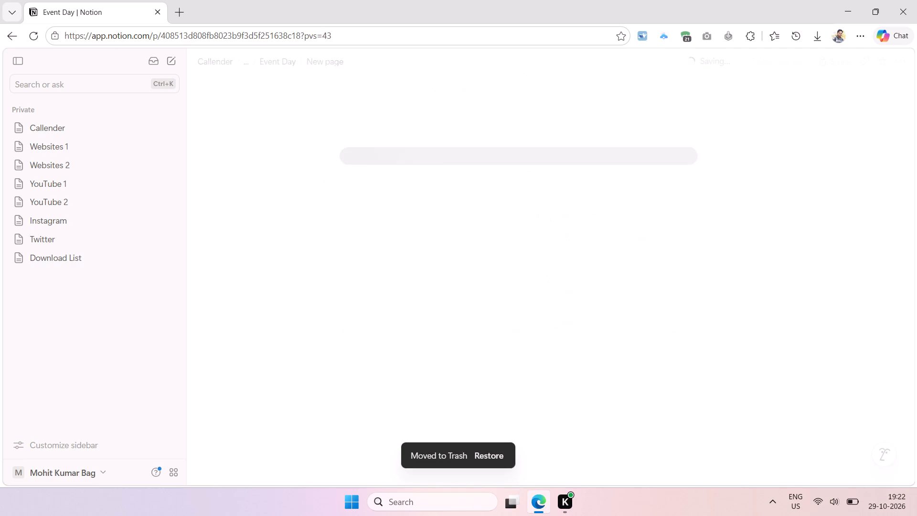
{"action": "key", "text": "ctrl+v"}
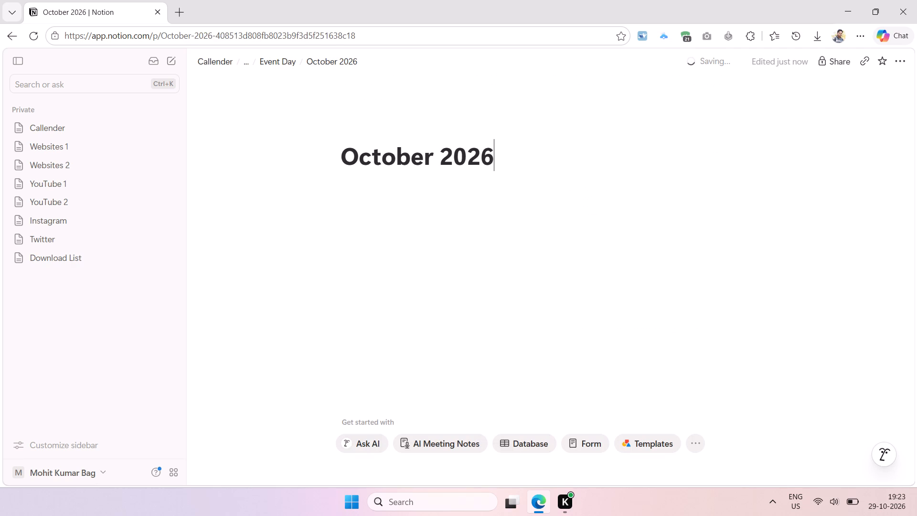
Copy the October 2026 subpage from the end of the Event Day page to the end of the Festival Day page.
{"action": "scroll", "coordinate": [440, 414], "scroll_direction": "up", "scroll_amount": 2}
{"action": "scroll", "coordinate": [406, 341], "scroll_direction": "up", "scroll_amount": 2}
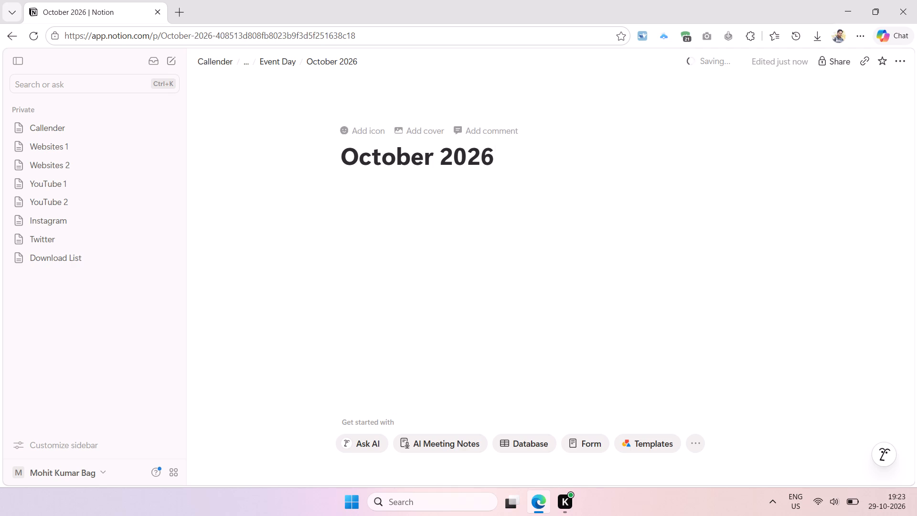
{"action": "left_click", "coordinate": [209, 61]}
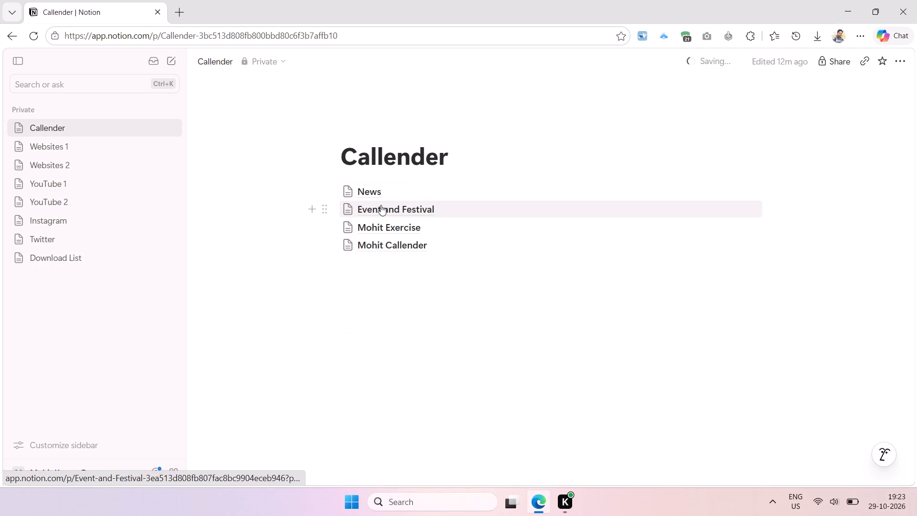
{"action": "left_click", "coordinate": [377, 205]}
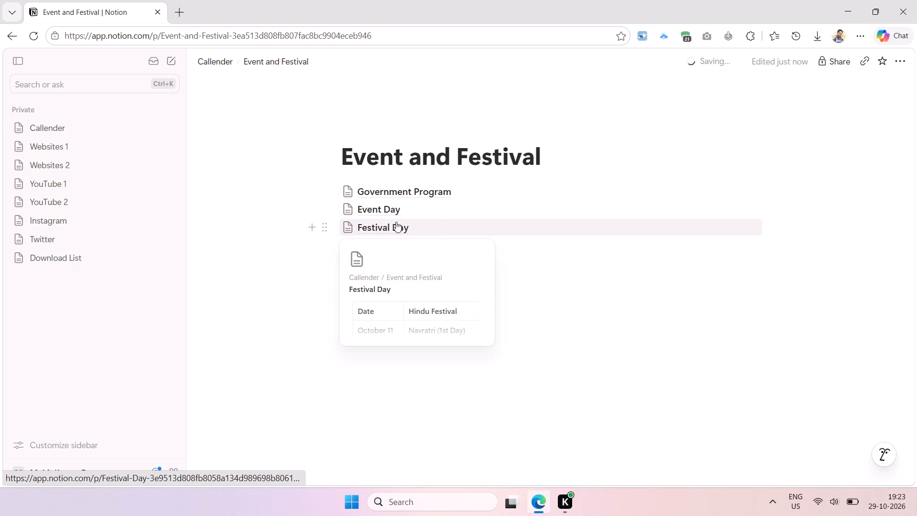
{"action": "left_click", "coordinate": [392, 210]}
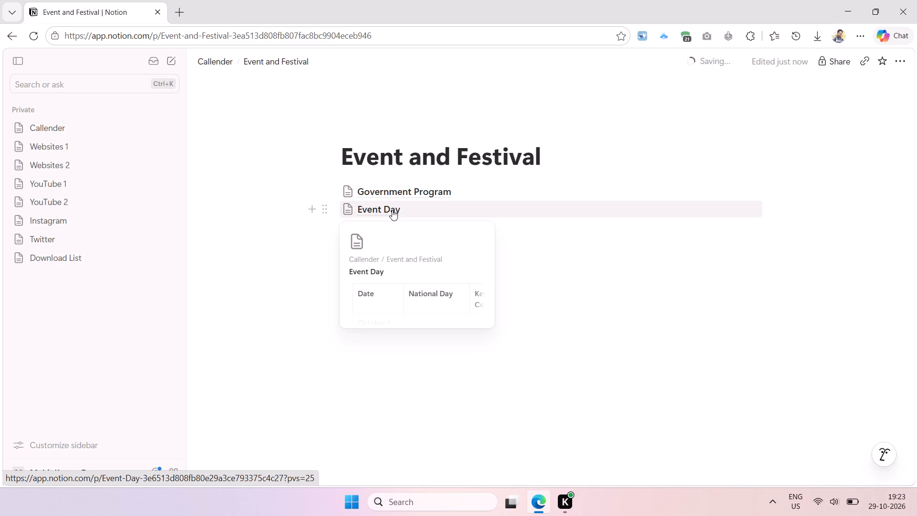
{"action": "scroll", "coordinate": [413, 234], "scroll_direction": "down", "scroll_amount": 10}
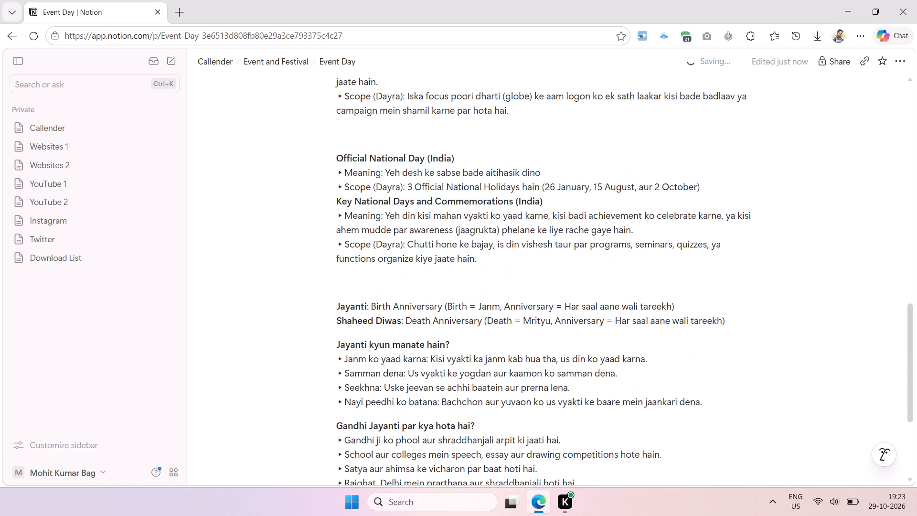
{"action": "scroll", "coordinate": [418, 251], "scroll_direction": "down", "scroll_amount": 7}
{"action": "left_click", "coordinate": [323, 334]}
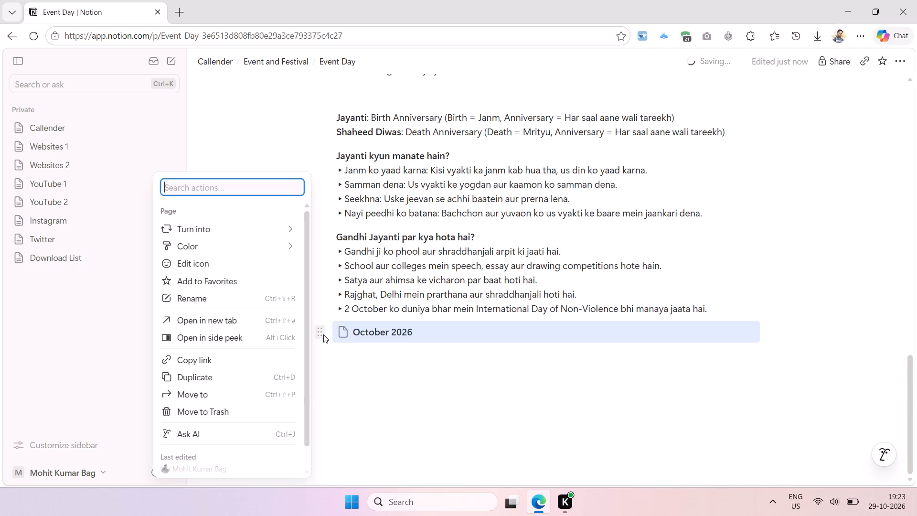
{"action": "left_click", "coordinate": [323, 334]}
{"action": "key", "text": "ctrl+c"}
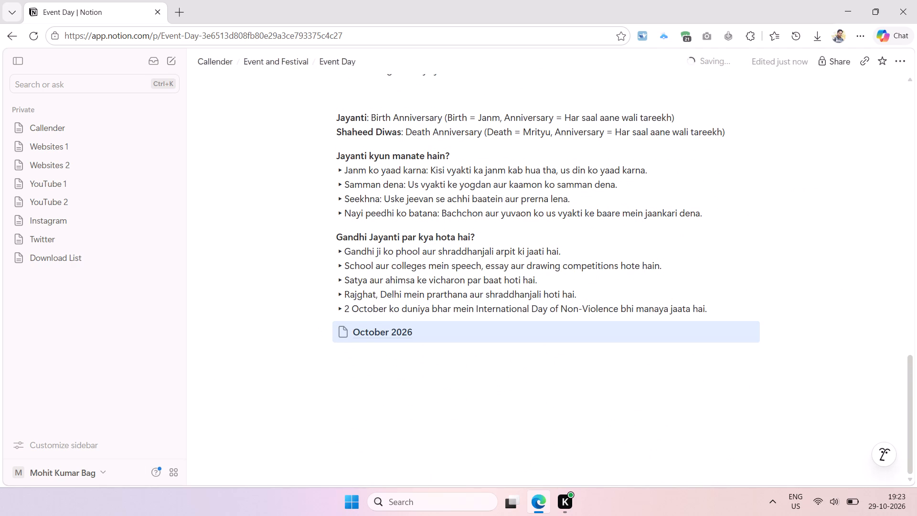
{"action": "scroll", "coordinate": [360, 119], "scroll_direction": "up", "scroll_amount": 5}
{"action": "left_click", "coordinate": [277, 61]}
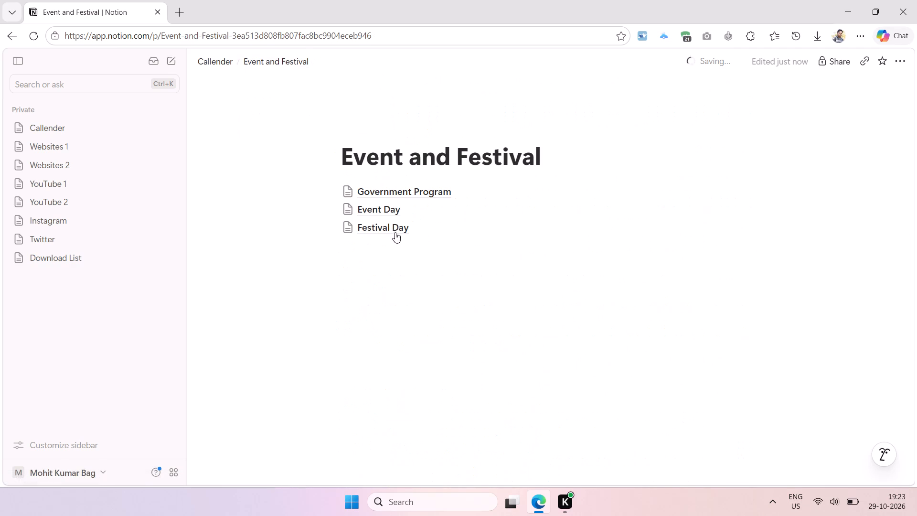
{"action": "left_click", "coordinate": [393, 228]}
{"action": "scroll", "coordinate": [395, 350], "scroll_direction": "down", "scroll_amount": 5}
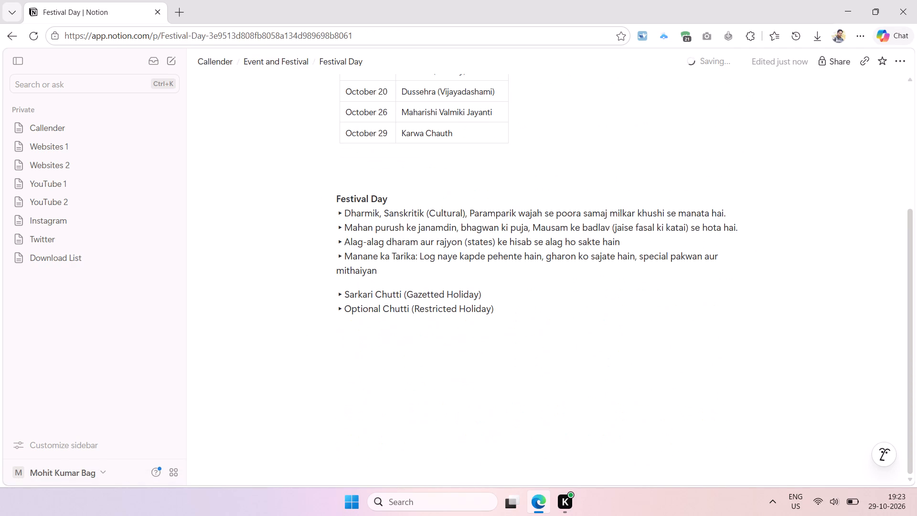
{"action": "left_click", "coordinate": [355, 341]}
{"action": "key", "text": "ctrl+v"}
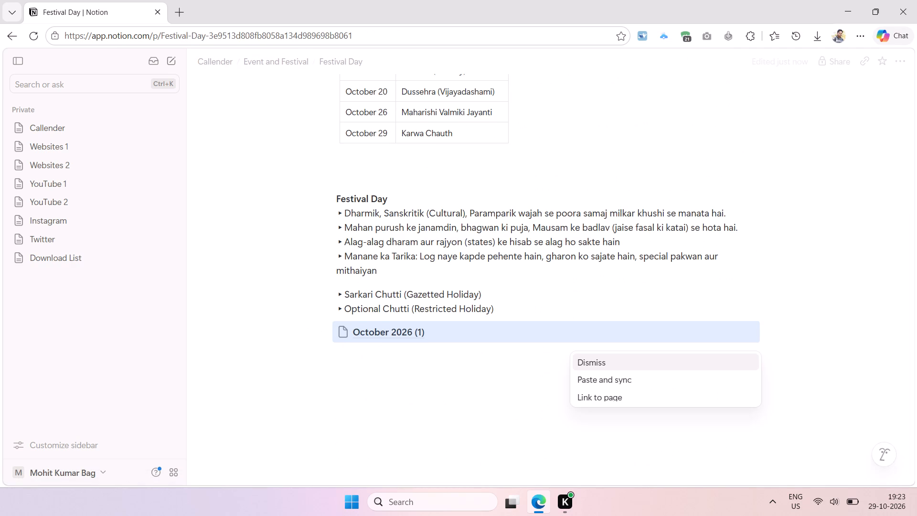
Rename the copied subpage in Festival Day as October 2026.
{"action": "left_click", "coordinate": [434, 334]}
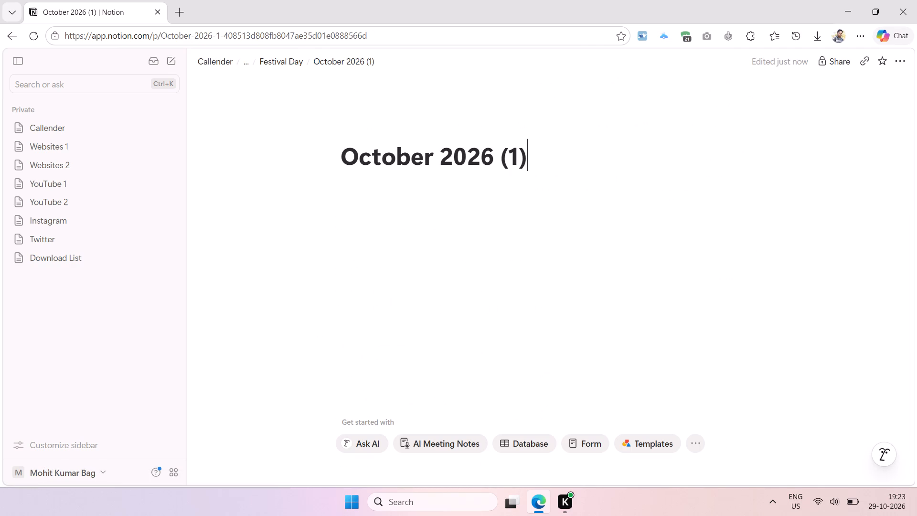
{"action": "key", "text": "BackSpace"}
{"action": "key", "text": "BackSpace"}
{"action": "key", "text": "BackSpace"}
{"action": "key", "text": "BackSpace"}
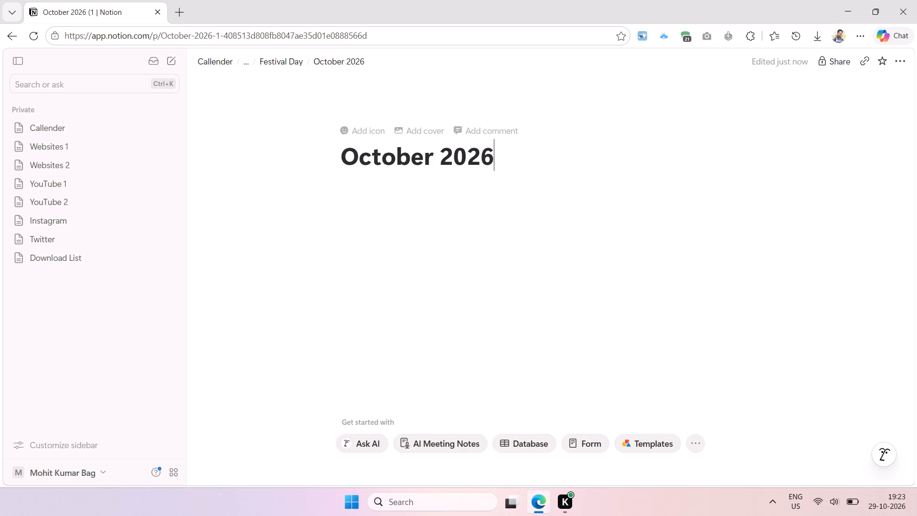
Rename the Government Program page in Event and Festival as Government Work.
{"action": "left_click", "coordinate": [265, 67]}
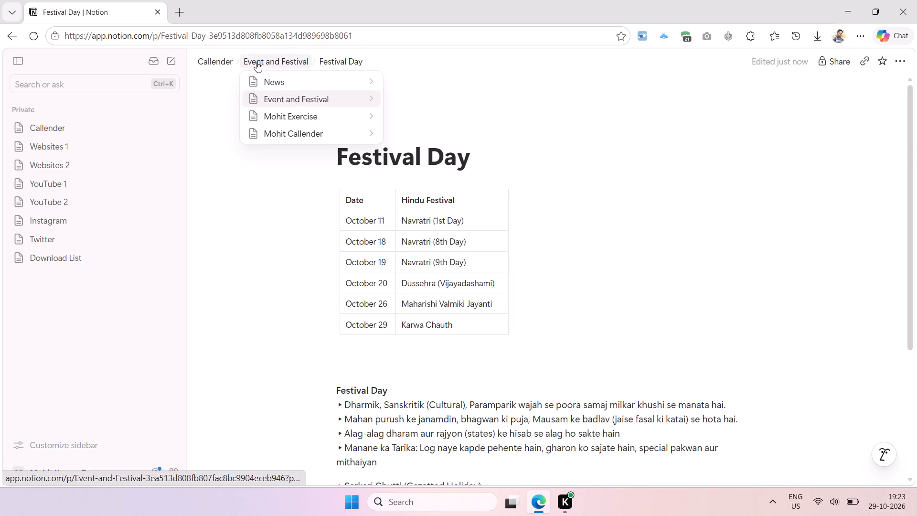
{"action": "left_click", "coordinate": [256, 62]}
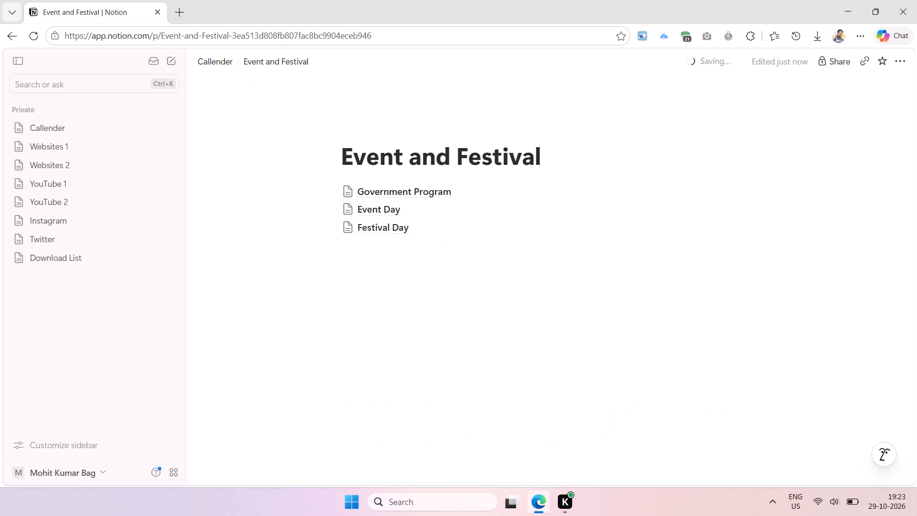
{"action": "left_click", "coordinate": [440, 195]}
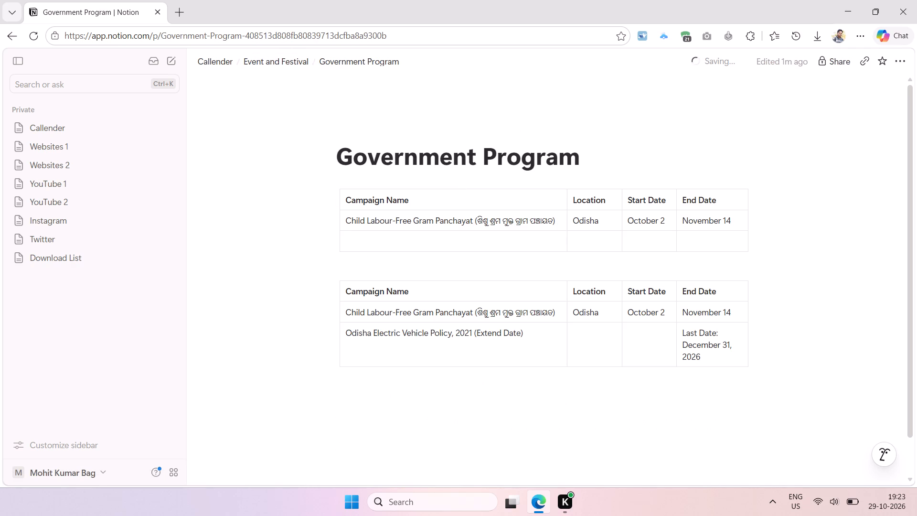
{"action": "double_click", "coordinate": [501, 160]}
{"action": "key", "text": "BackSpace"}
{"action": "key", "text": "BackSpace"}
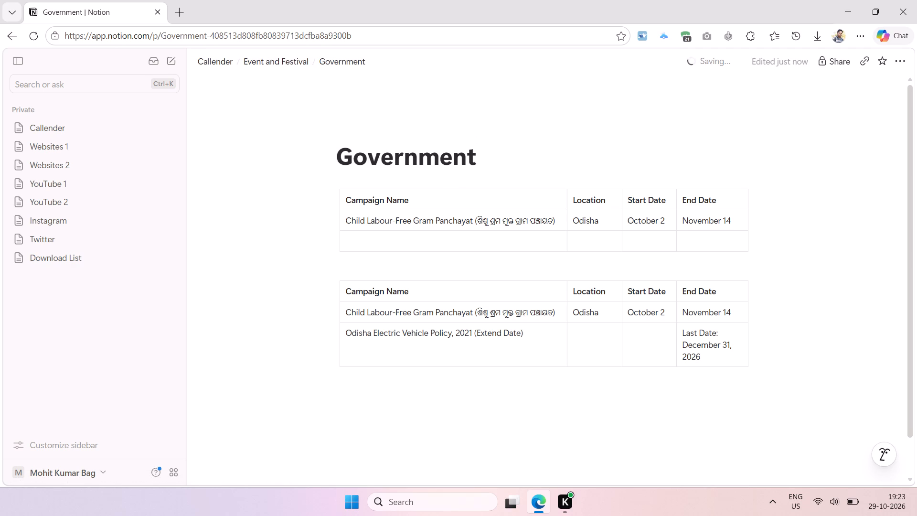
{"action": "key", "text": "space"}
{"action": "key", "text": "BackSpace"}
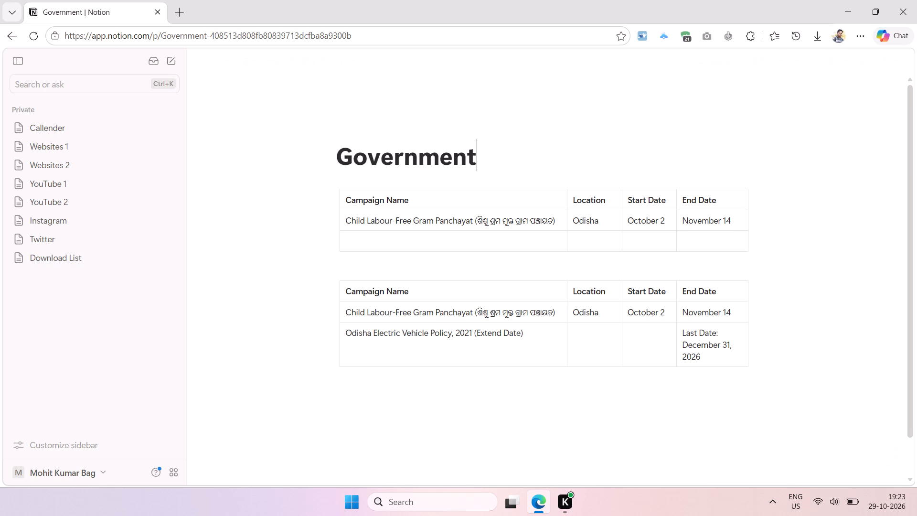
{"action": "key", "text": "space"}
{"action": "type", "text": "Work"}
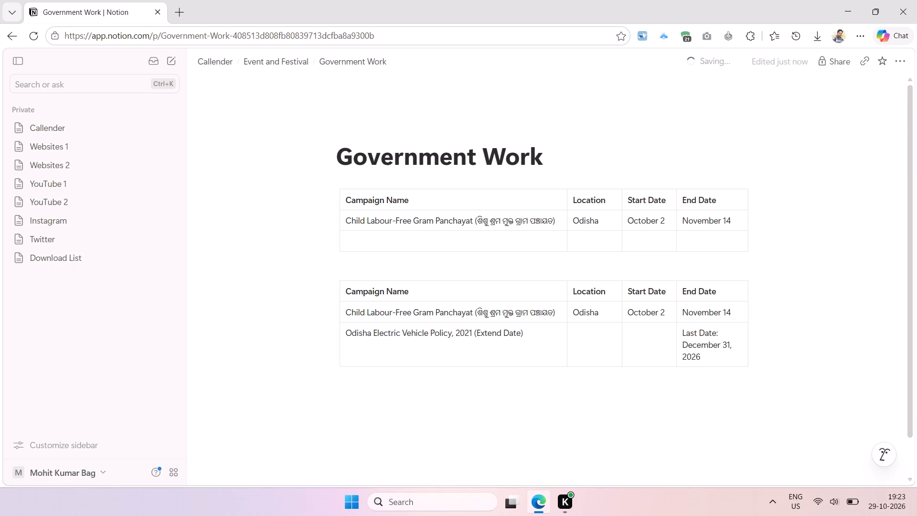
Move the Government Work page below Festival Day in the Event and Festival page.
{"action": "left_click", "coordinate": [258, 60]}
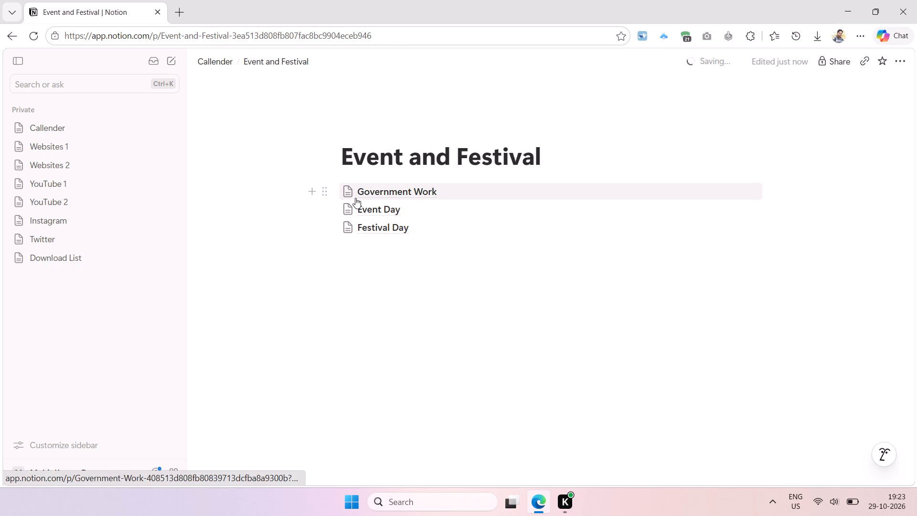
{"action": "left_click_drag", "start_coordinate": [326, 193], "coordinate": [330, 239]}
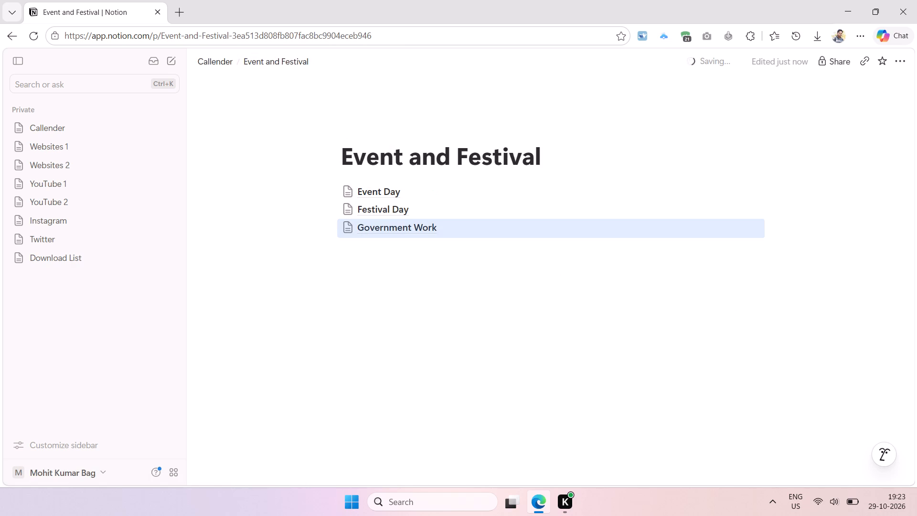
{"action": "left_click", "coordinate": [402, 306]}
In the second table of Government Work, shorten the Campaign Name header to Name and delete the Start Date column.
{"action": "left_click", "coordinate": [404, 227]}
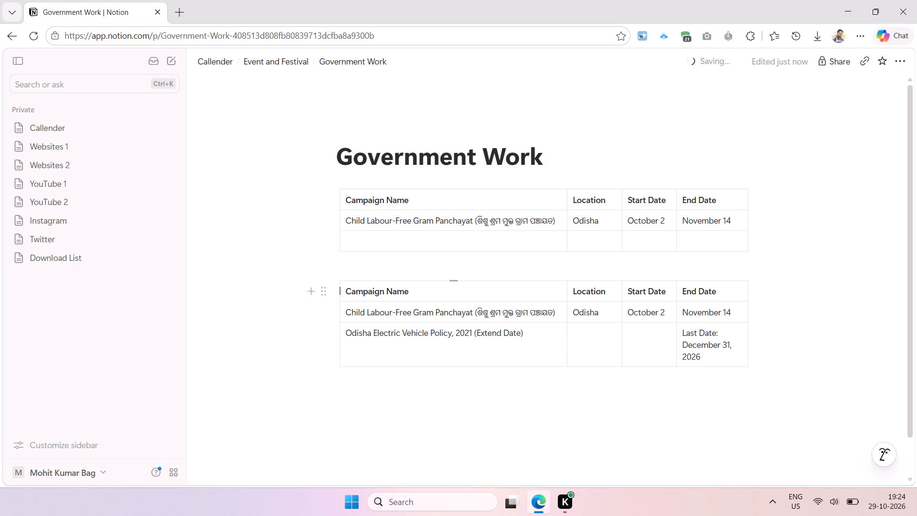
{"action": "double_click", "coordinate": [370, 289]}
{"action": "key", "text": "BackSpace"}
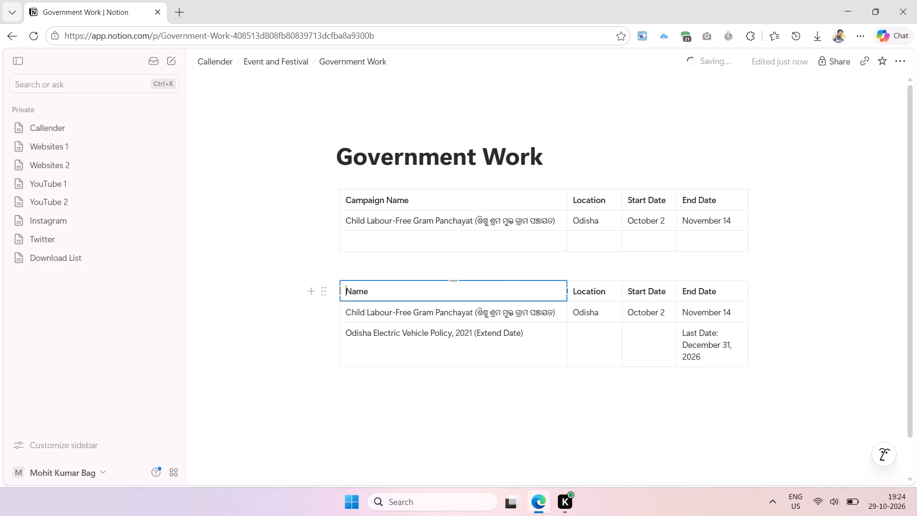
{"action": "left_click", "coordinate": [650, 279]}
{"action": "left_click", "coordinate": [650, 279]}
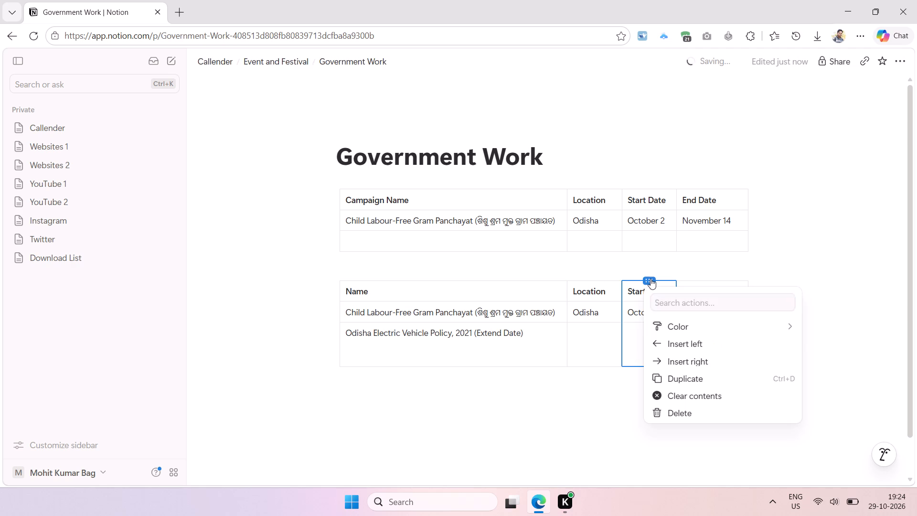
{"action": "key", "text": "Delete"}
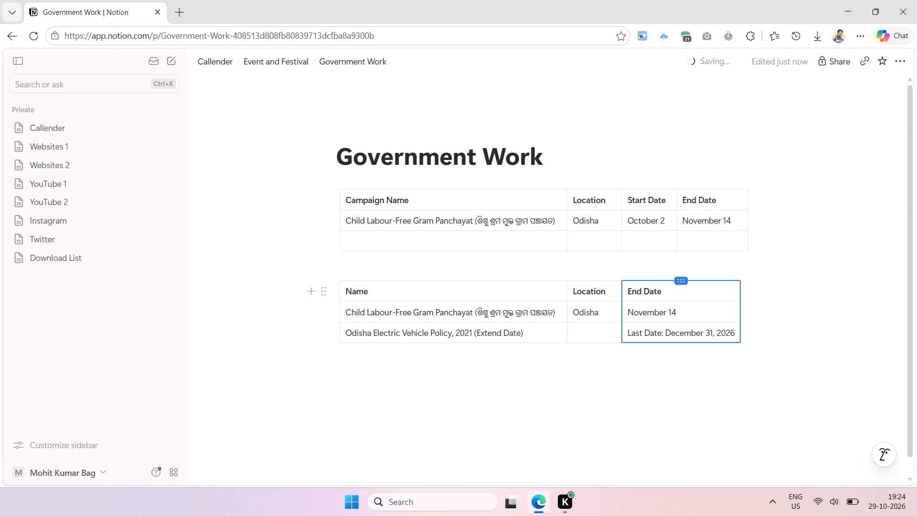
Delete the Child Labour-Free Gram Panchayat row from the second table.
{"action": "left_click_drag", "start_coordinate": [342, 312], "coordinate": [602, 311]}
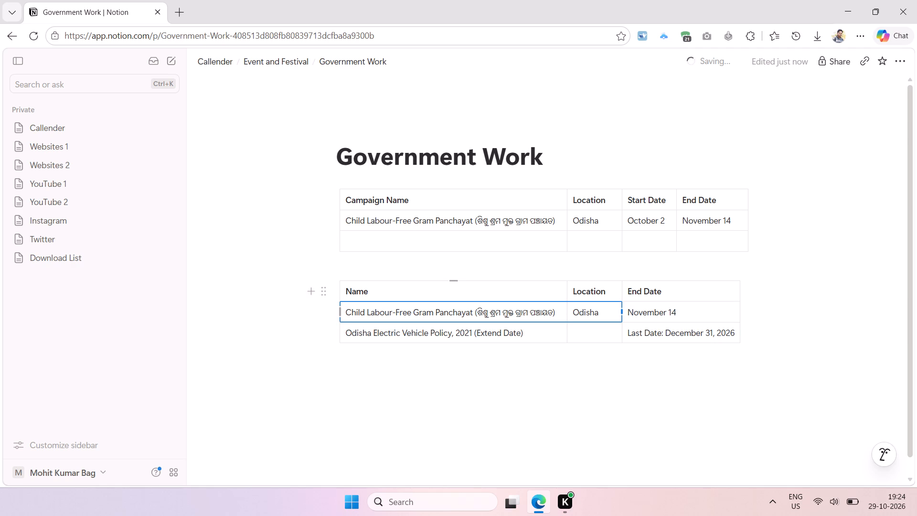
{"action": "left_click", "coordinate": [340, 312]}
{"action": "left_click", "coordinate": [340, 312]}
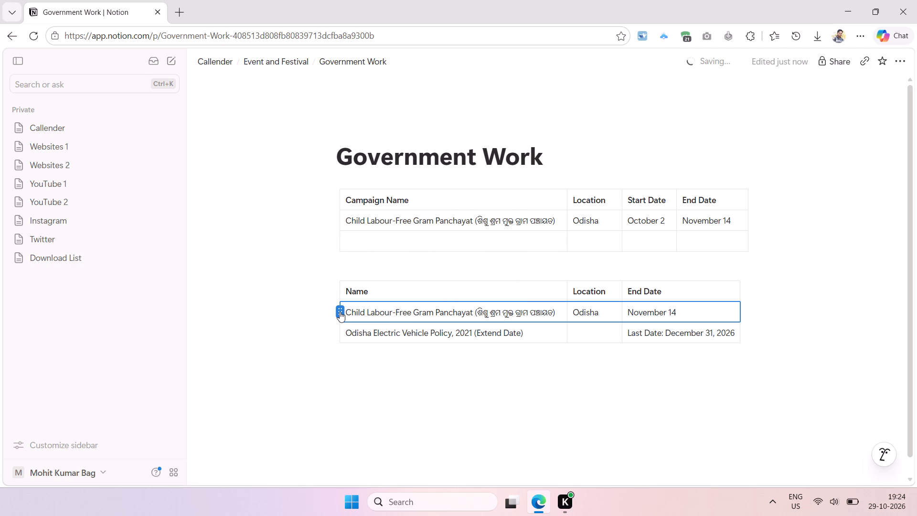
{"action": "key", "text": "Delete"}
Delete the empty row from the first Government Work table.
{"action": "left_click", "coordinate": [342, 241]}
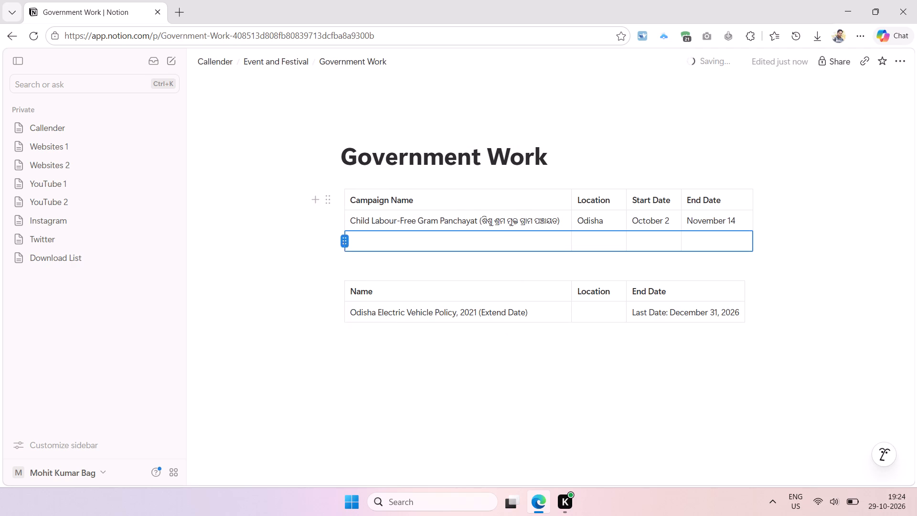
{"action": "left_click", "coordinate": [342, 241]}
{"action": "key", "text": "Delete"}
{"action": "left_click", "coordinate": [458, 387]}
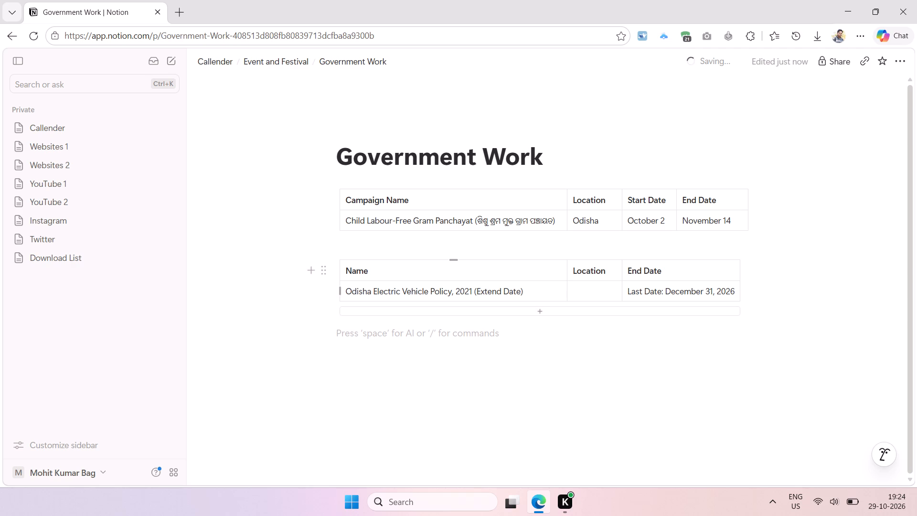
Remove "(Extend Date)" from the Odisha Electric Vehicle Policy, 2021 name and "Last Date:" from its end date.
{"action": "left_click_drag", "start_coordinate": [547, 285], "coordinate": [473, 298]}
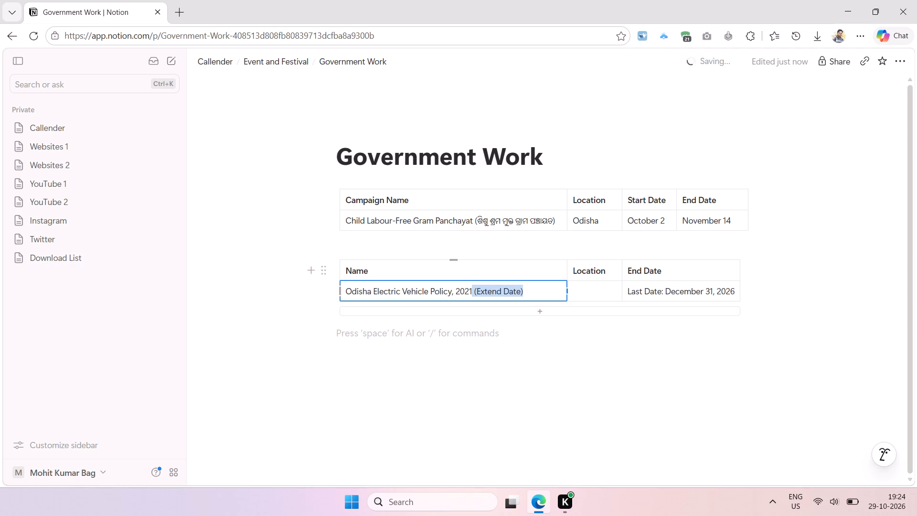
{"action": "key", "text": "BackSpace"}
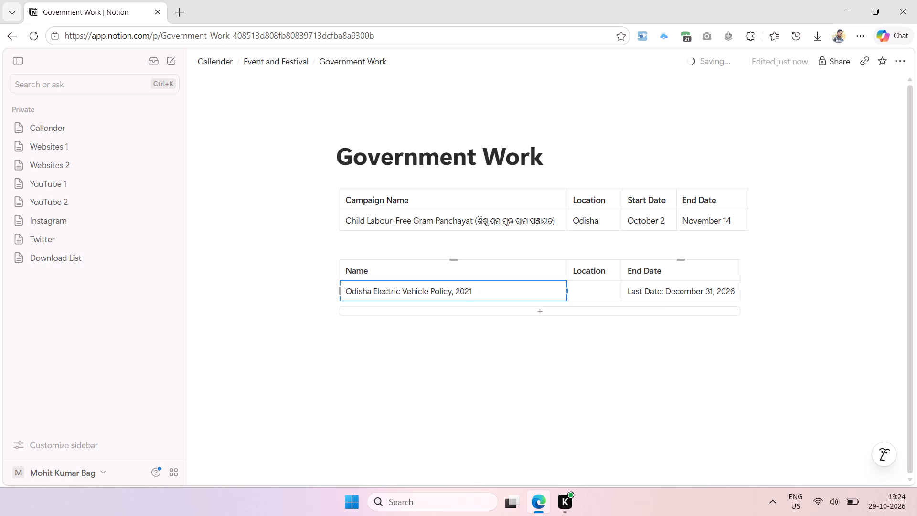
{"action": "left_click_drag", "start_coordinate": [666, 291], "coordinate": [627, 296]}
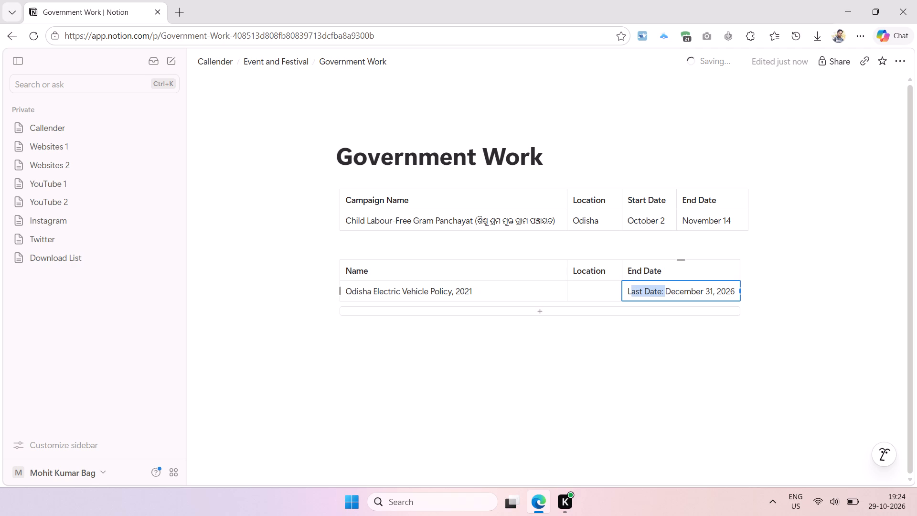
{"action": "left_click_drag", "start_coordinate": [627, 296], "coordinate": [627, 296]}
{"action": "key", "text": "BackSpace"}
{"action": "left_click", "coordinate": [672, 371]}
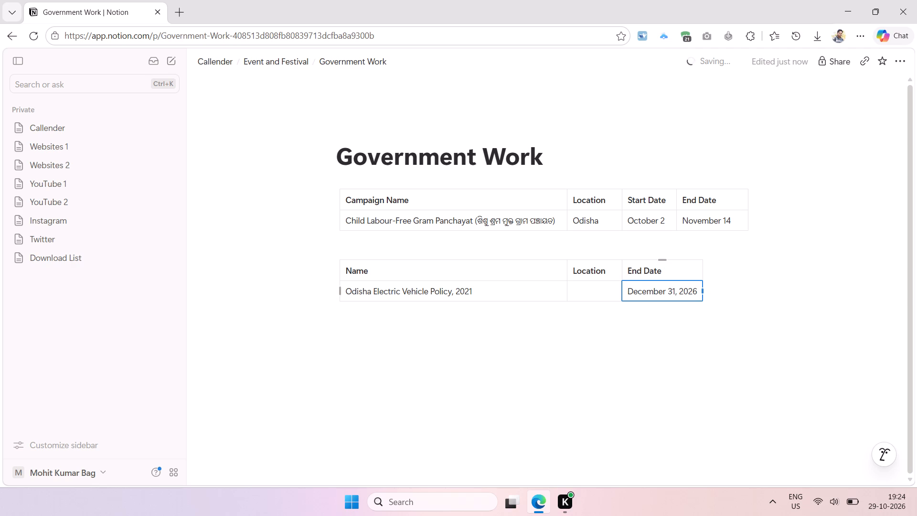
Copy Odisha from the campaign table into the Location cell of the Odisha Electric Vehicle Policy, 2021 row and save.
{"action": "left_click", "coordinate": [608, 222]}
{"action": "key", "text": "ctrl+a"}
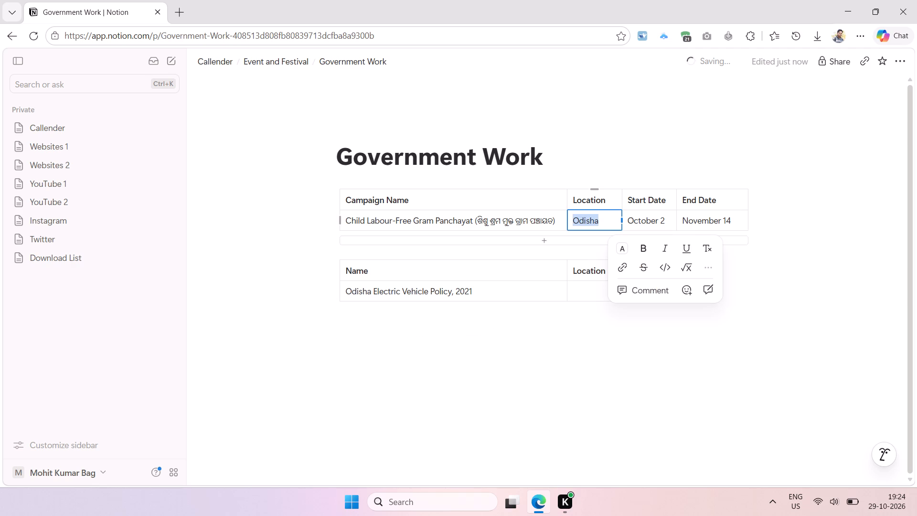
{"action": "key", "text": "ctrl+c"}
{"action": "left_click", "coordinate": [592, 298]}
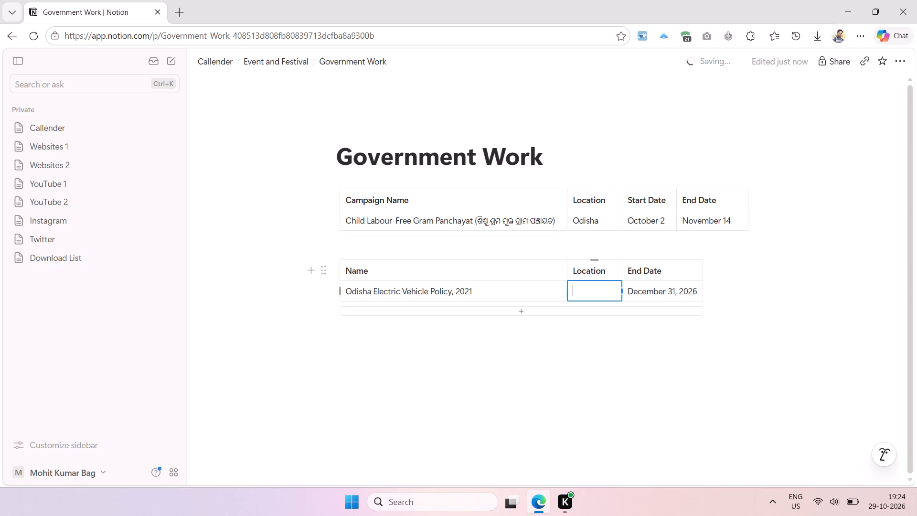
{"action": "key", "text": "ctrl+v"}
{"action": "left_click", "coordinate": [588, 320]}
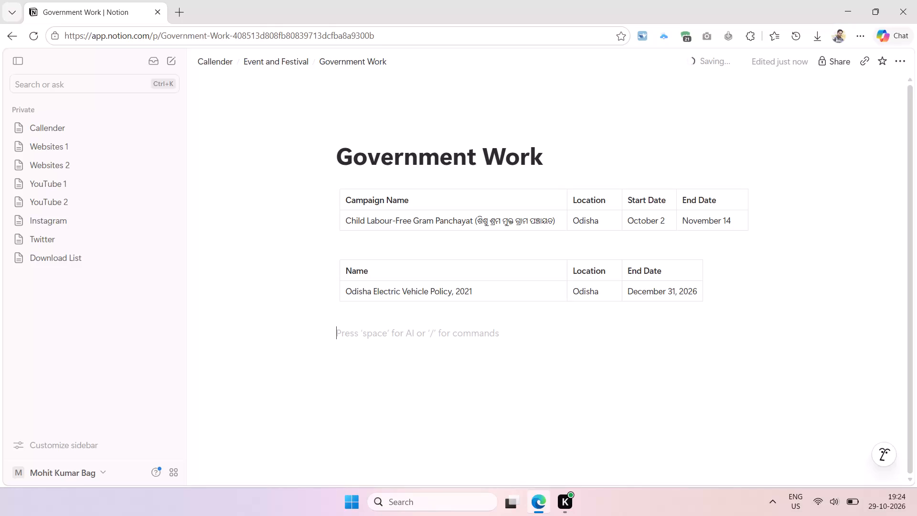
{"action": "key", "text": "ctrl+s"}
On the October 2026 page under News, cut "(Extend Date)" from the Odisha Electric Vehicle Policy, 2021 name in the October 4 table.
{"action": "left_click", "coordinate": [291, 60]}
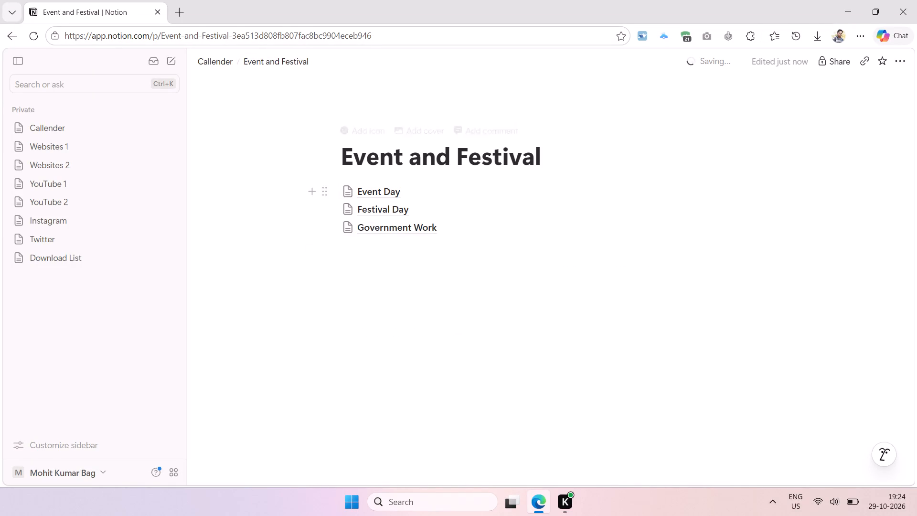
{"action": "left_click", "coordinate": [221, 59]}
{"action": "left_click", "coordinate": [381, 195]}
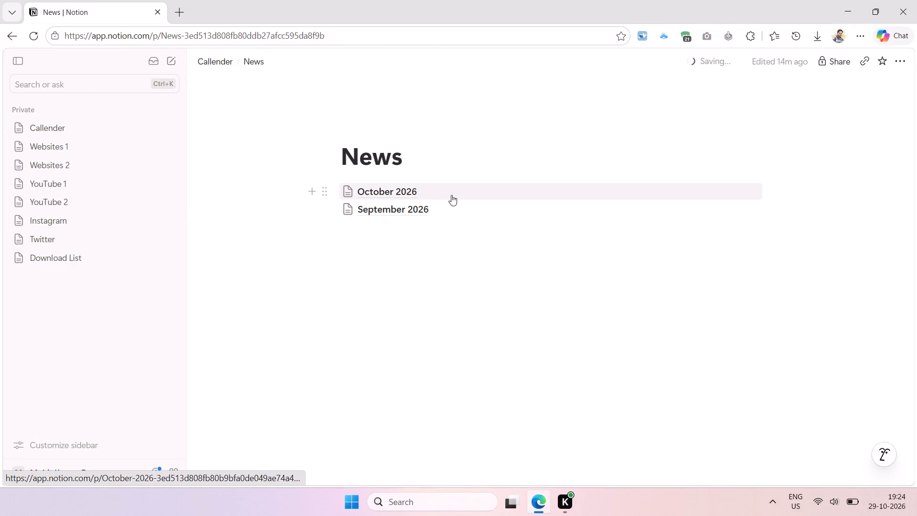
{"action": "left_click", "coordinate": [389, 195]}
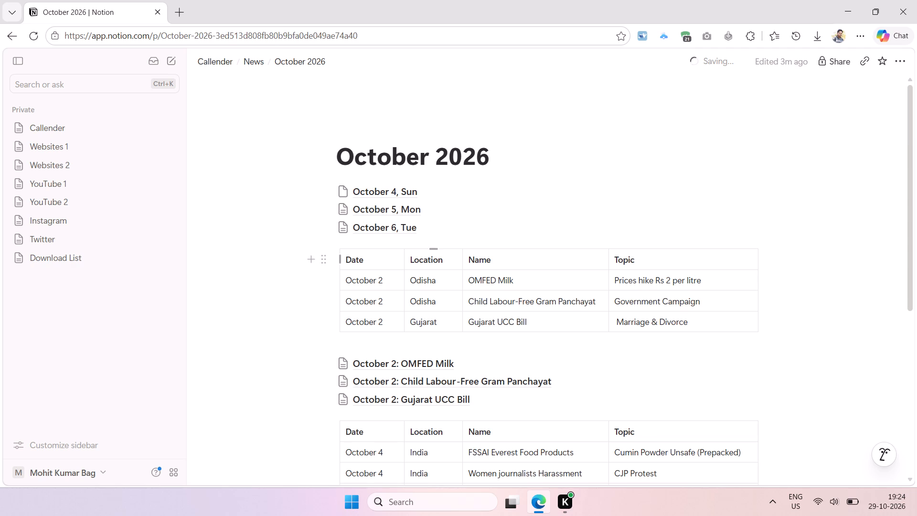
{"action": "scroll", "coordinate": [416, 264], "scroll_direction": "down", "scroll_amount": 6}
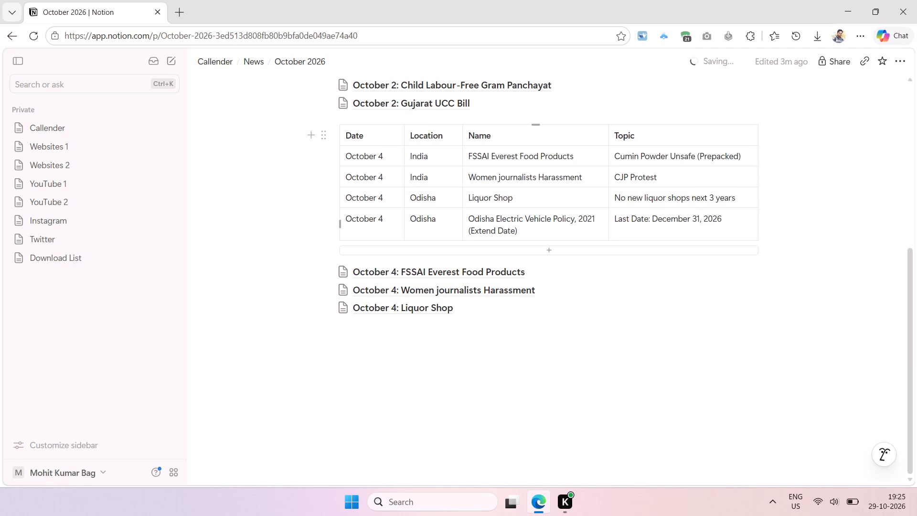
{"action": "left_click_drag", "start_coordinate": [527, 232], "coordinate": [464, 234]}
{"action": "key", "text": "ctrl+x"}
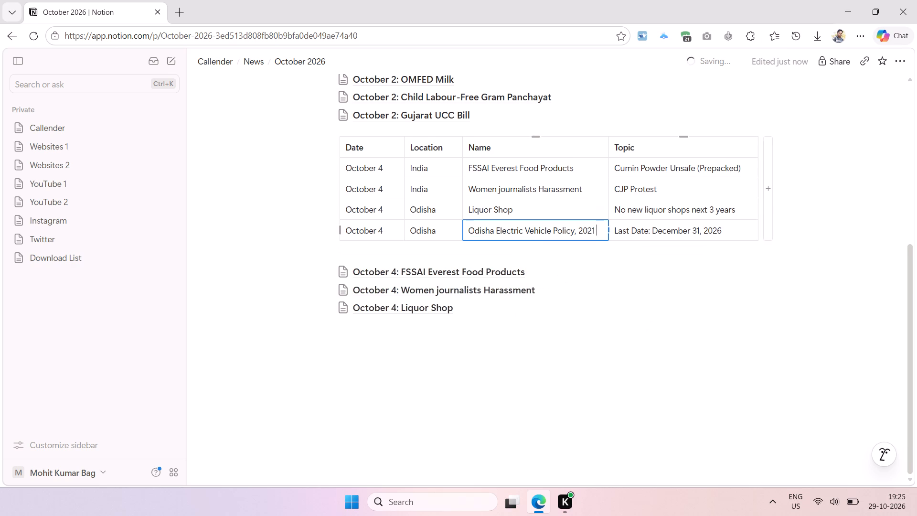
Replace the Topic of the Odisha Electric Vehicle Policy, 2021 row with "Extend Date (Dec 31, 2026)".
{"action": "left_click", "coordinate": [737, 228]}
{"action": "key", "text": "ctrl+a"}
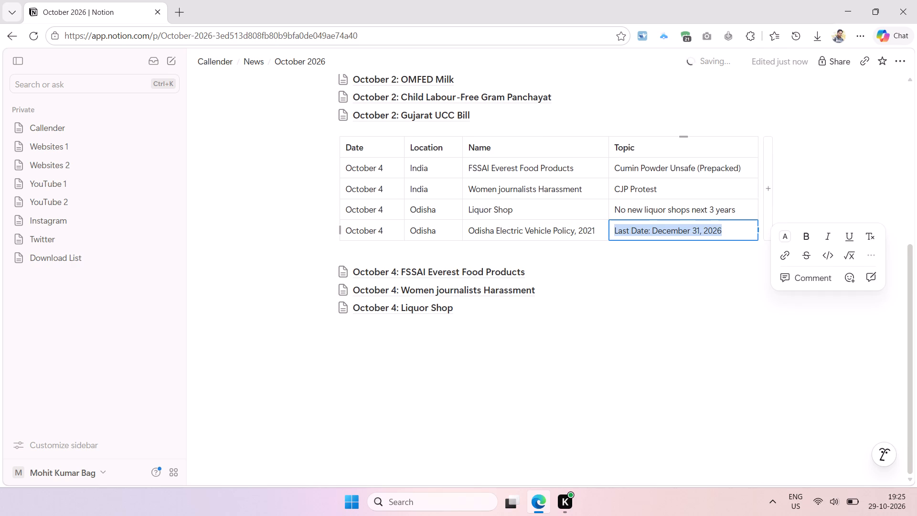
{"action": "key", "text": "ctrl+v"}
{"action": "key", "text": "BackSpace"}
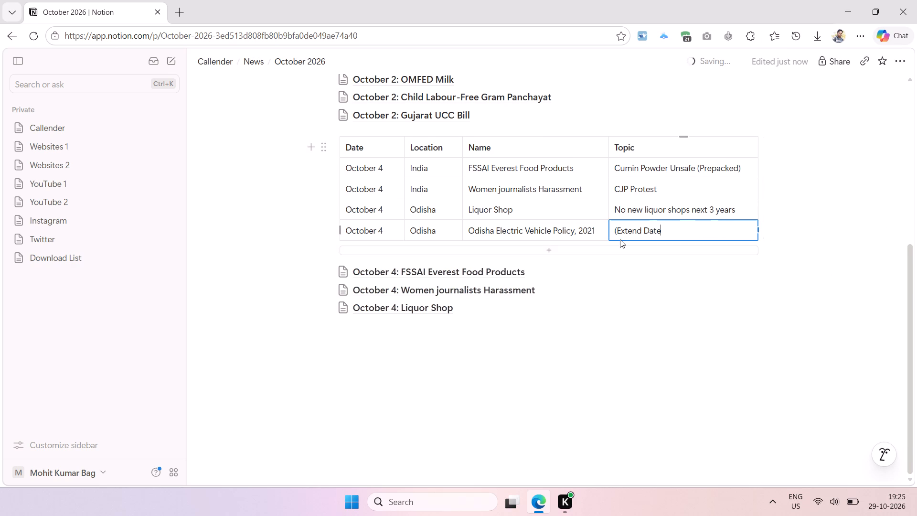
{"action": "left_click_drag", "start_coordinate": [618, 231], "coordinate": [613, 231]}
{"action": "key", "text": "BackSpace"}
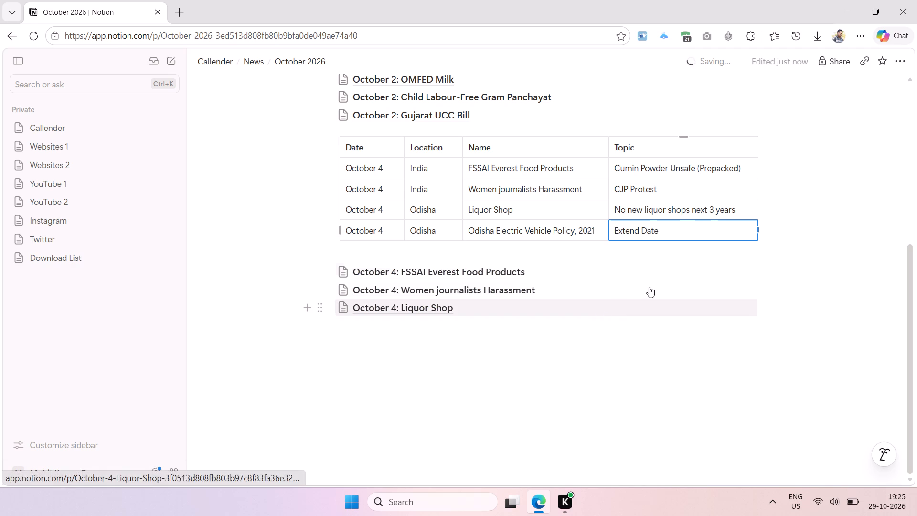
{"action": "left_click", "coordinate": [681, 236]}
{"action": "key", "text": "space"}
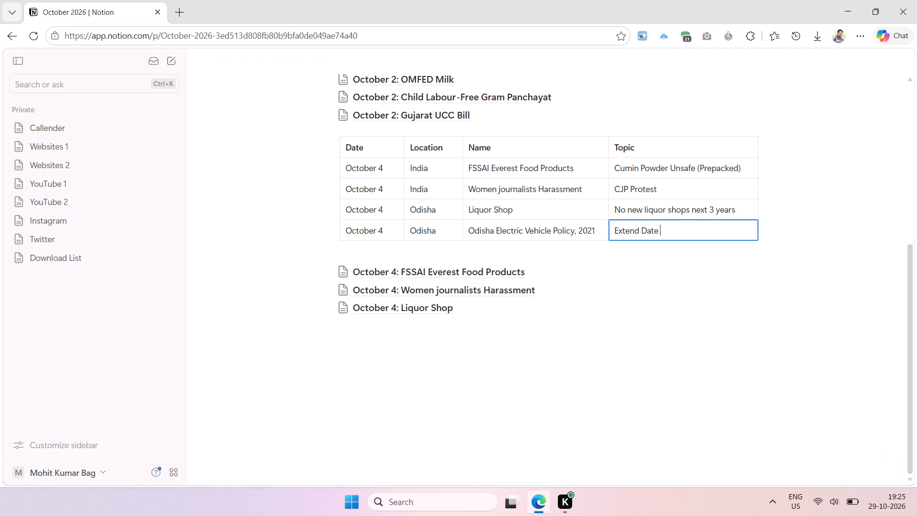
{"action": "type", "text": "(Dec"}
{"action": "key", "text": "space"}
{"action": "type", "text": "31"}
{"action": "type", "text": ", 2026"}
{"action": "key", "text": "shift+parenright"}
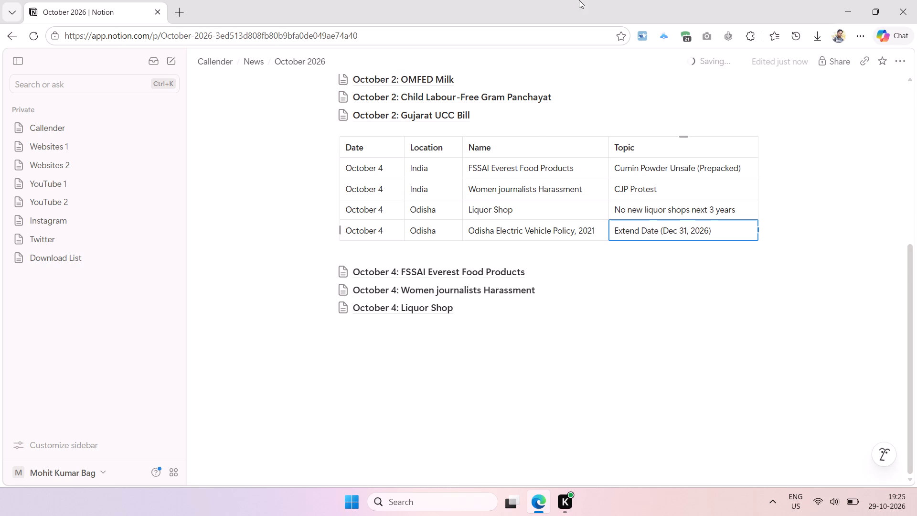
Delete the October 4, Sun subpage from the October 2026 page.
{"action": "scroll", "coordinate": [479, 230], "scroll_direction": "up", "scroll_amount": 3}
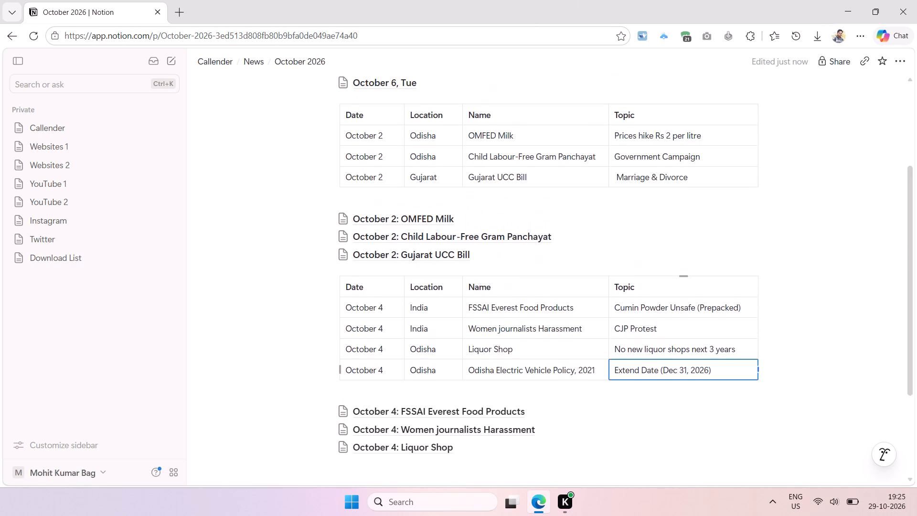
{"action": "scroll", "coordinate": [478, 230], "scroll_direction": "up", "scroll_amount": 2}
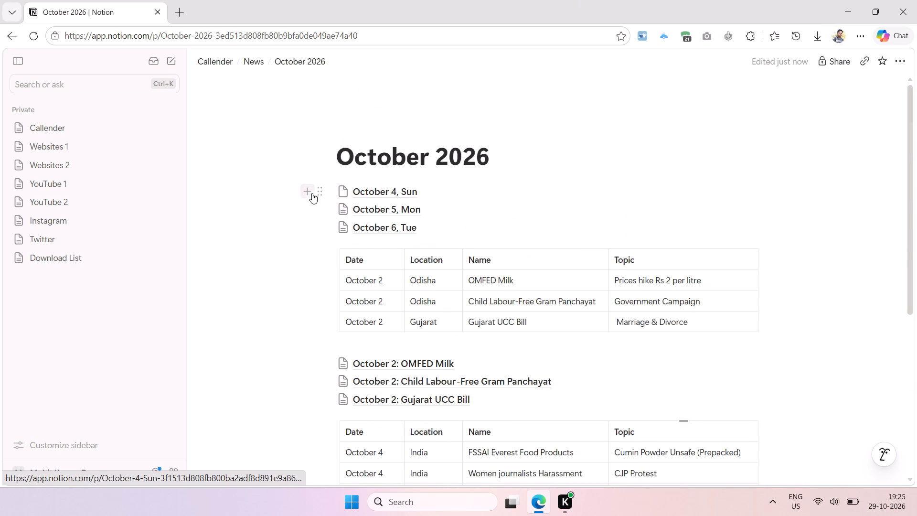
{"action": "left_click", "coordinate": [323, 193]}
{"action": "left_click", "coordinate": [323, 193]}
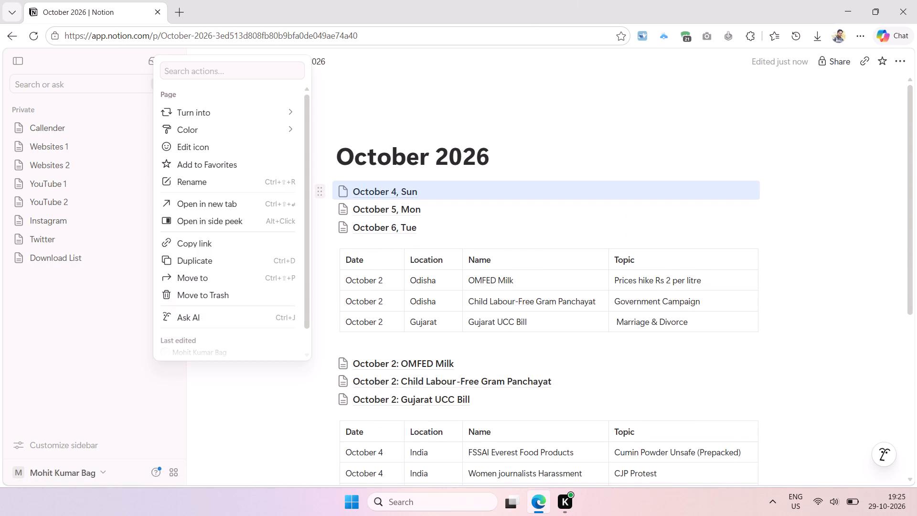
{"action": "key", "text": "Delete"}
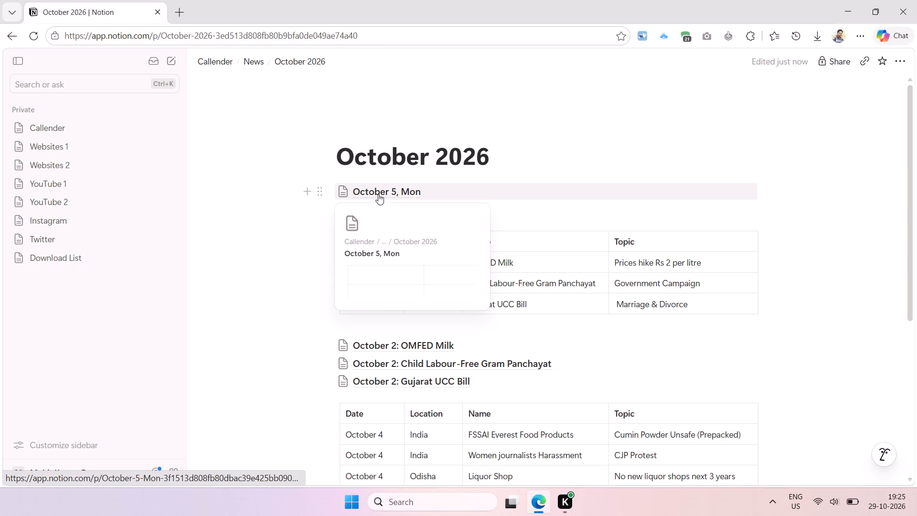
Move the table and both subpages from October 5, Mon to the end of the October 2026 page, below October 4: Liquor Shop.
{"action": "left_click", "coordinate": [378, 194]}
{"action": "key", "text": "ctrl+a"}
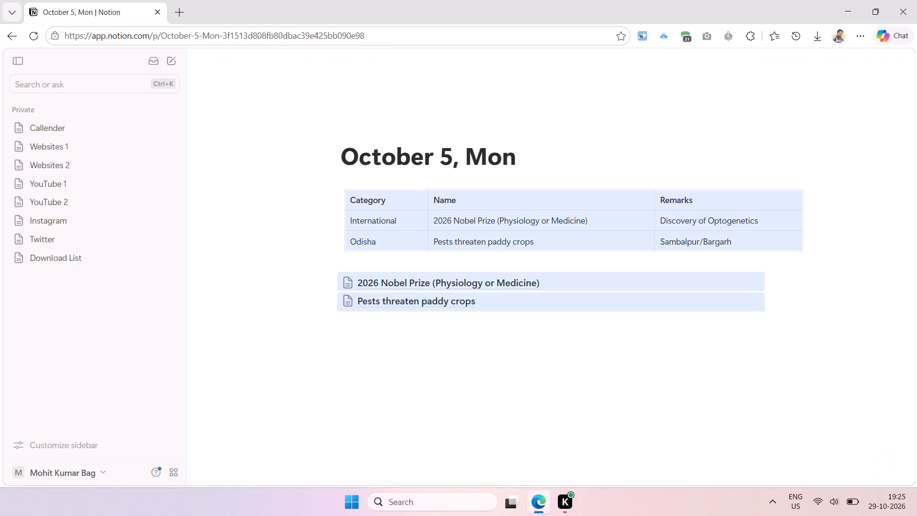
{"action": "key", "text": "ctrl+x"}
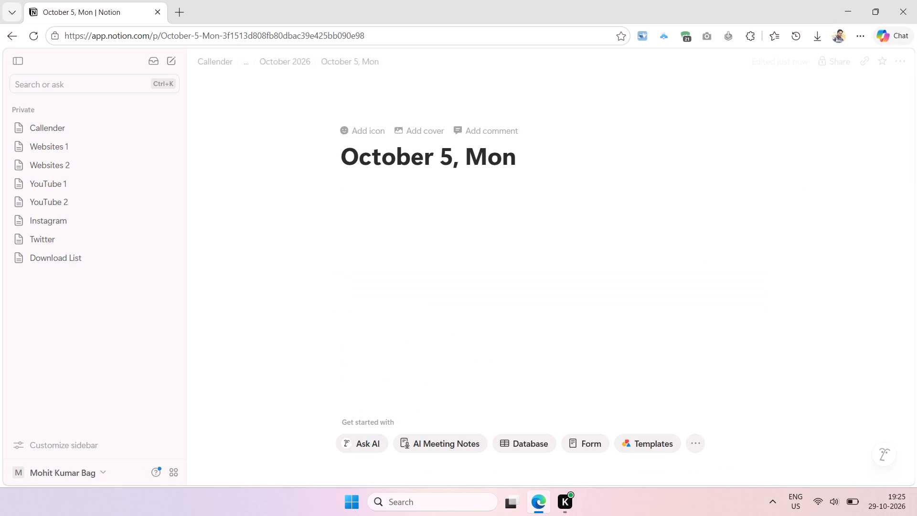
{"action": "left_click", "coordinate": [294, 64]}
{"action": "scroll", "coordinate": [451, 299], "scroll_direction": "down", "scroll_amount": 2}
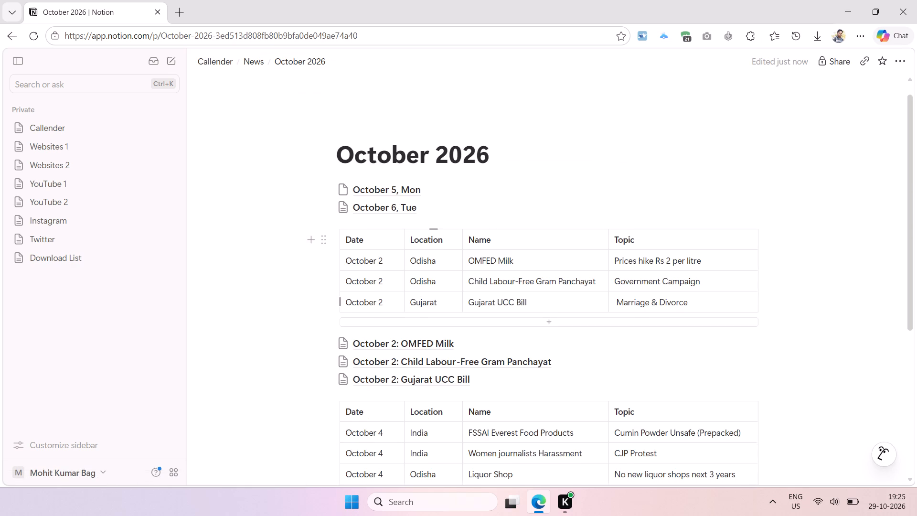
{"action": "scroll", "coordinate": [450, 299], "scroll_direction": "down", "scroll_amount": 3}
{"action": "left_click", "coordinate": [380, 334]}
{"action": "key", "text": "Return"}
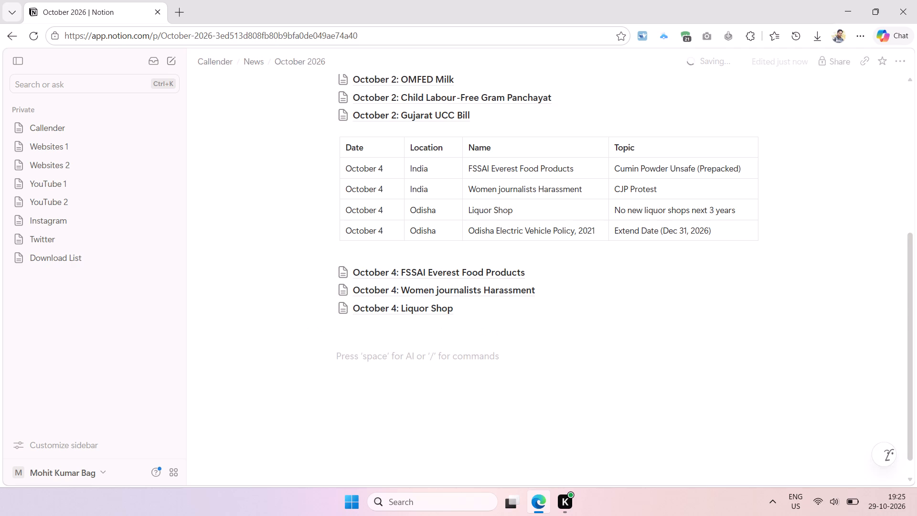
{"action": "key", "text": "ctrl+v"}
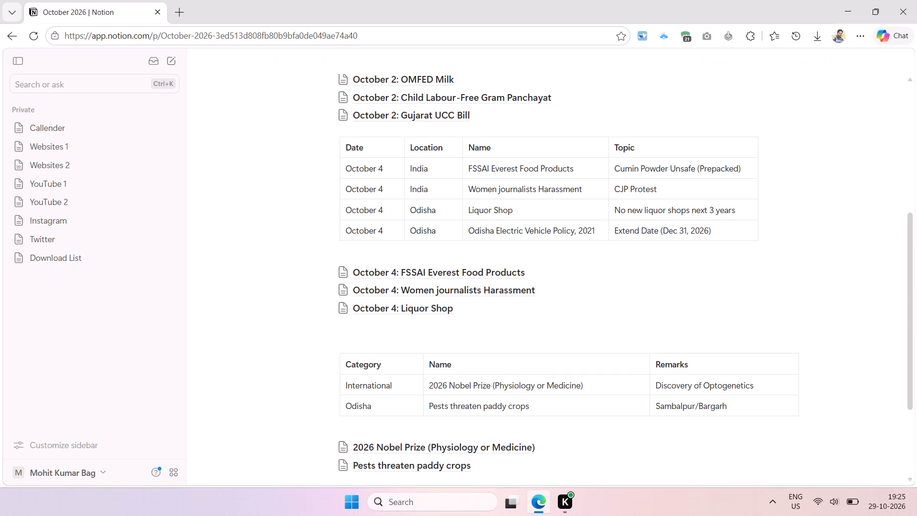
Add blank lines above the moved Category table and paste a copy of the October 4 table below October 4: Liquor Shop.
{"action": "left_click", "coordinate": [350, 337]}
{"action": "key", "text": "Return"}
{"action": "key", "text": "Return"}
{"action": "key", "text": "Return"}
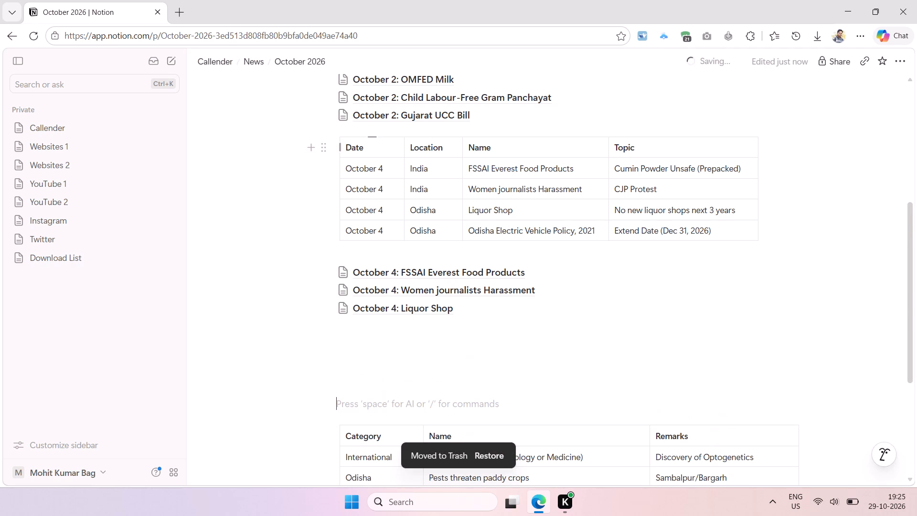
{"action": "left_click", "coordinate": [329, 149]}
{"action": "left_click", "coordinate": [329, 149]}
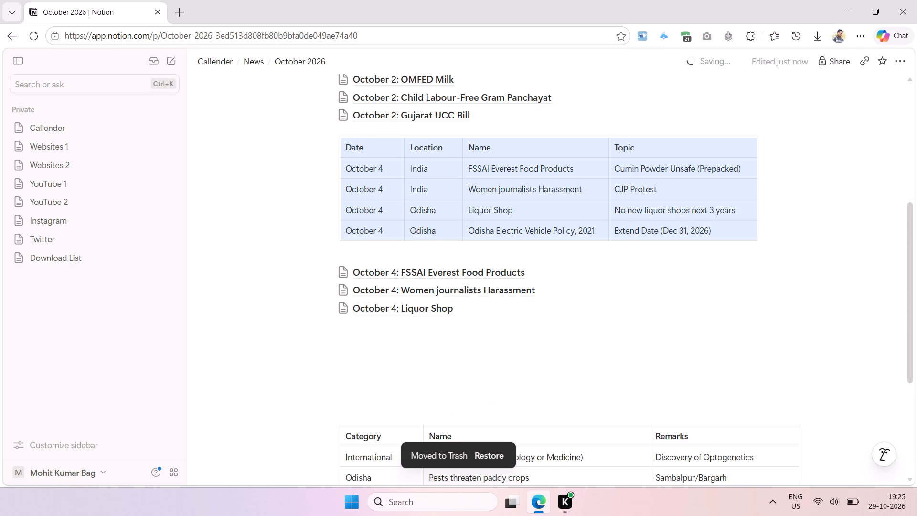
{"action": "key", "text": "ctrl+c"}
{"action": "left_click", "coordinate": [359, 344]}
{"action": "left_click", "coordinate": [360, 337]}
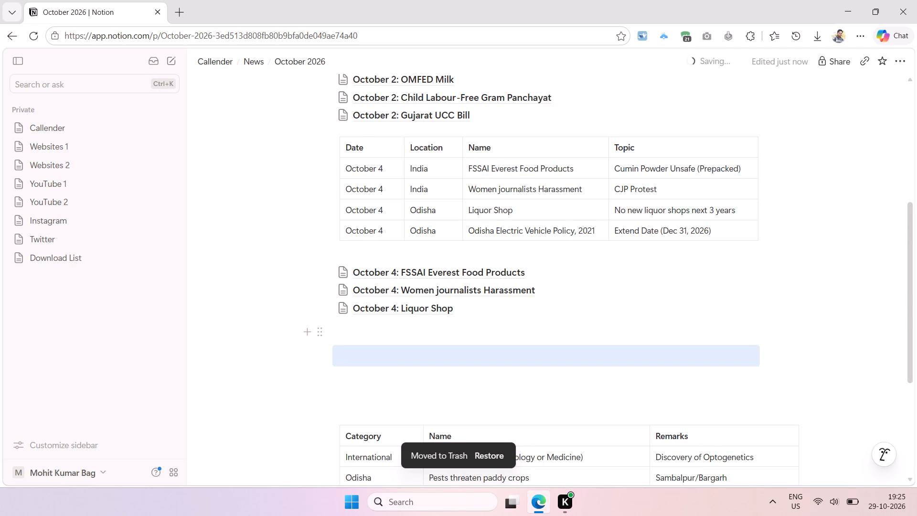
{"action": "key", "text": "ctrl+v"}
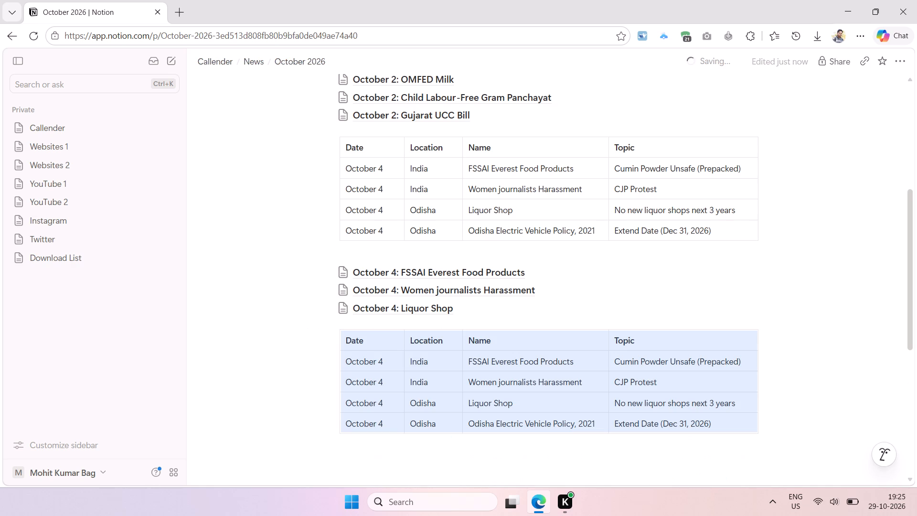
Clear all four data rows of the copied table, keeping the Date, Location, Name and Topic headers.
{"action": "scroll", "coordinate": [409, 345], "scroll_direction": "down", "scroll_amount": 2}
{"action": "left_click_drag", "start_coordinate": [347, 208], "coordinate": [425, 217]}
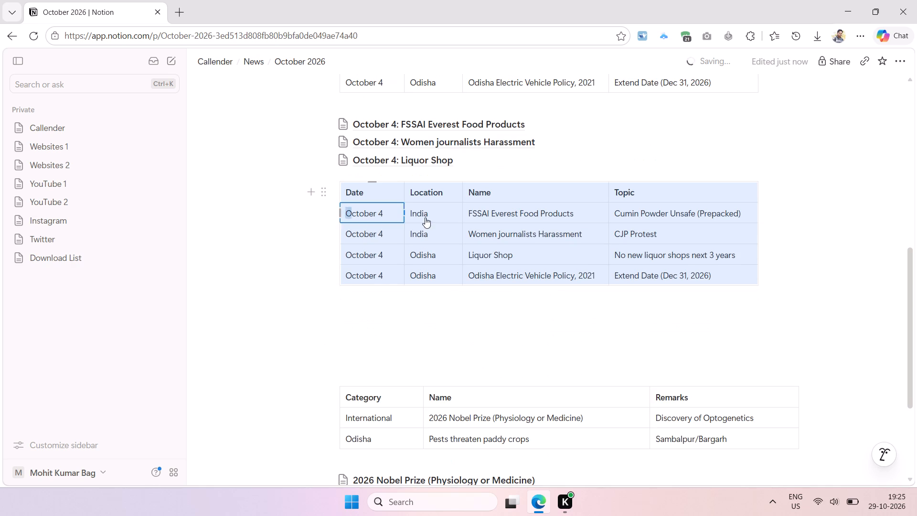
{"action": "left_click_drag", "start_coordinate": [425, 217], "coordinate": [660, 269]}
{"action": "key", "text": "Delete"}
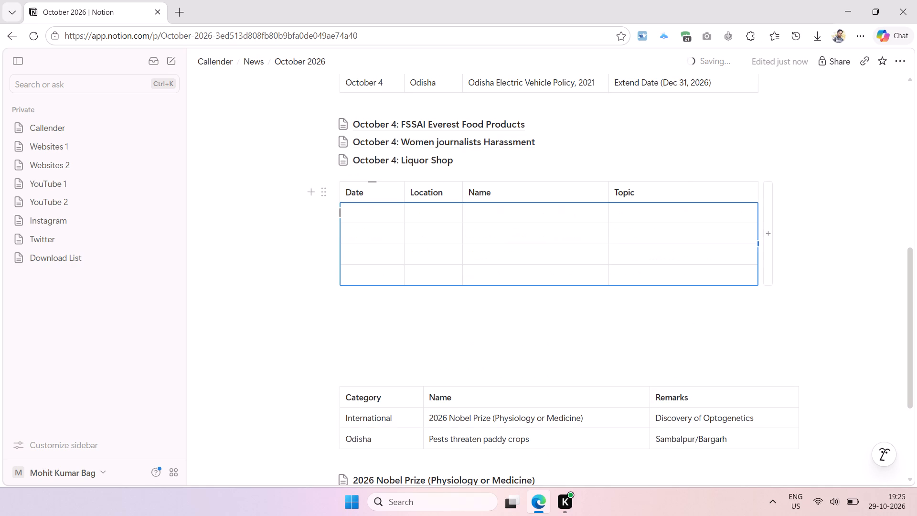
Enter October 5 as the Date in the first data row of the cleared table below October 4: Liquor Shop.
{"action": "scroll", "coordinate": [395, 372], "scroll_direction": "up", "scroll_amount": 1}
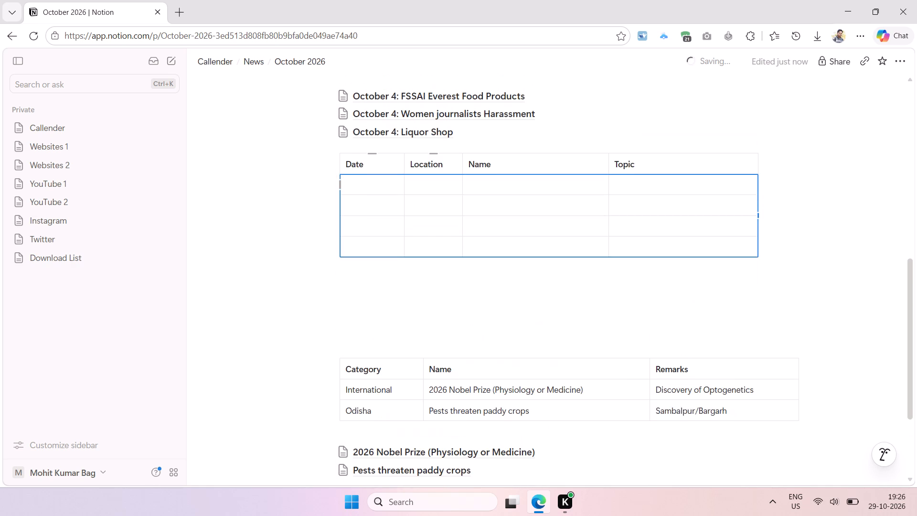
{"action": "scroll", "coordinate": [418, 191], "scroll_direction": "up", "scroll_amount": 2}
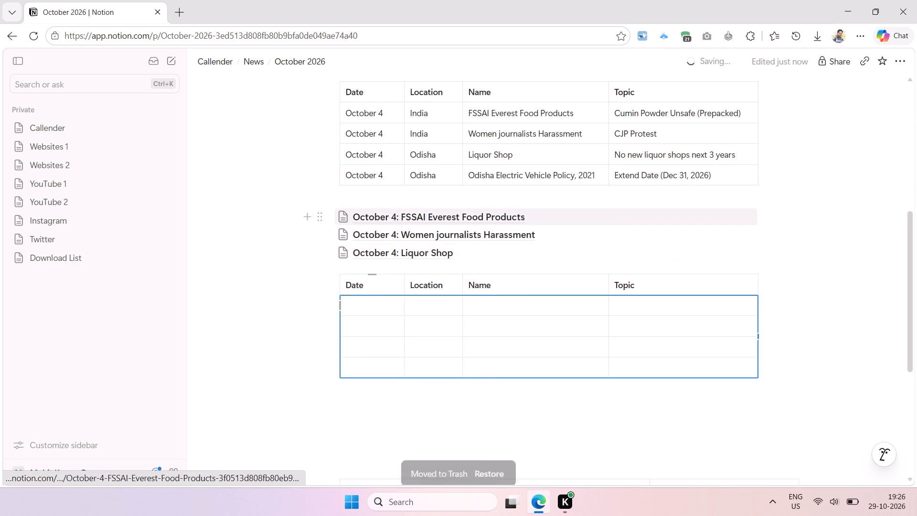
{"action": "scroll", "coordinate": [395, 212], "scroll_direction": "up", "scroll_amount": 1}
{"action": "scroll", "coordinate": [386, 148], "scroll_direction": "up", "scroll_amount": 3}
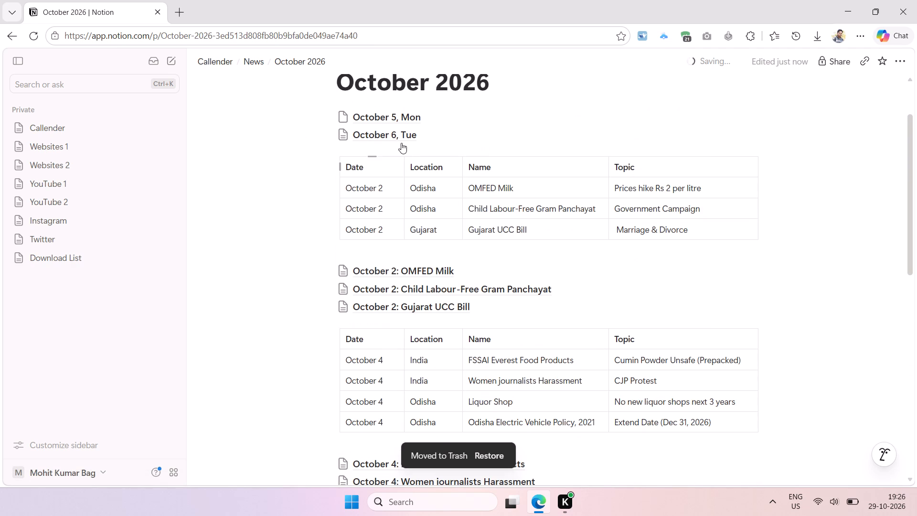
{"action": "scroll", "coordinate": [399, 140], "scroll_direction": "down", "scroll_amount": 4}
{"action": "left_click", "coordinate": [394, 236]}
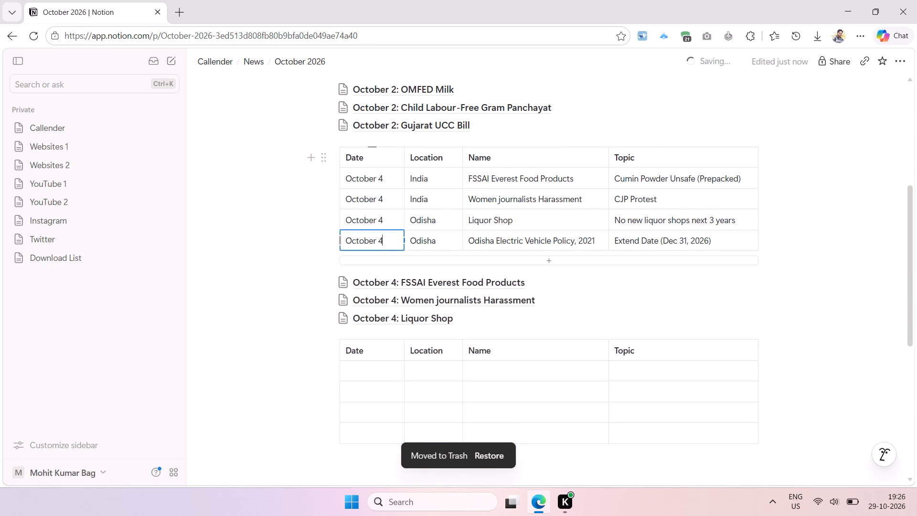
{"action": "key", "text": "ctrl+a"}
{"action": "key", "text": "ctrl+c"}
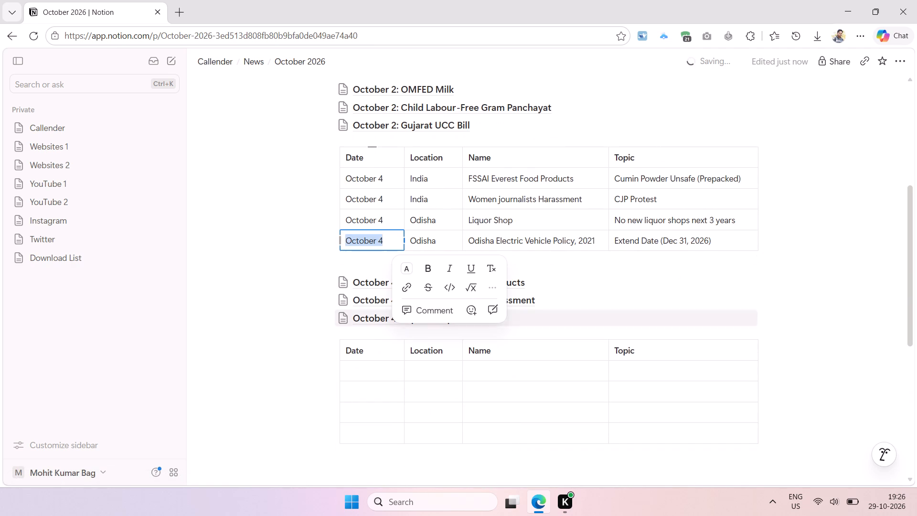
{"action": "left_click", "coordinate": [379, 370]}
{"action": "key", "text": "ctrl+v"}
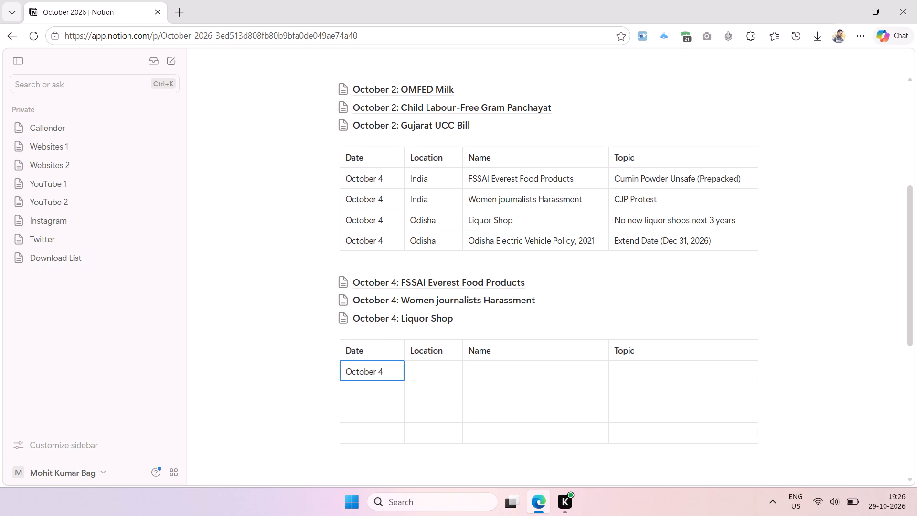
{"action": "key", "text": "BackSpace"}
{"action": "key", "text": "5"}
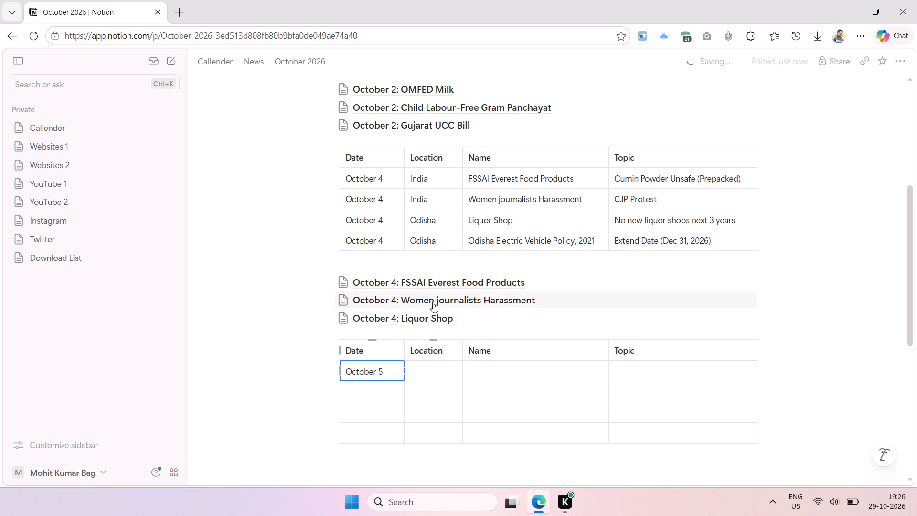
Copy the October 5 date into the second data row of the same table.
{"action": "scroll", "coordinate": [433, 302], "scroll_direction": "down", "scroll_amount": 4}
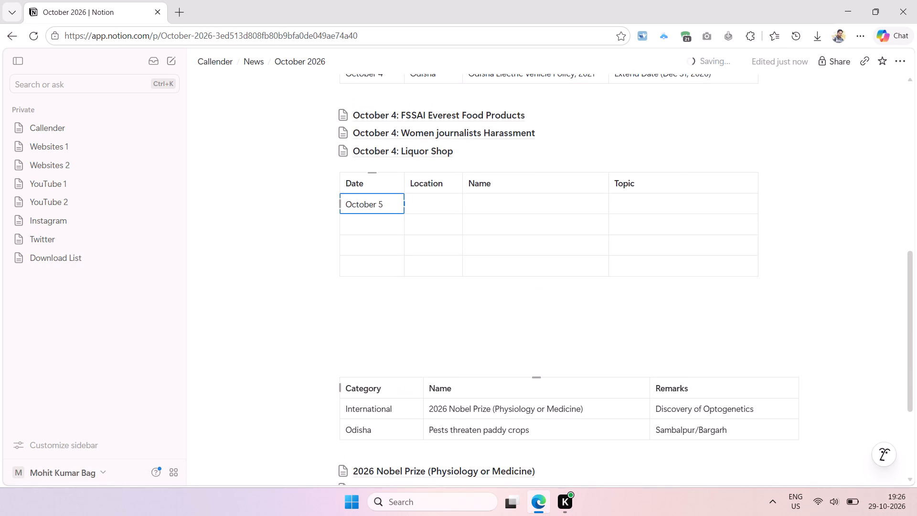
{"action": "left_click", "coordinate": [400, 214]}
{"action": "left_click", "coordinate": [397, 231]}
{"action": "left_click", "coordinate": [397, 204]}
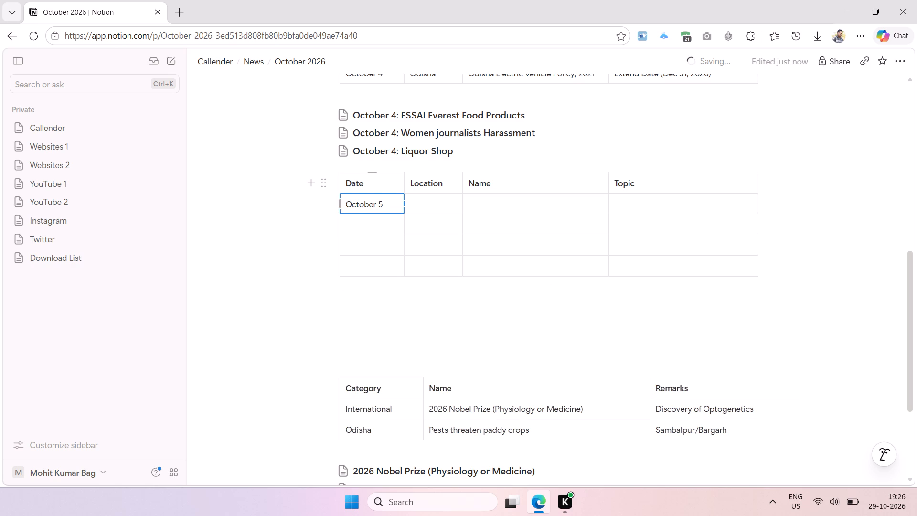
{"action": "key", "text": "ctrl+a"}
{"action": "key", "text": "ctrl+c"}
{"action": "left_click", "coordinate": [370, 227]}
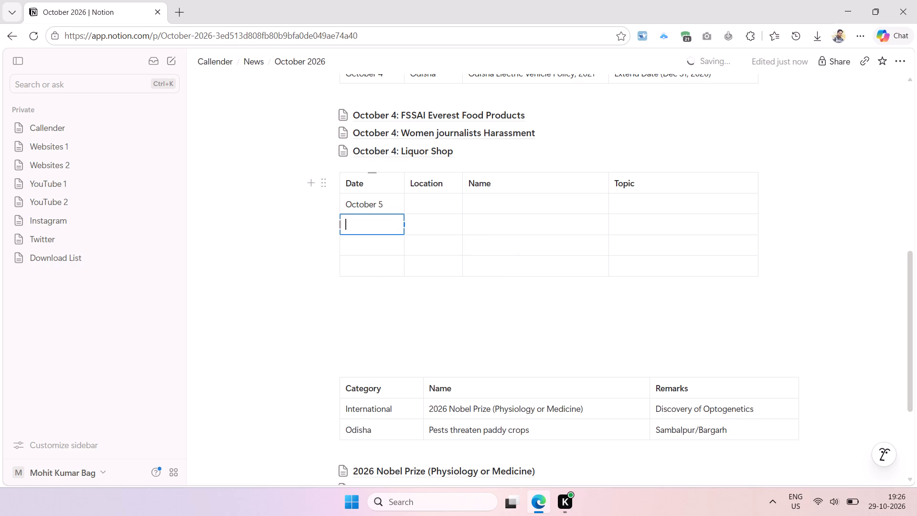
{"action": "key", "text": "ctrl+v"}
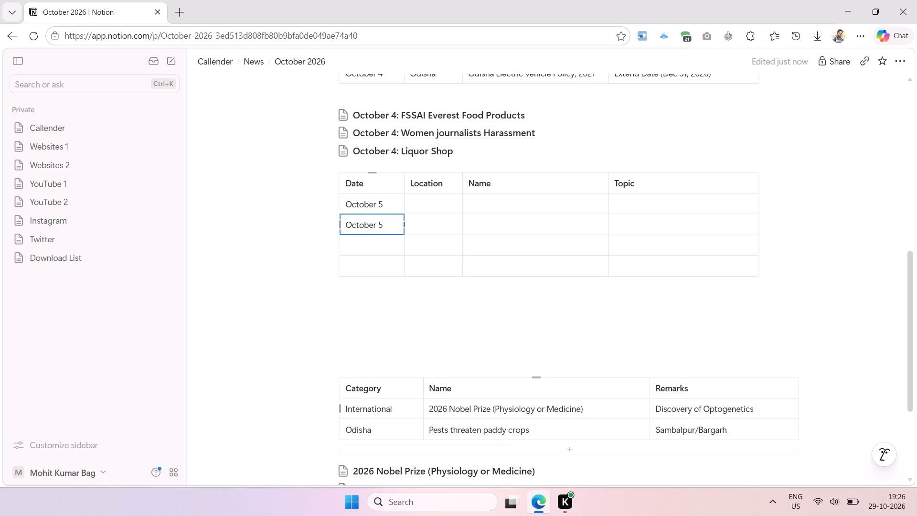
Fill the first October 5 row with Location International and Name 2026 Nobel Prize (Physiology or Medicine), copied from the Category table.
{"action": "double_click", "coordinate": [383, 408]}
{"action": "key", "text": "ctrl+c"}
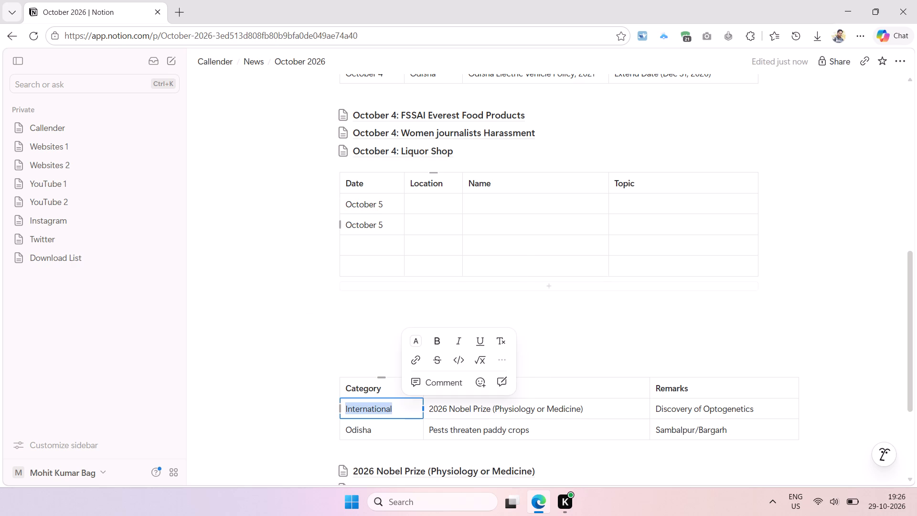
{"action": "left_click", "coordinate": [442, 194]}
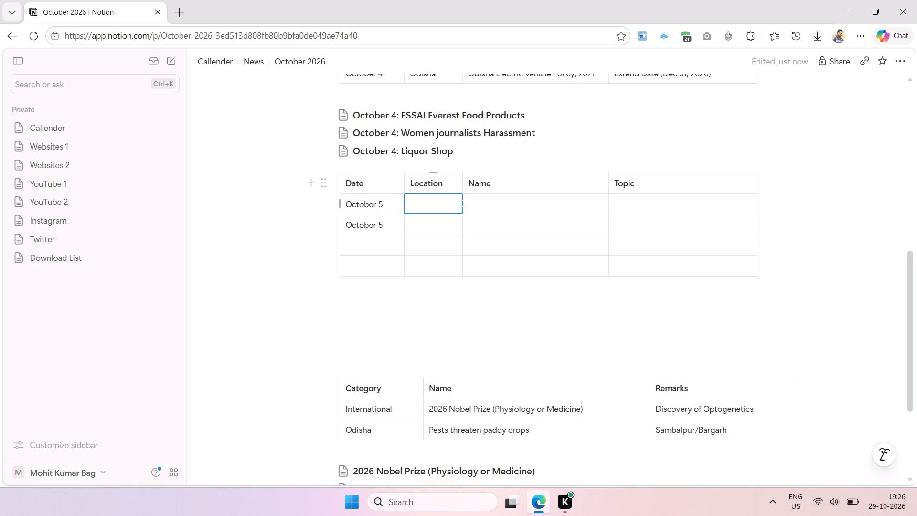
{"action": "key", "text": "ctrl+v"}
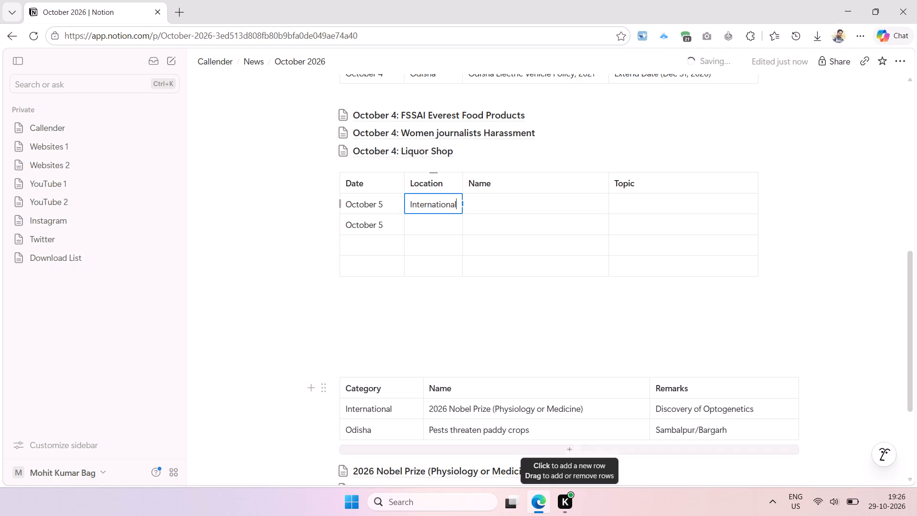
{"action": "left_click_drag", "start_coordinate": [594, 407], "coordinate": [427, 411]}
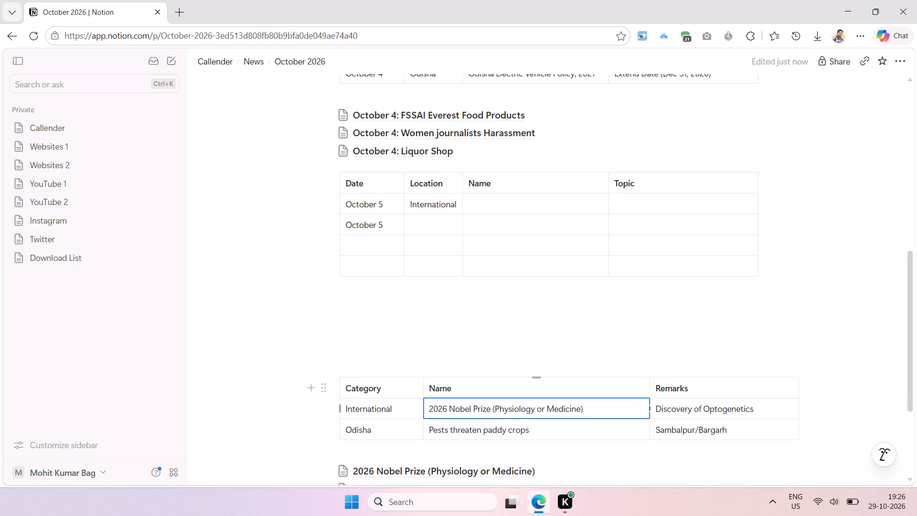
{"action": "left_click", "coordinate": [599, 405]}
{"action": "key", "text": "ctrl+a"}
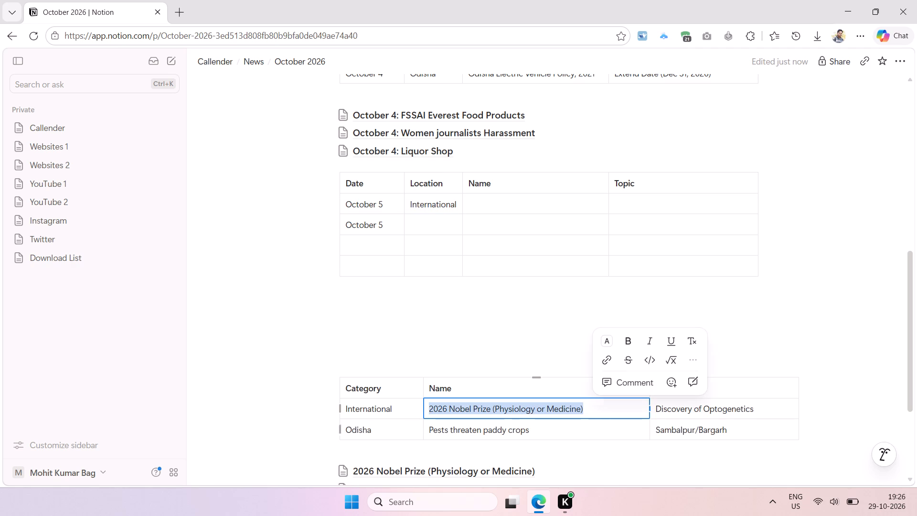
{"action": "key", "text": "ctrl+c"}
{"action": "left_click", "coordinate": [511, 196]}
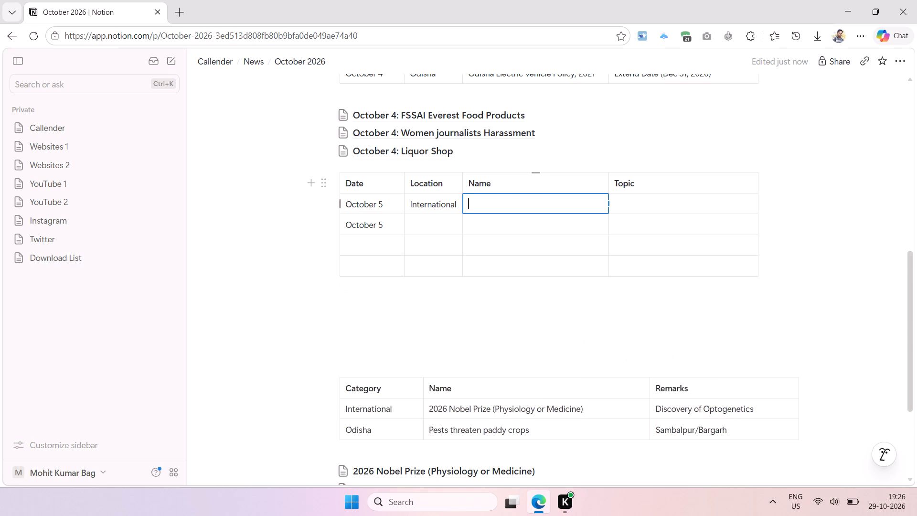
{"action": "key", "text": "ctrl+v"}
Set the first October 5 row's Topic to Discovery of Optogenetics, copied from the Remarks column of the Category table.
{"action": "left_click", "coordinate": [650, 206]}
{"action": "key", "text": "ctrl+v"}
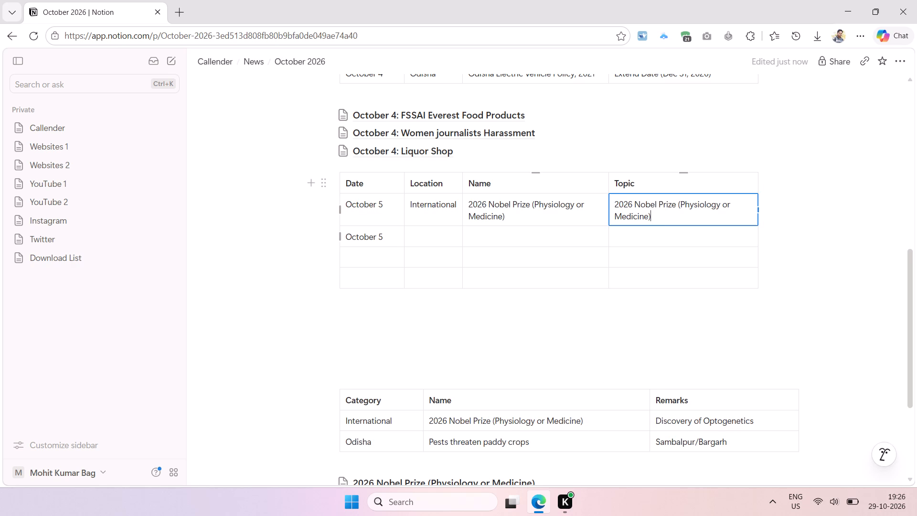
{"action": "left_click_drag", "start_coordinate": [532, 203], "coordinate": [547, 207]}
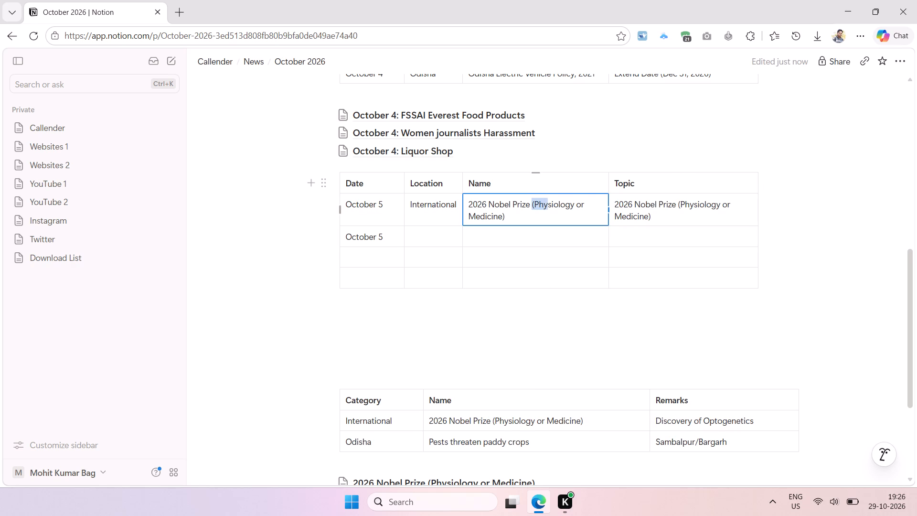
{"action": "left_click_drag", "start_coordinate": [547, 207], "coordinate": [584, 211]}
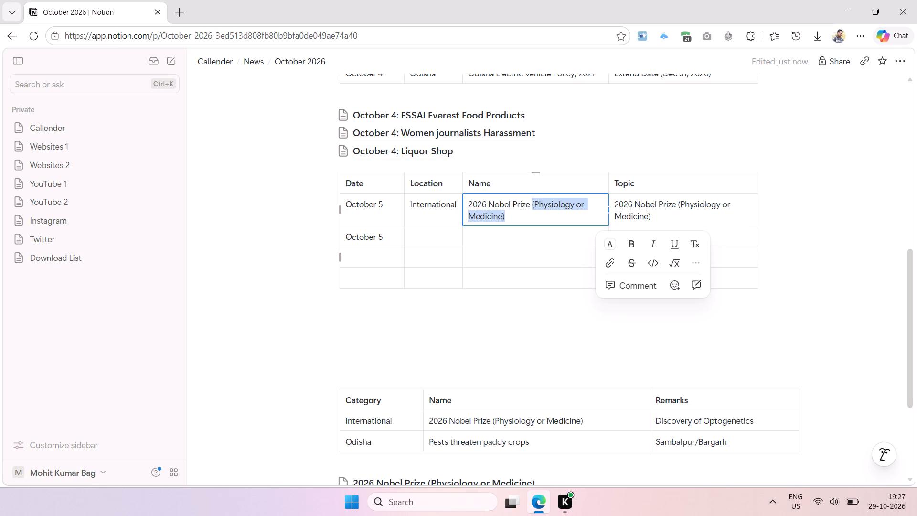
{"action": "left_click", "coordinate": [770, 422]}
{"action": "key", "text": "ctrl+a"}
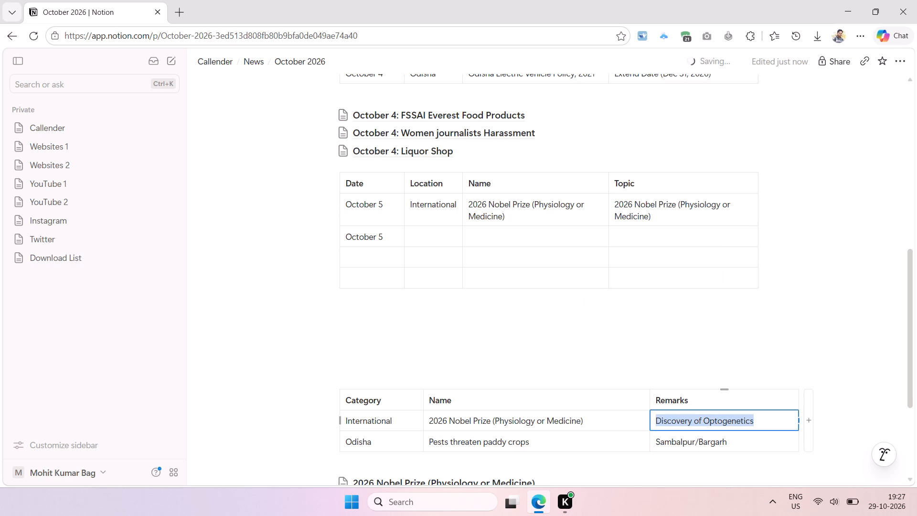
{"action": "key", "text": "ctrl+c"}
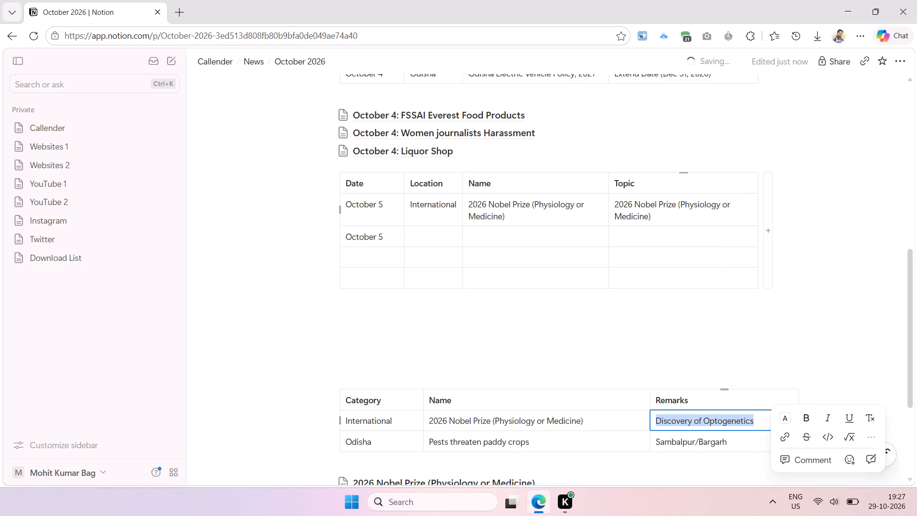
{"action": "left_click", "coordinate": [727, 216]}
{"action": "key", "text": "ctrl+a"}
{"action": "key", "text": "ctrl+v"}
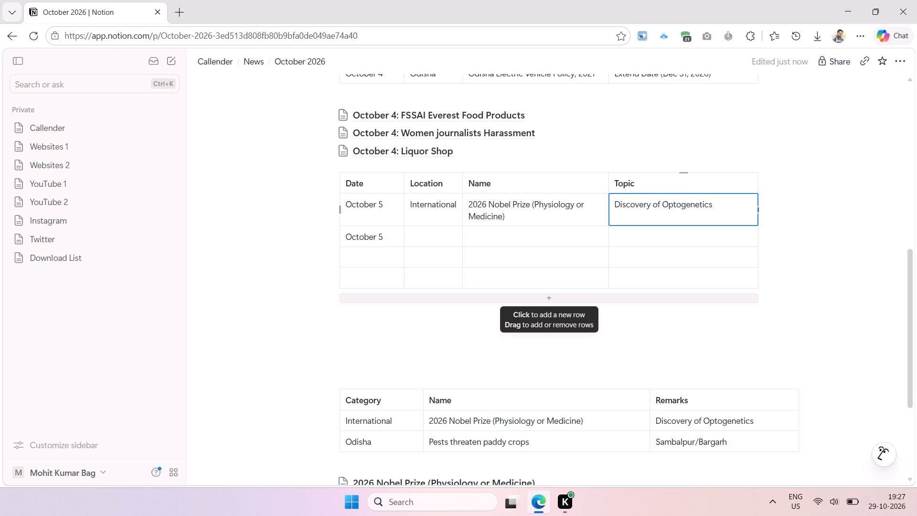
Widen the October 5 table's Name column so the Nobel Prize entry fits on one line, and narrow the Topic column.
{"action": "left_click_drag", "start_coordinate": [609, 185], "coordinate": [671, 184]}
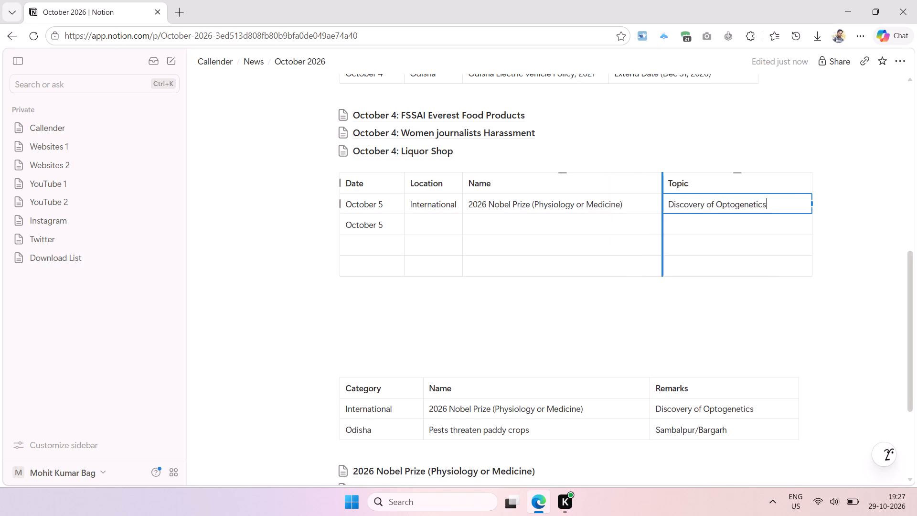
{"action": "left_click_drag", "start_coordinate": [671, 184], "coordinate": [636, 184]}
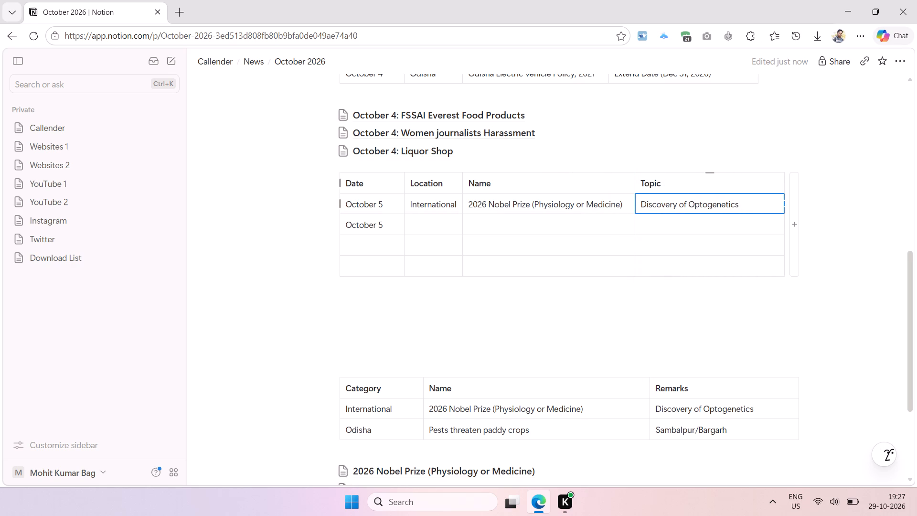
{"action": "left_click_drag", "start_coordinate": [785, 182], "coordinate": [774, 184]}
{"action": "left_click", "coordinate": [776, 232]}
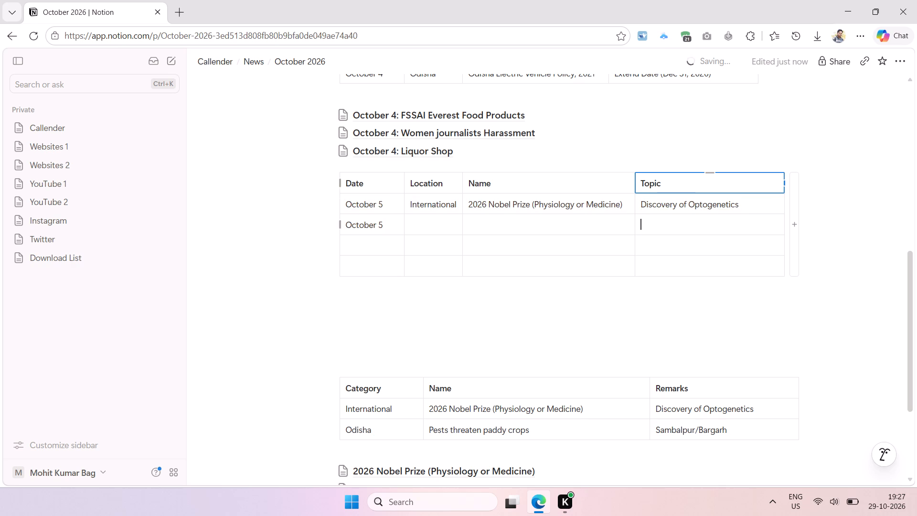
{"action": "left_click", "coordinate": [781, 201]}
{"action": "left_click_drag", "start_coordinate": [784, 182], "coordinate": [761, 184]}
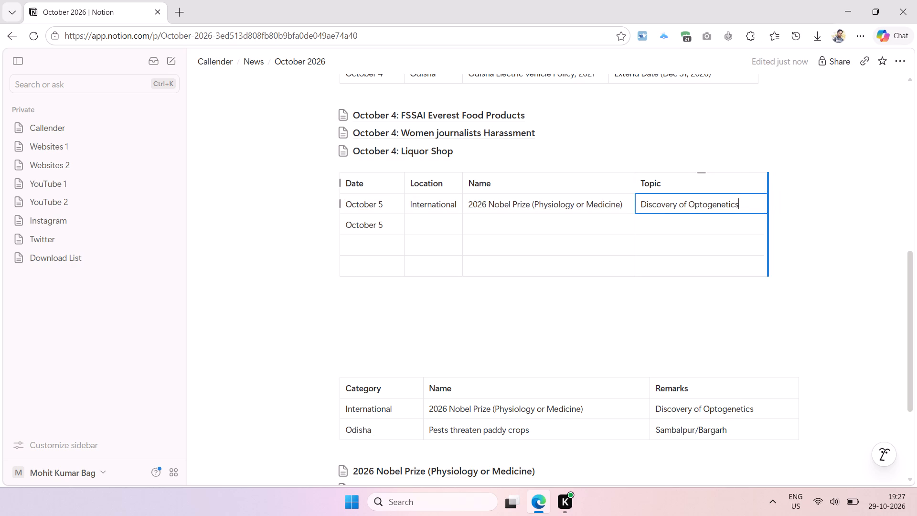
{"action": "left_click_drag", "start_coordinate": [761, 184], "coordinate": [748, 186]}
{"action": "left_click", "coordinate": [770, 148]}
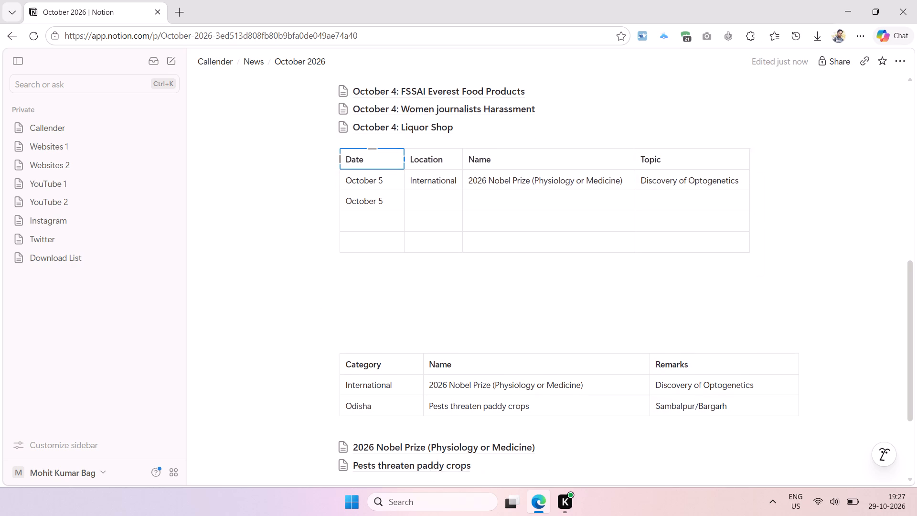
Open the 2026 Nobel Prize (Physiology or Medicine) subpage and add the prefix "October 5:" to its title.
{"action": "left_click", "coordinate": [387, 219]}
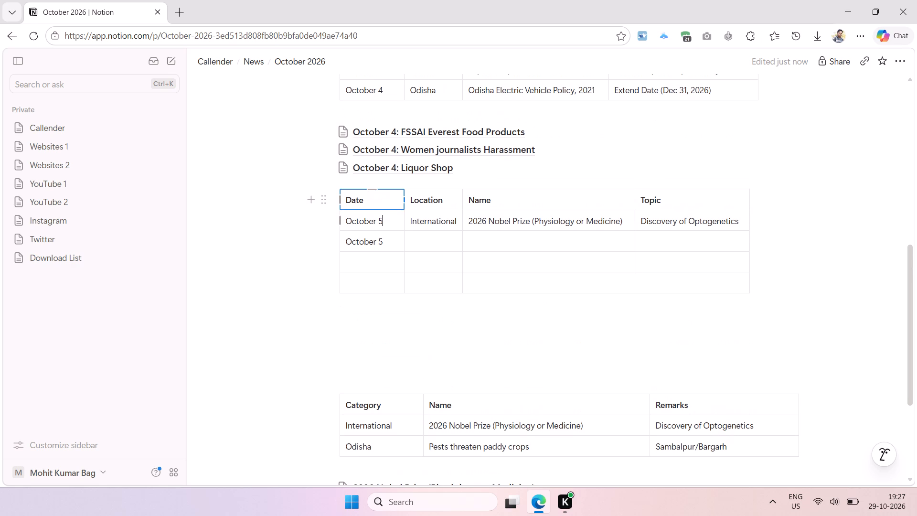
{"action": "key", "text": "ctrl+a"}
{"action": "key", "text": "ctrl+c"}
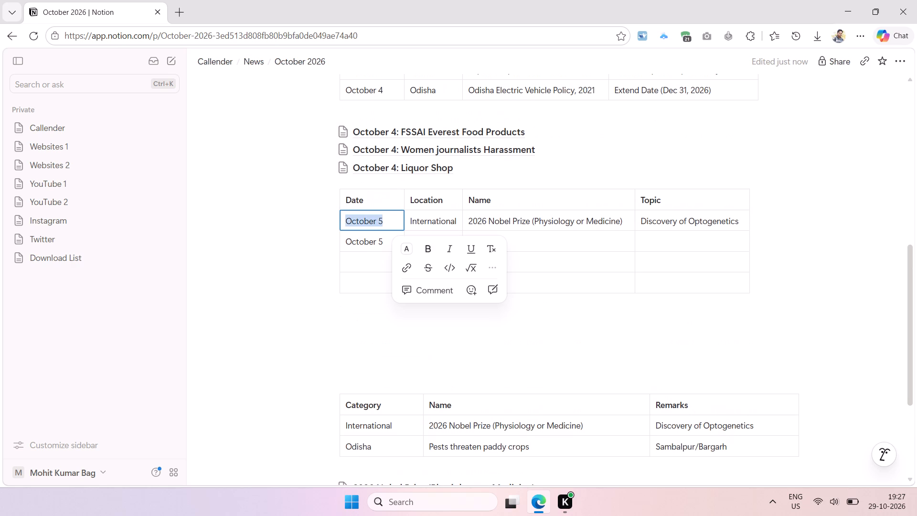
{"action": "scroll", "coordinate": [412, 399], "scroll_direction": "down", "scroll_amount": 4}
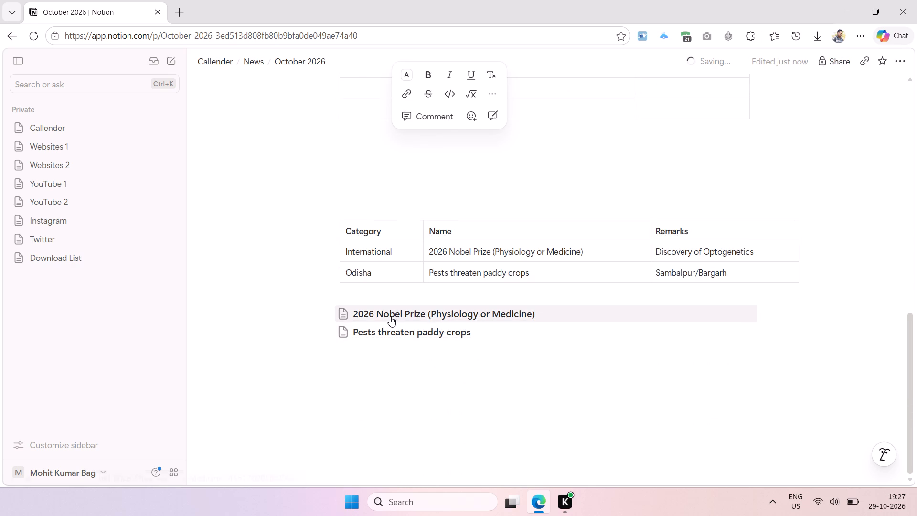
{"action": "left_click", "coordinate": [390, 316]}
{"action": "left_click", "coordinate": [340, 158]}
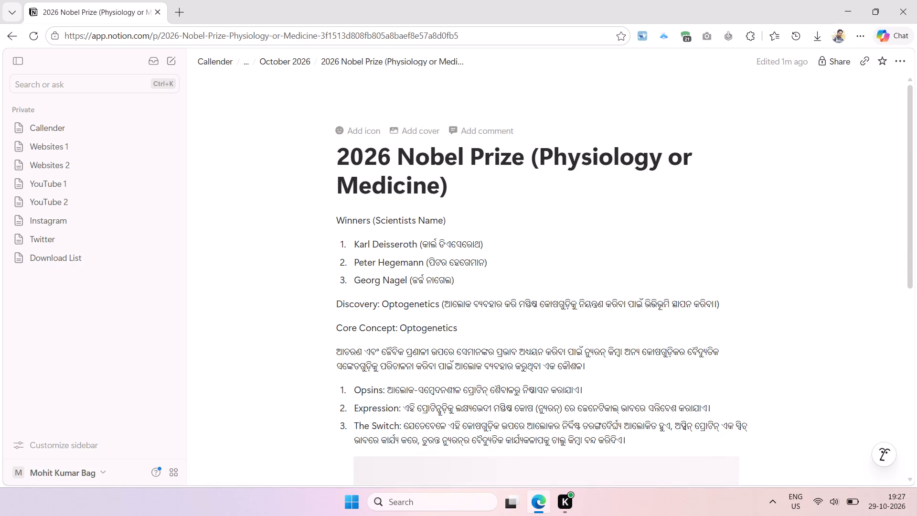
{"action": "key", "text": "ctrl+v"}
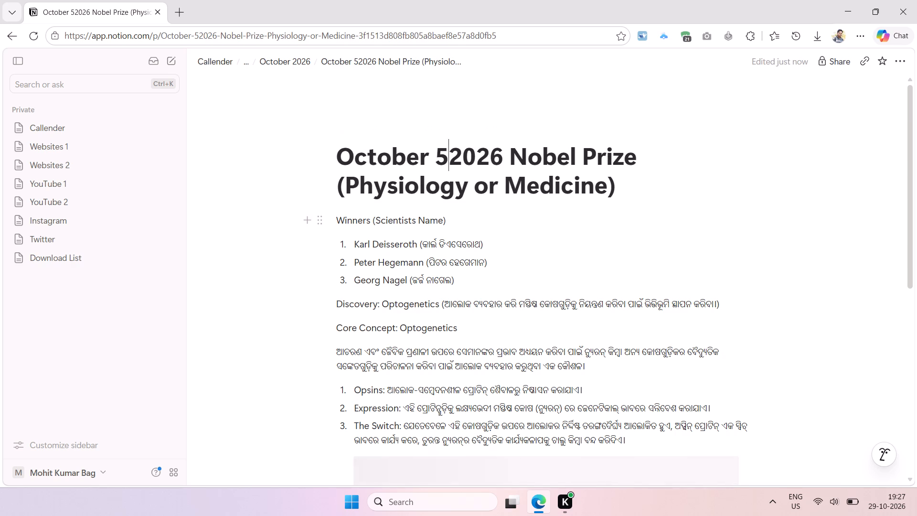
{"action": "type", "text": ":"}
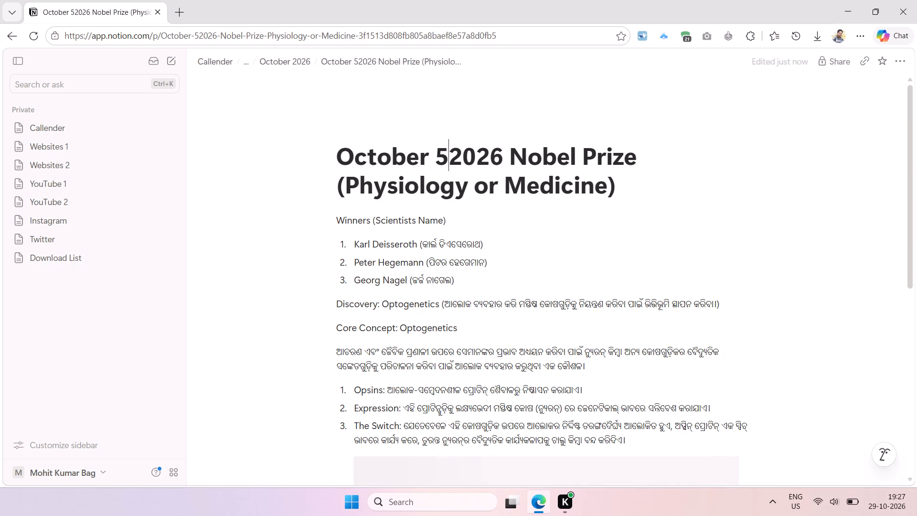
Complete the "October 5: " prefix in the title of the 2026 Nobel Prize (Physiology or Medicine) subpage.
{"action": "key", "text": "space"}
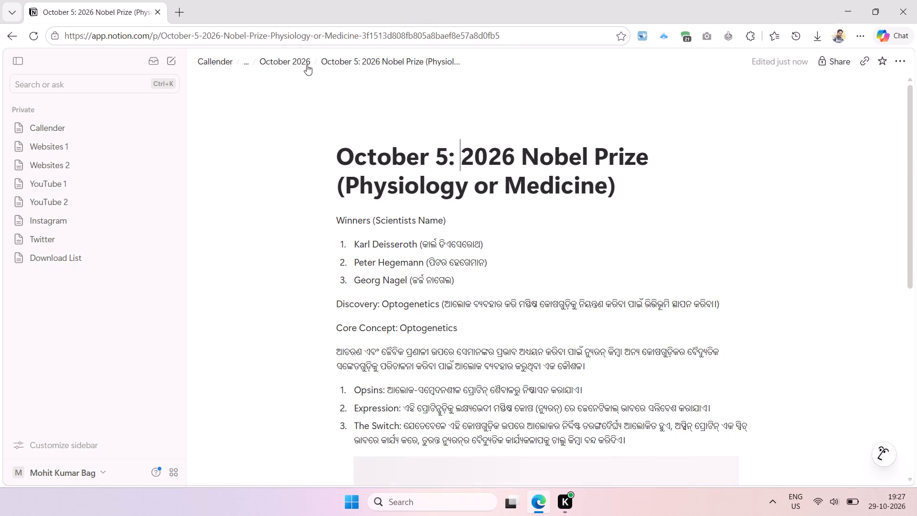
Return to the October 2026 page and set the second October 5 row's Location to Odisha.
{"action": "left_click", "coordinate": [279, 64]}
{"action": "scroll", "coordinate": [530, 395], "scroll_direction": "down", "scroll_amount": 5}
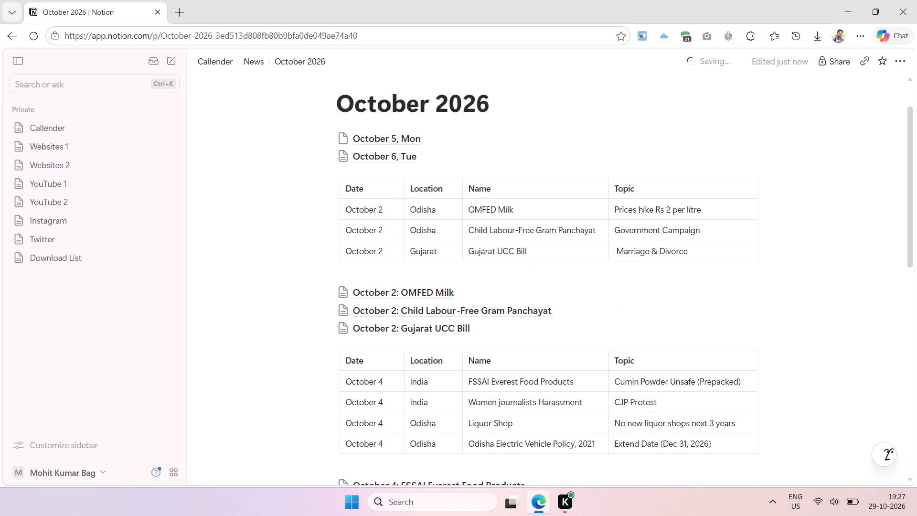
{"action": "scroll", "coordinate": [530, 395], "scroll_direction": "down", "scroll_amount": 3}
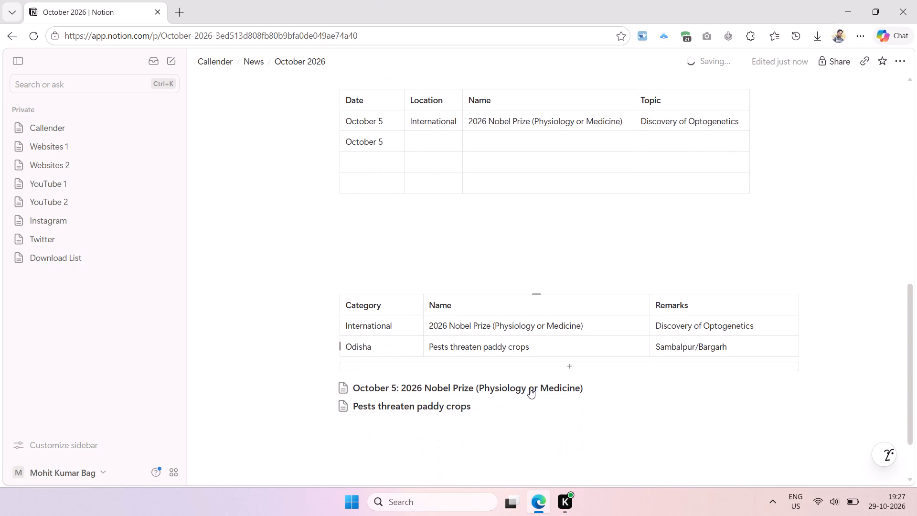
{"action": "scroll", "coordinate": [603, 341], "scroll_direction": "down", "scroll_amount": 2}
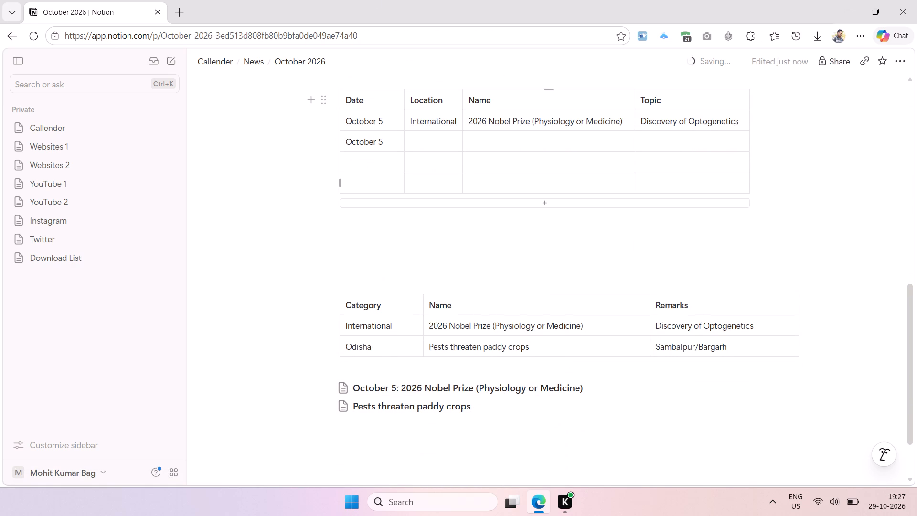
{"action": "left_click", "coordinate": [453, 148]}
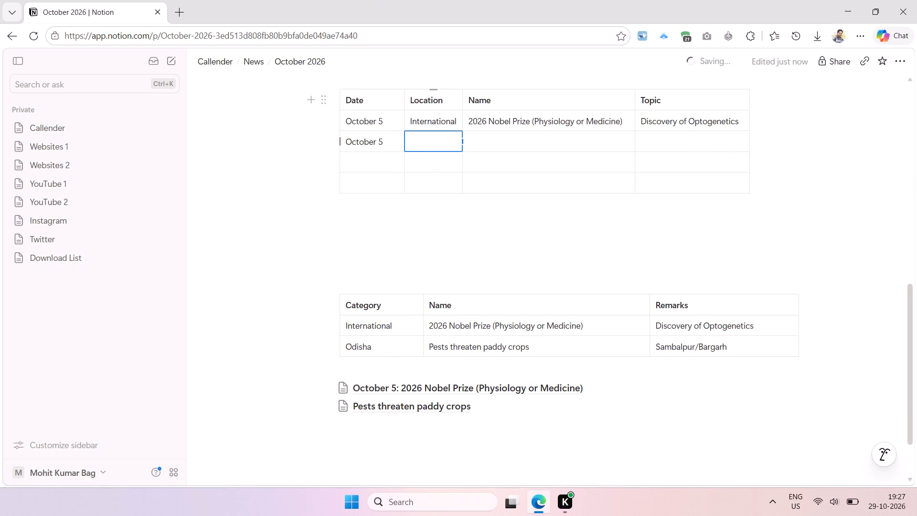
{"action": "type", "text": "Odi"}
{"action": "type", "text": "sha"}
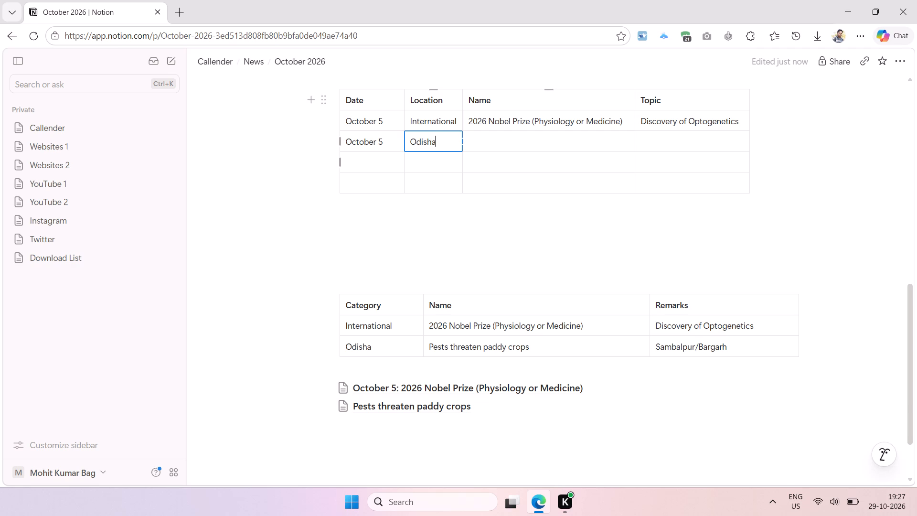
{"action": "left_click", "coordinate": [480, 223]}
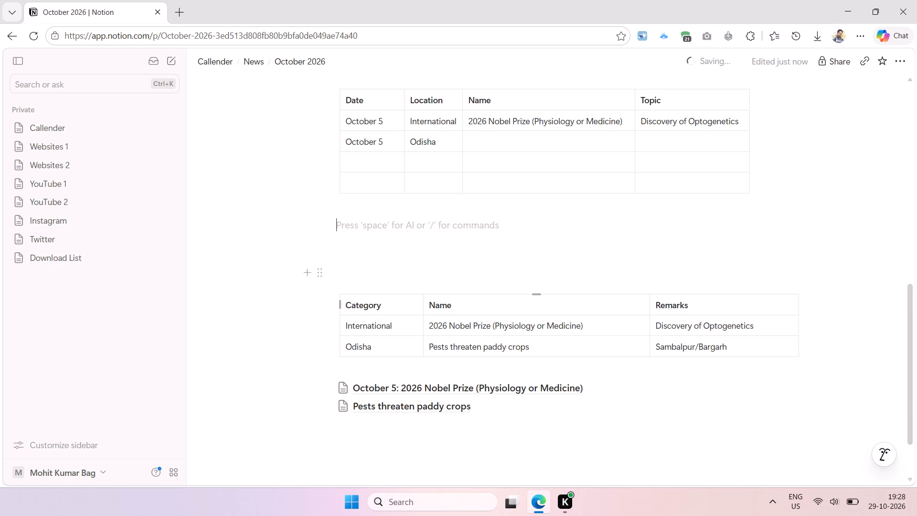
Review the October 2026 page's day subpages and its October 2, October 4 and October 5 tables.
{"action": "scroll", "coordinate": [550, 217], "scroll_direction": "up", "scroll_amount": 1}
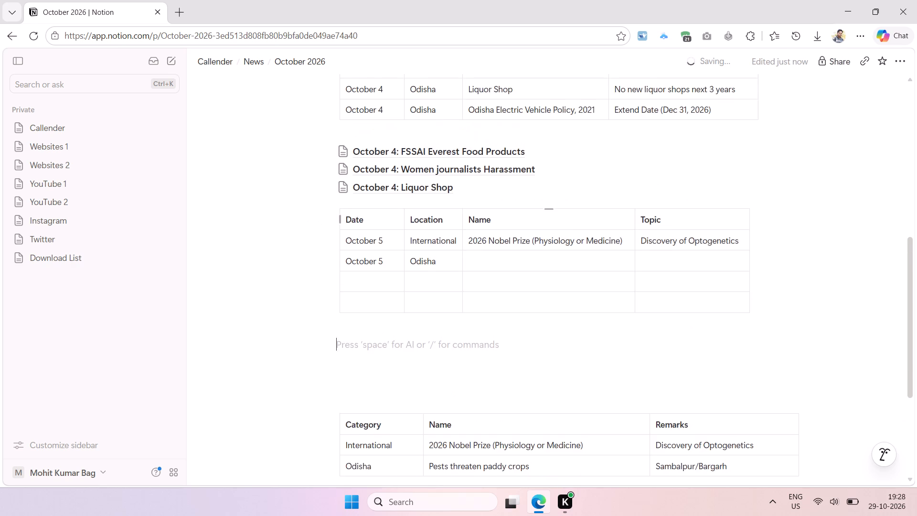
{"action": "scroll", "coordinate": [550, 217], "scroll_direction": "up", "scroll_amount": 3}
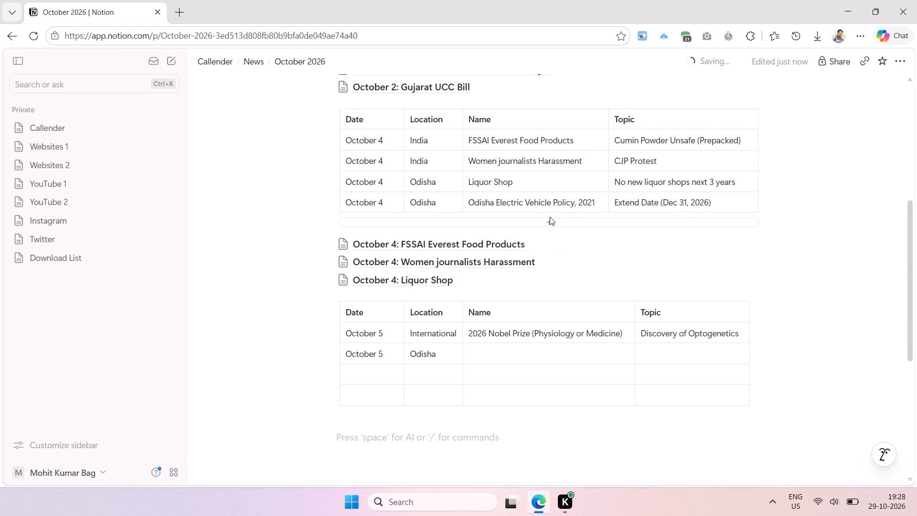
{"action": "scroll", "coordinate": [550, 217], "scroll_direction": "up", "scroll_amount": 5}
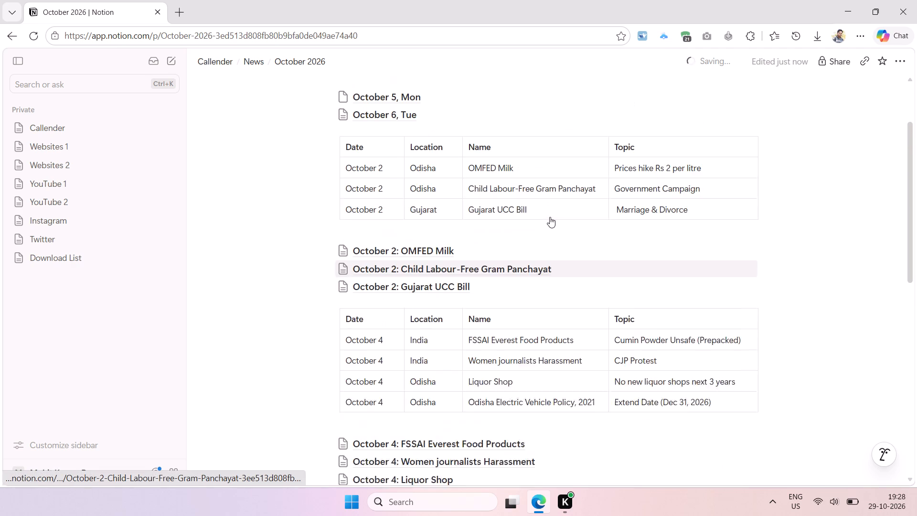
{"action": "scroll", "coordinate": [550, 217], "scroll_direction": "up", "scroll_amount": 1}
{"action": "scroll", "coordinate": [581, 193], "scroll_direction": "down", "scroll_amount": 1}
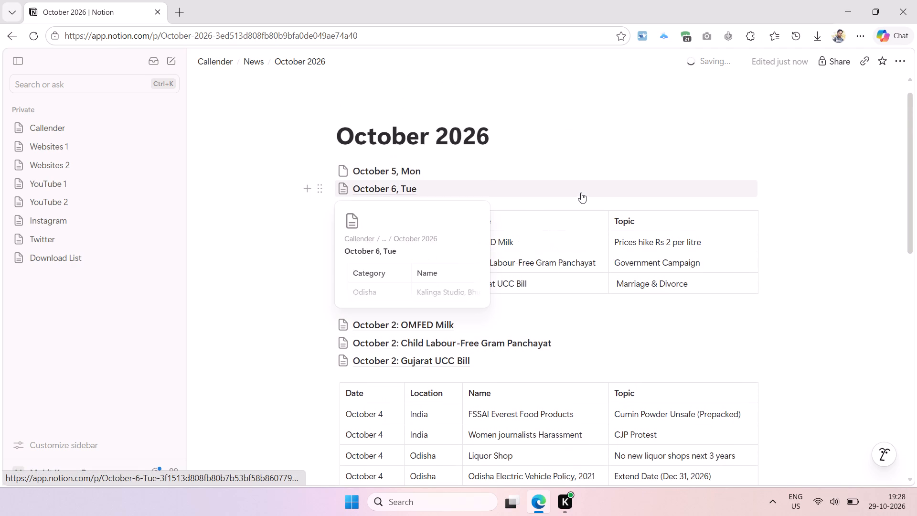
{"action": "scroll", "coordinate": [581, 193], "scroll_direction": "down", "scroll_amount": 1}
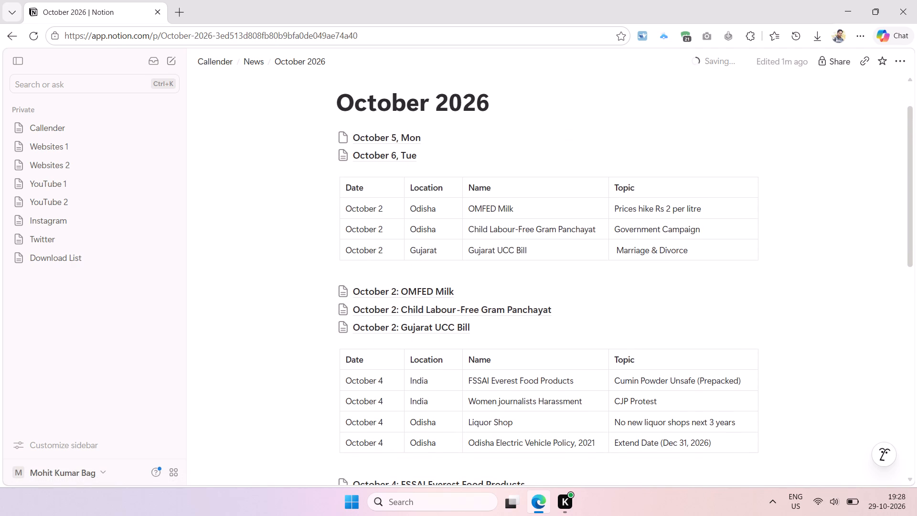
{"action": "scroll", "coordinate": [789, 153], "scroll_direction": "down", "scroll_amount": 1}
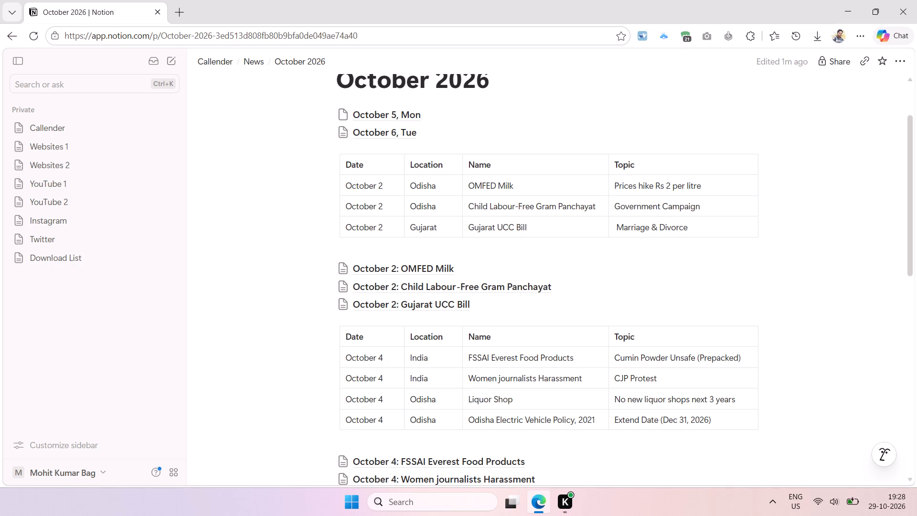
{"action": "scroll", "coordinate": [538, 237], "scroll_direction": "up", "scroll_amount": 5}
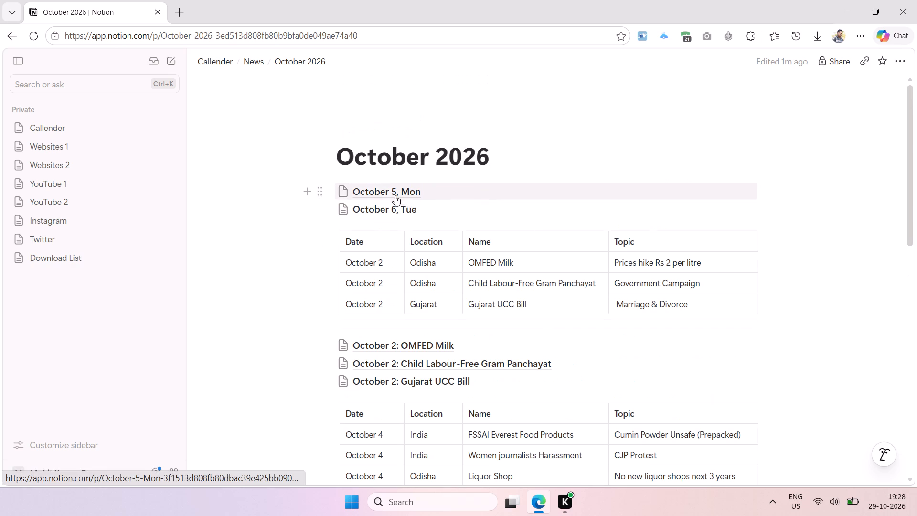
Create a new subpage titled CJP Protest on the News page, below September 2026.
{"action": "left_click", "coordinate": [254, 66]}
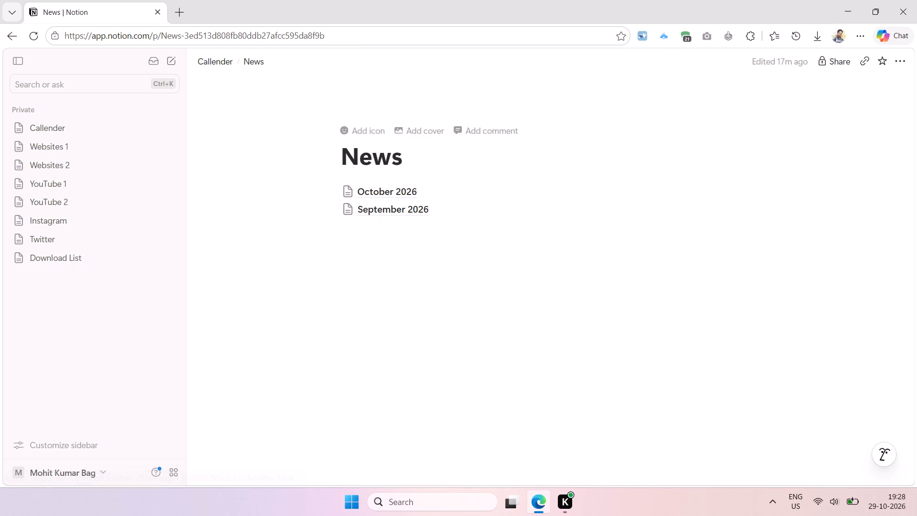
{"action": "left_click", "coordinate": [386, 232]}
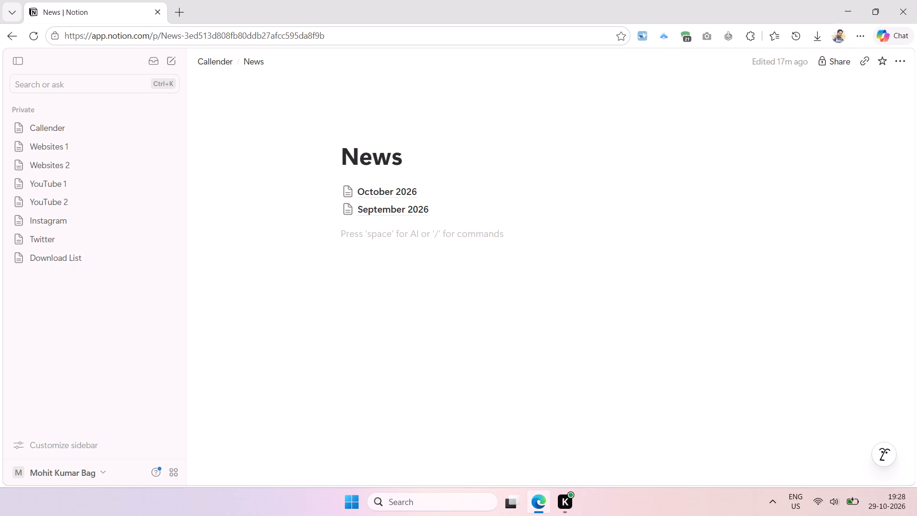
{"action": "key", "text": "slash"}
{"action": "type", "text": "page"}
{"action": "key", "text": "Return"}
{"action": "type", "text": "CJP Protest"}
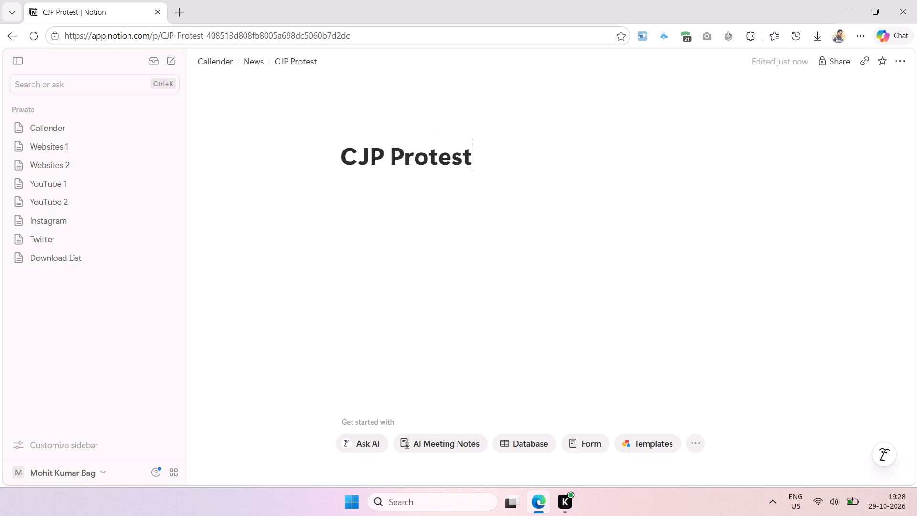
Go back through Callender and News to October 2026 and delete the October 5, Mon subpage.
{"action": "left_click", "coordinate": [216, 64]}
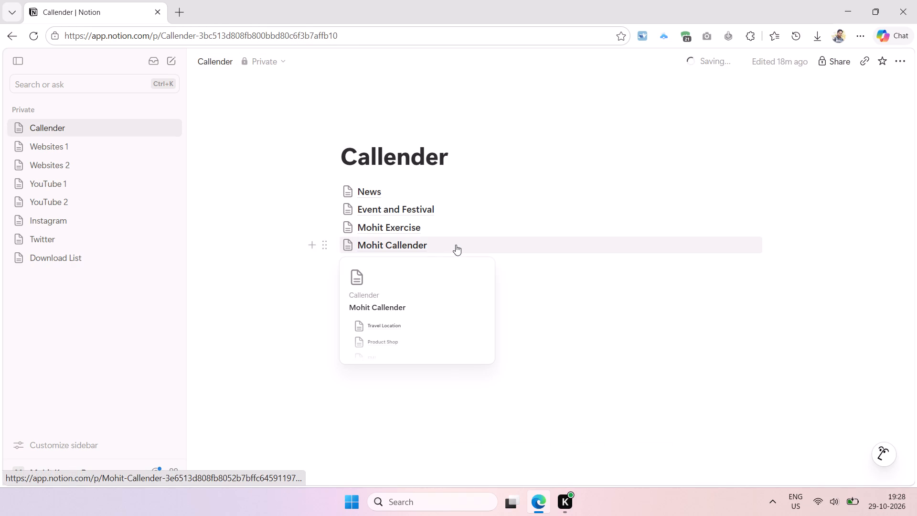
{"action": "left_click", "coordinate": [374, 192]}
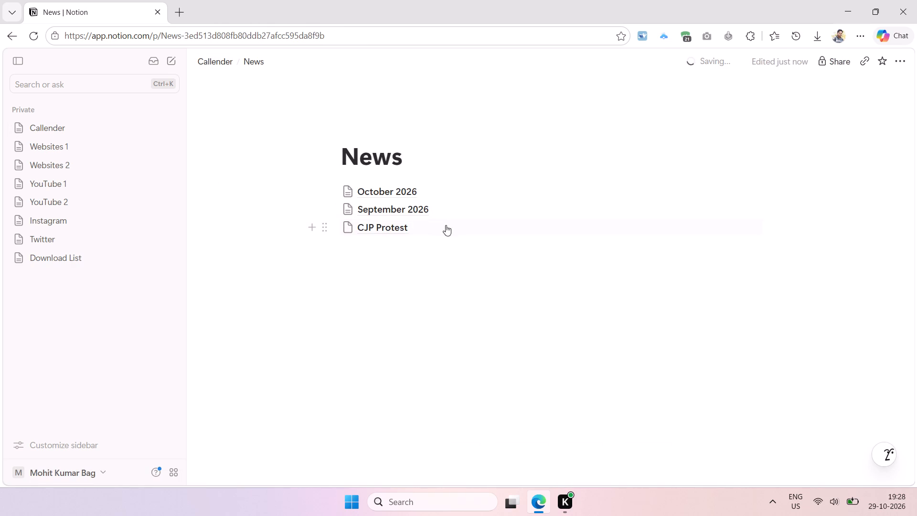
{"action": "left_click", "coordinate": [395, 190]}
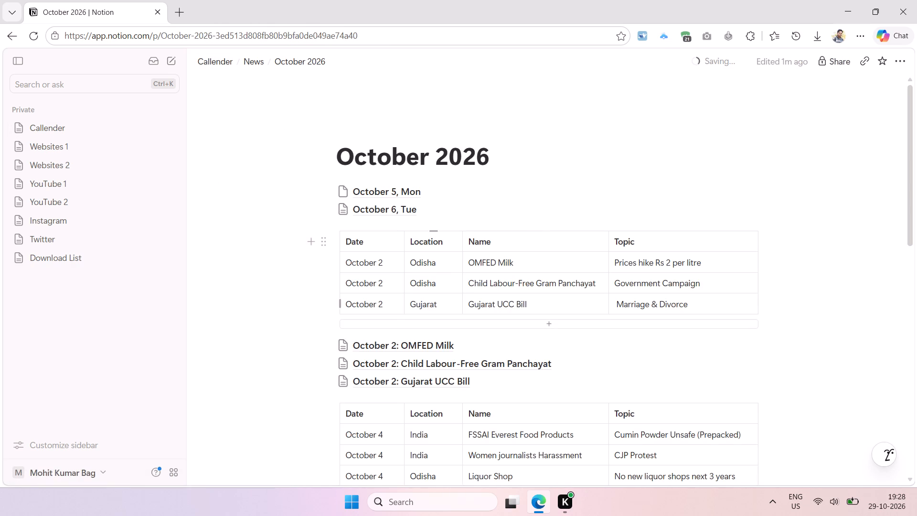
{"action": "scroll", "coordinate": [489, 296], "scroll_direction": "down", "scroll_amount": 1}
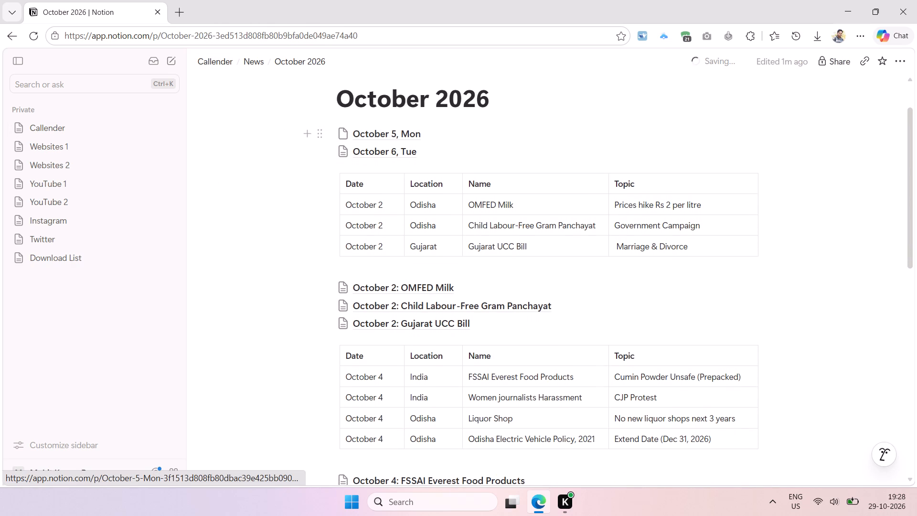
{"action": "left_click", "coordinate": [328, 132]}
{"action": "left_click", "coordinate": [321, 133]}
{"action": "left_click", "coordinate": [321, 133]}
{"action": "key", "text": "Delete"}
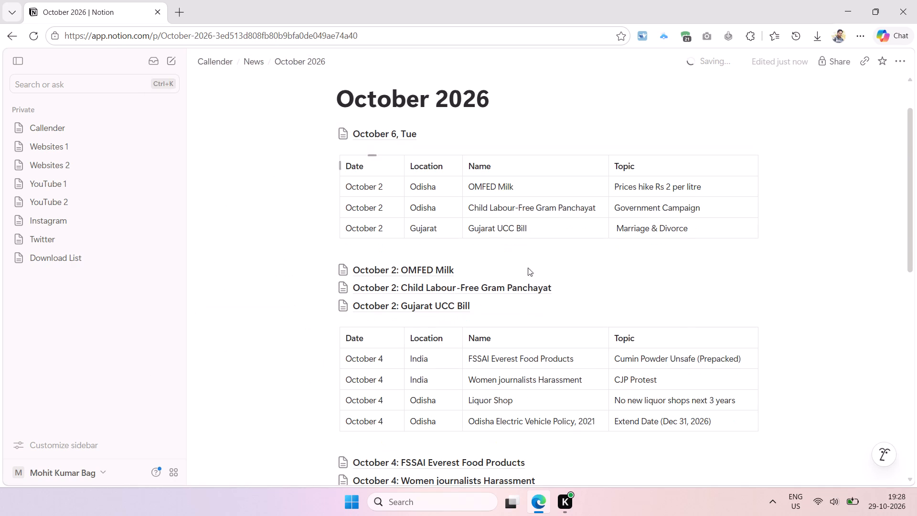
Copy the October 4 table and its three subpages from October 2026 into the body of the CJP Protest page.
{"action": "scroll", "coordinate": [635, 385], "scroll_direction": "down", "scroll_amount": 4}
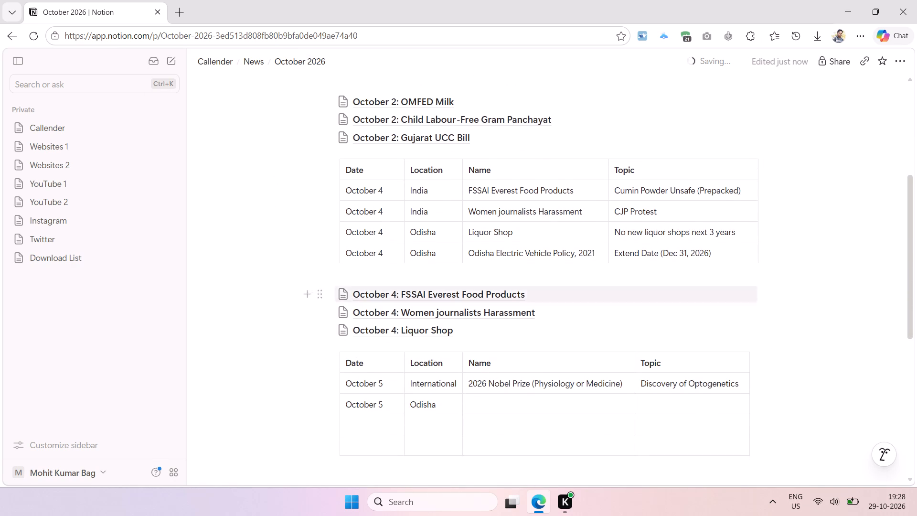
{"action": "scroll", "coordinate": [543, 280], "scroll_direction": "down", "scroll_amount": 1}
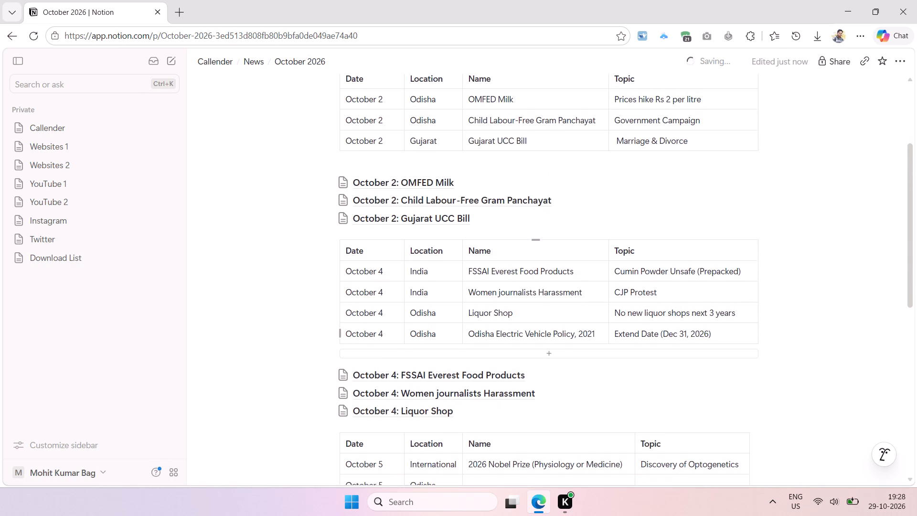
{"action": "scroll", "coordinate": [543, 280], "scroll_direction": "down", "scroll_amount": 1}
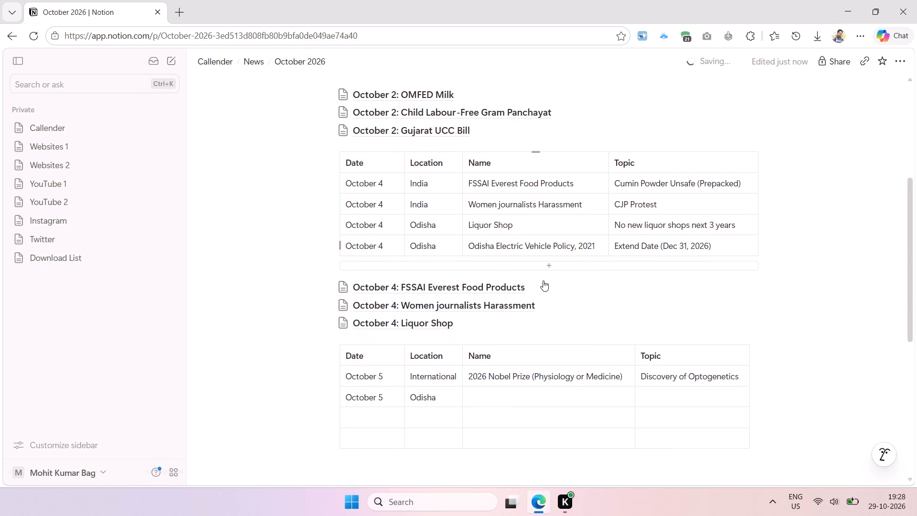
{"action": "scroll", "coordinate": [543, 280], "scroll_direction": "down", "scroll_amount": 2}
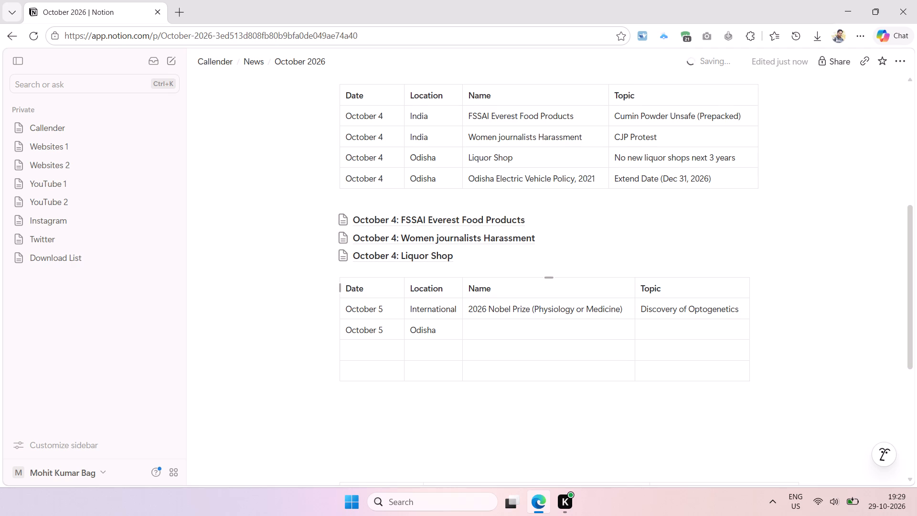
{"action": "scroll", "coordinate": [557, 283], "scroll_direction": "up", "scroll_amount": 1}
{"action": "left_click_drag", "start_coordinate": [268, 127], "coordinate": [404, 215]}
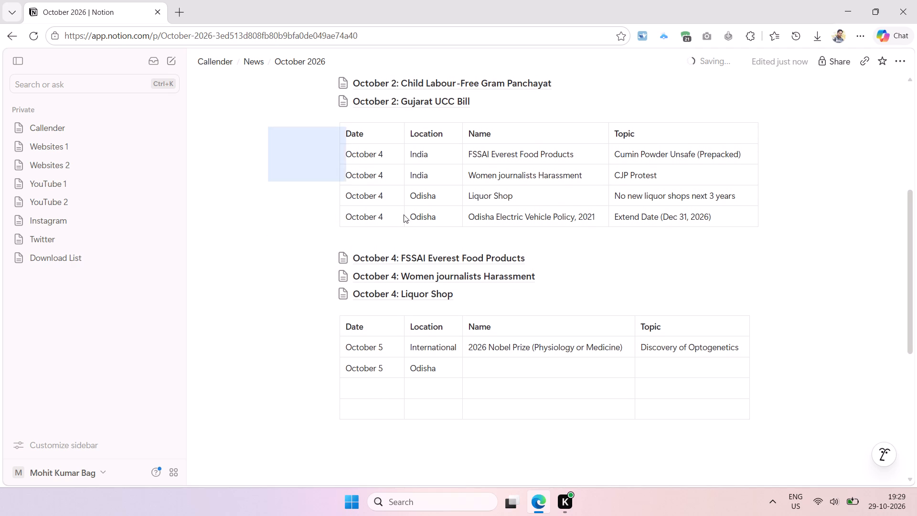
{"action": "left_click_drag", "start_coordinate": [404, 215], "coordinate": [479, 293]}
{"action": "key", "text": "ctrl+c"}
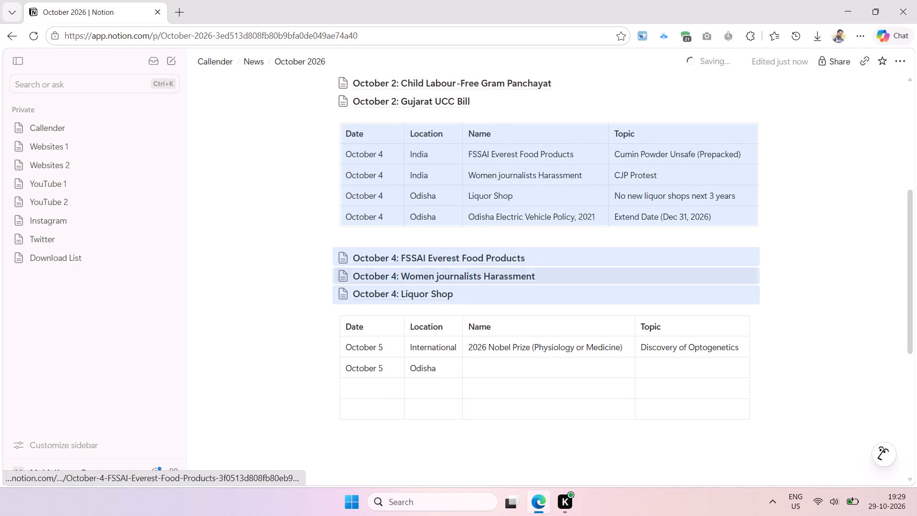
{"action": "scroll", "coordinate": [315, 98], "scroll_direction": "up", "scroll_amount": 1}
{"action": "left_click", "coordinate": [256, 60]}
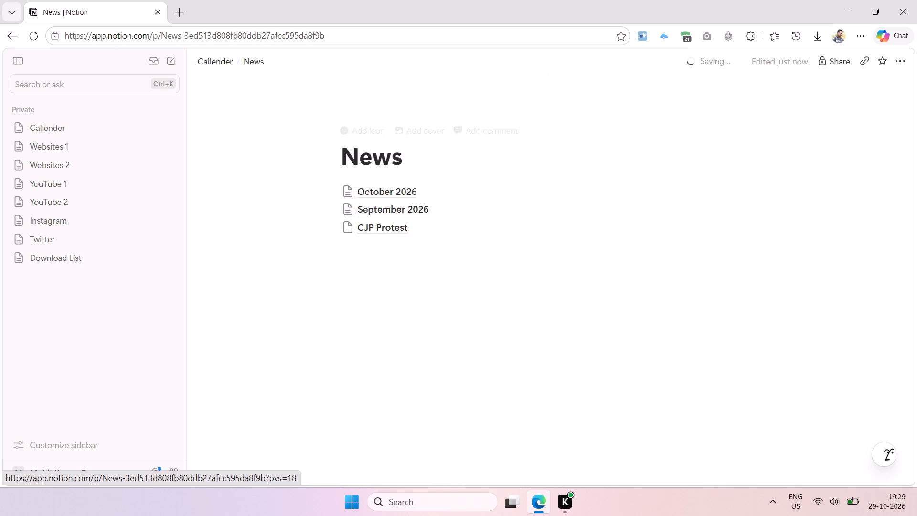
{"action": "left_click", "coordinate": [394, 226]}
{"action": "left_click", "coordinate": [399, 197]}
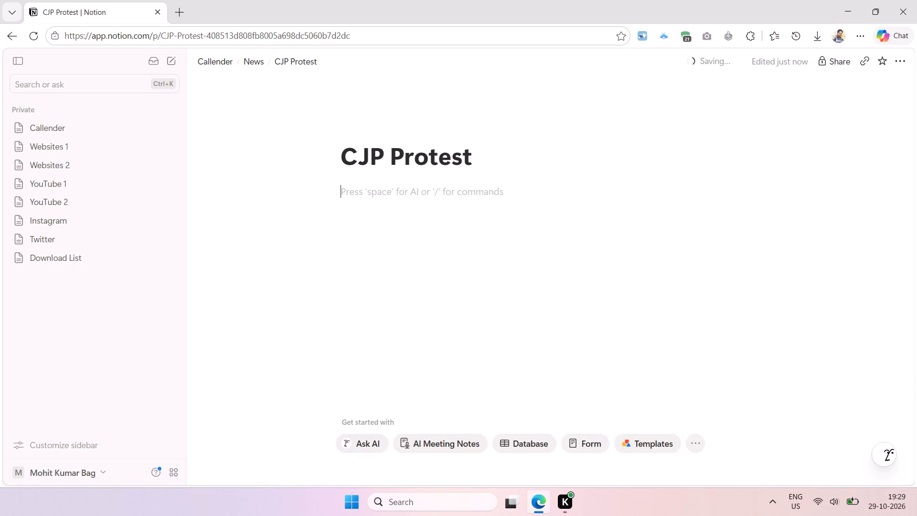
{"action": "key", "text": "ctrl+v"}
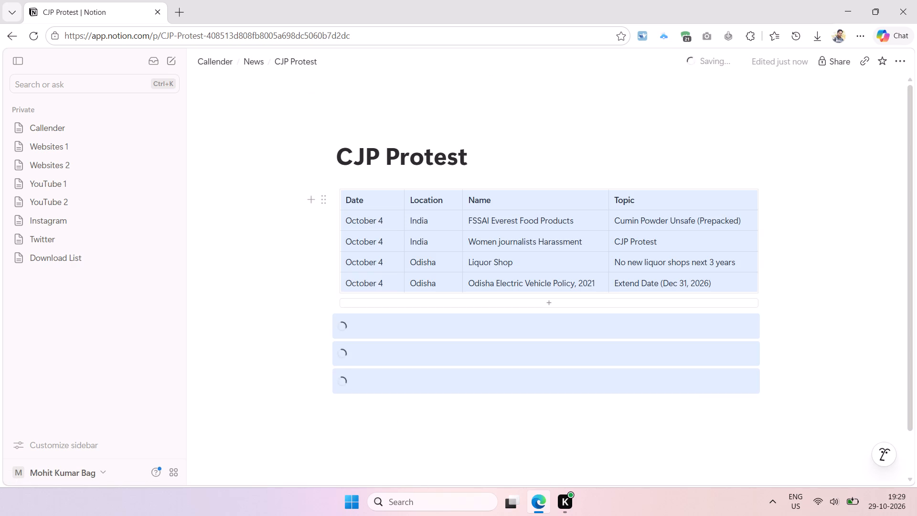
Clear all cells of the FSSAI Everest Food Products row in the CJP Protest page's table.
{"action": "left_click", "coordinate": [511, 248]}
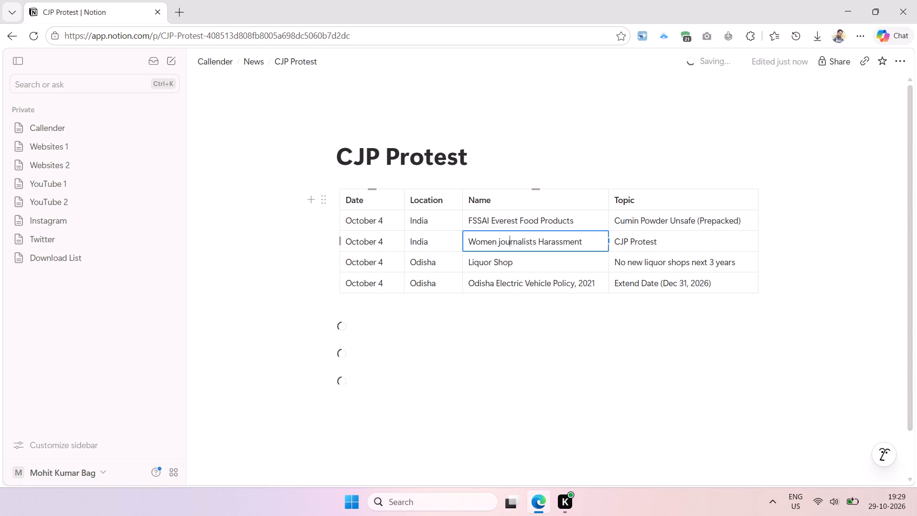
{"action": "left_click_drag", "start_coordinate": [346, 218], "coordinate": [738, 216]}
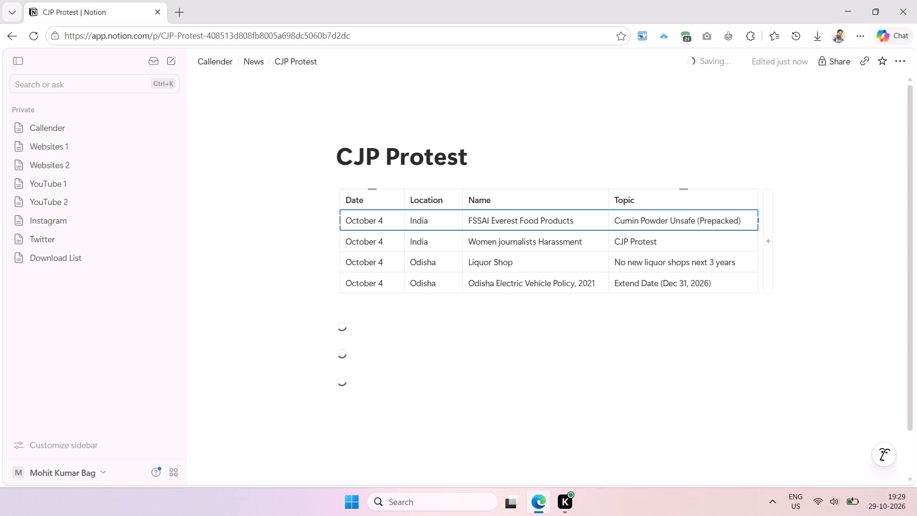
{"action": "key", "text": "Delete"}
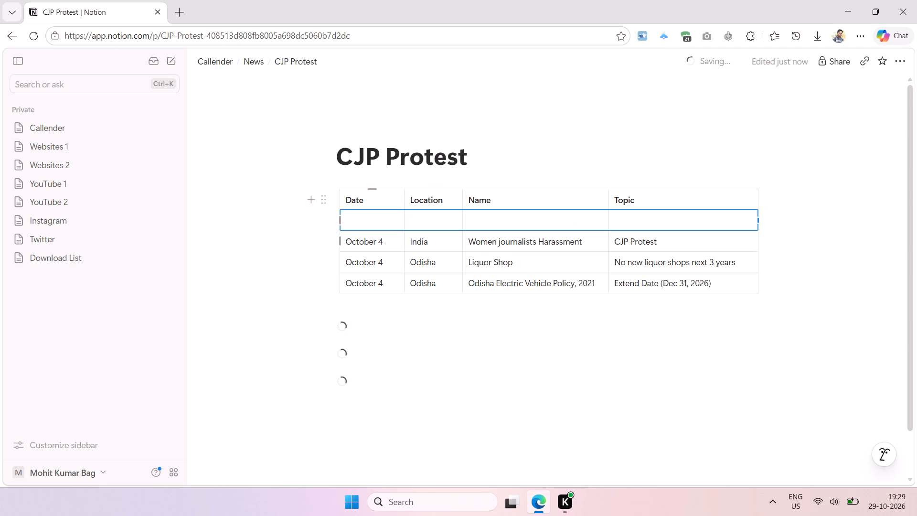
Copy the October 4 Women journalists Harassment row into the empty first row of the CJP Protest table.
{"action": "left_click_drag", "start_coordinate": [344, 242], "coordinate": [642, 237]}
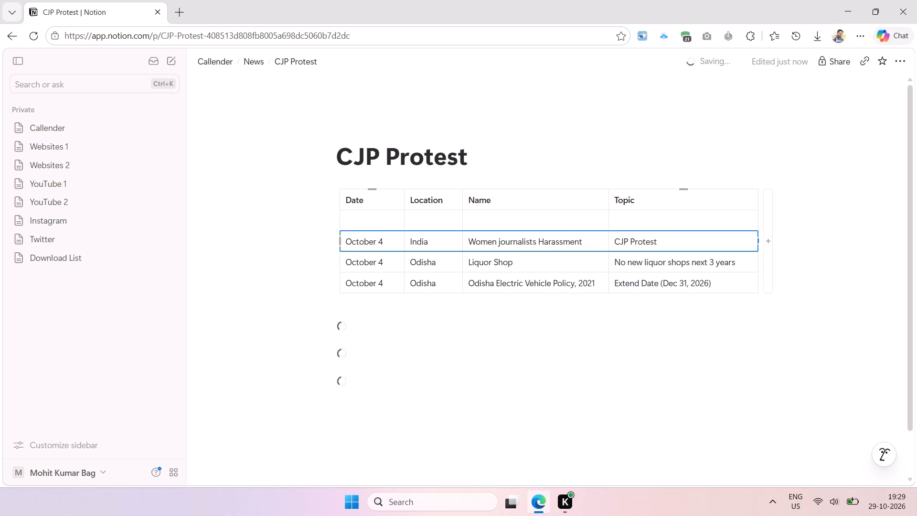
{"action": "key", "text": "ctrl+c"}
{"action": "left_click", "coordinate": [383, 218]}
{"action": "key", "text": "ctrl+v"}
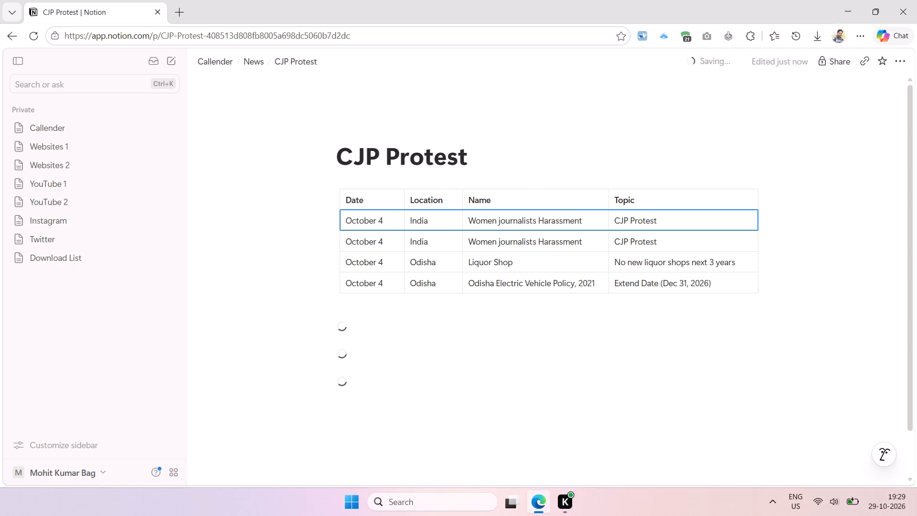
Delete the duplicate Women journalists Harassment row and the Liquor Shop and Odisha Electric Vehicle Policy rows from the CJP Protest table.
{"action": "left_click", "coordinate": [340, 241]}
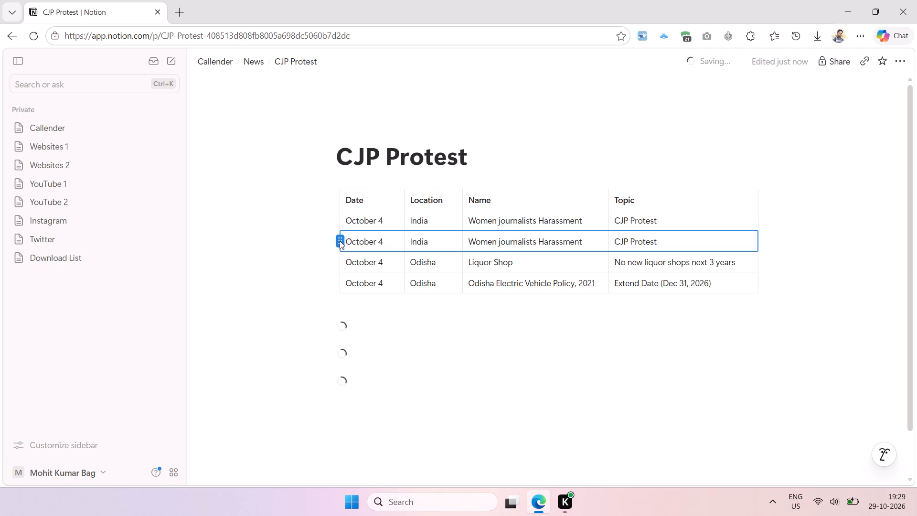
{"action": "left_click", "coordinate": [338, 241]}
{"action": "key", "text": "Delete"}
{"action": "key", "text": "Delete"}
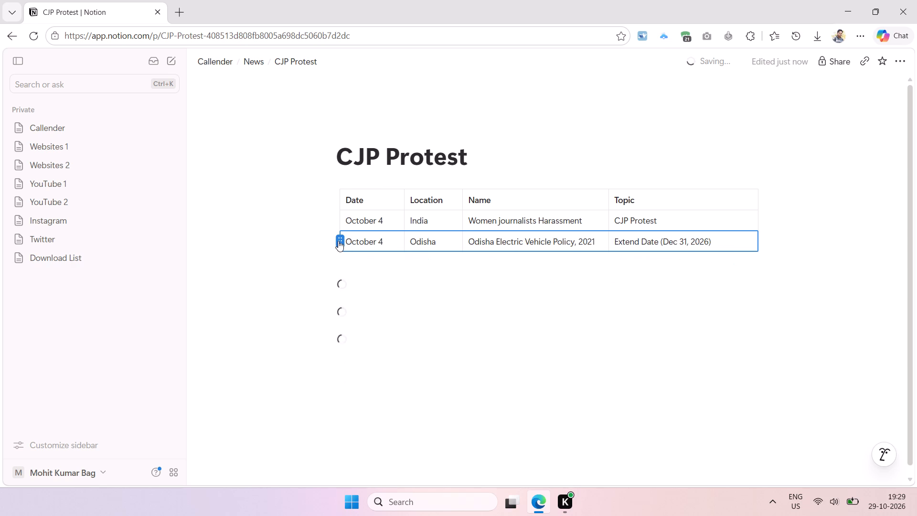
{"action": "key", "text": "Delete"}
Go through Callender and News to October 2026 and delete the Women journalists Harassment row from the October 4 table.
{"action": "left_click", "coordinate": [218, 62]}
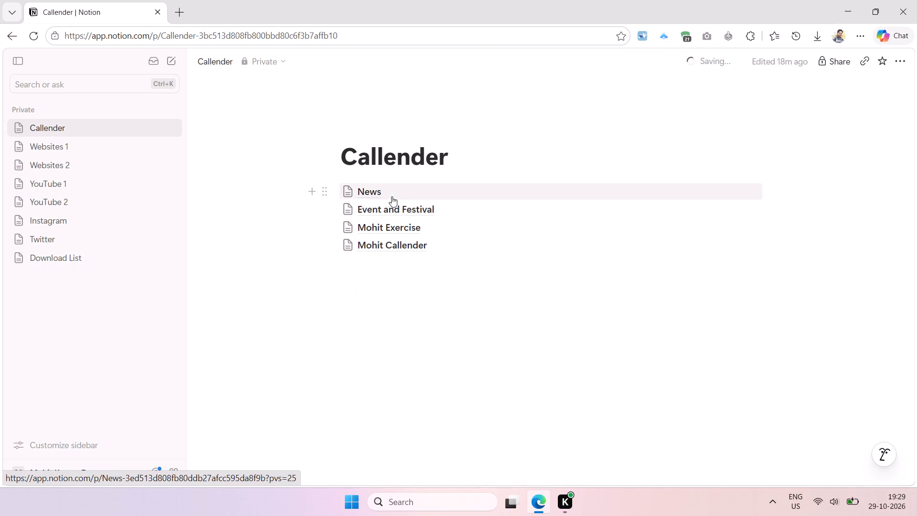
{"action": "left_click", "coordinate": [376, 194]}
{"action": "left_click", "coordinate": [410, 195]}
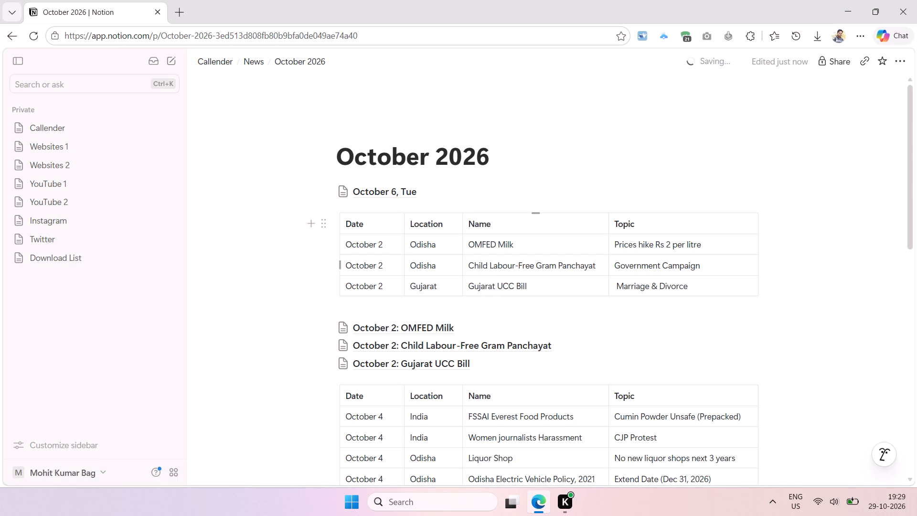
{"action": "scroll", "coordinate": [472, 266], "scroll_direction": "down", "scroll_amount": 3}
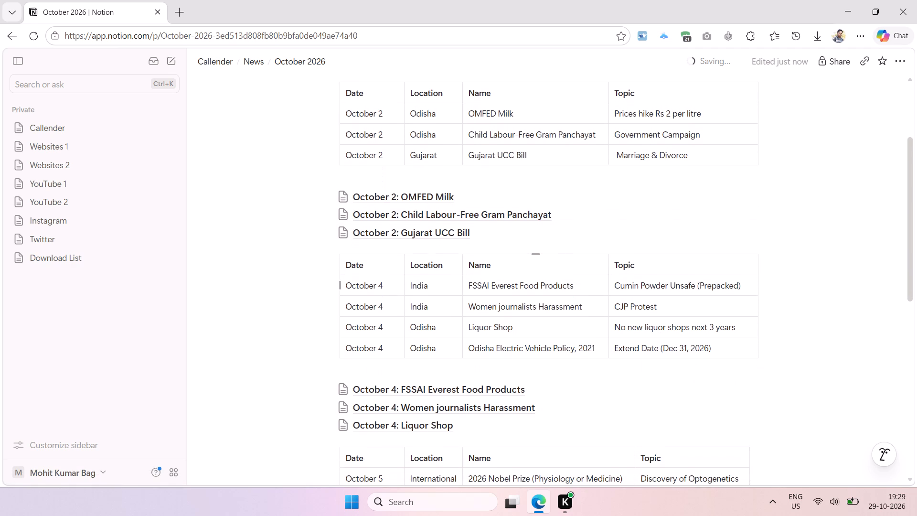
{"action": "left_click", "coordinate": [336, 308]}
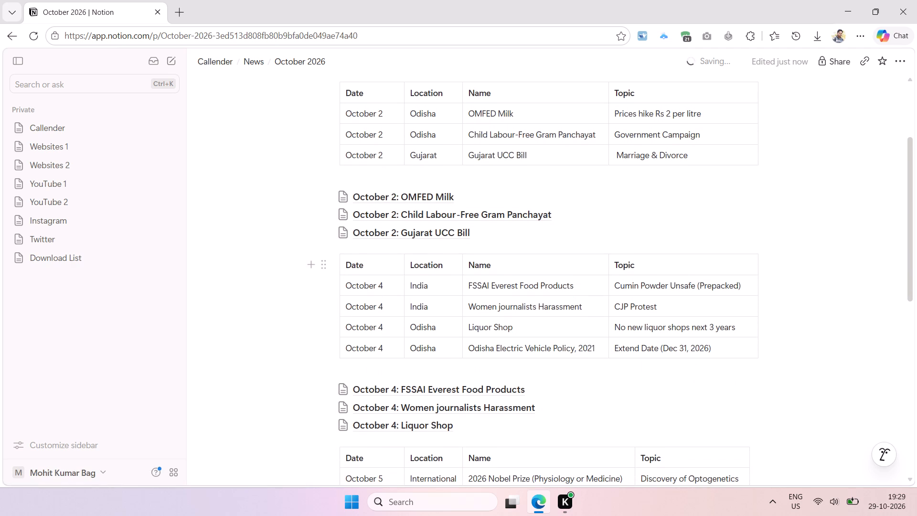
{"action": "left_click", "coordinate": [342, 307]}
{"action": "left_click", "coordinate": [341, 307]}
{"action": "key", "text": "Delete"}
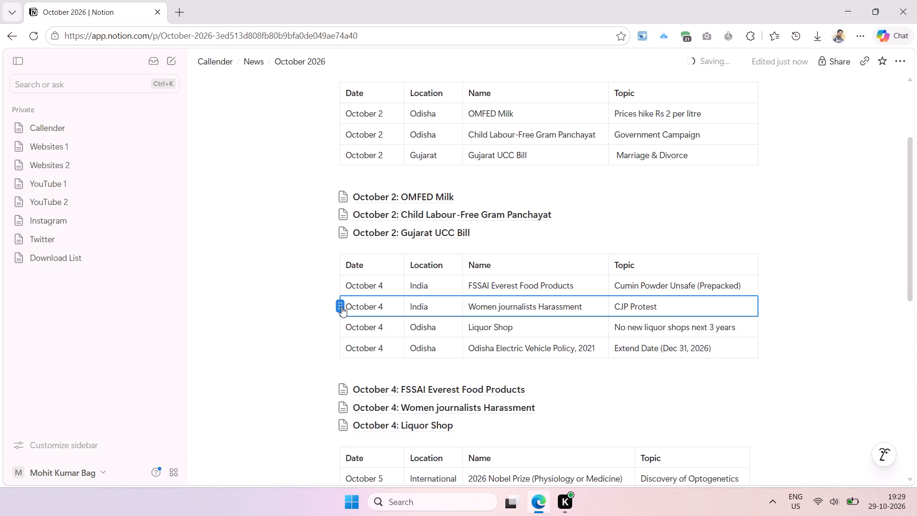
Delete the October 4: Women journalists Harassment subpage from the October 2026 page.
{"action": "scroll", "coordinate": [419, 324], "scroll_direction": "down", "scroll_amount": 3}
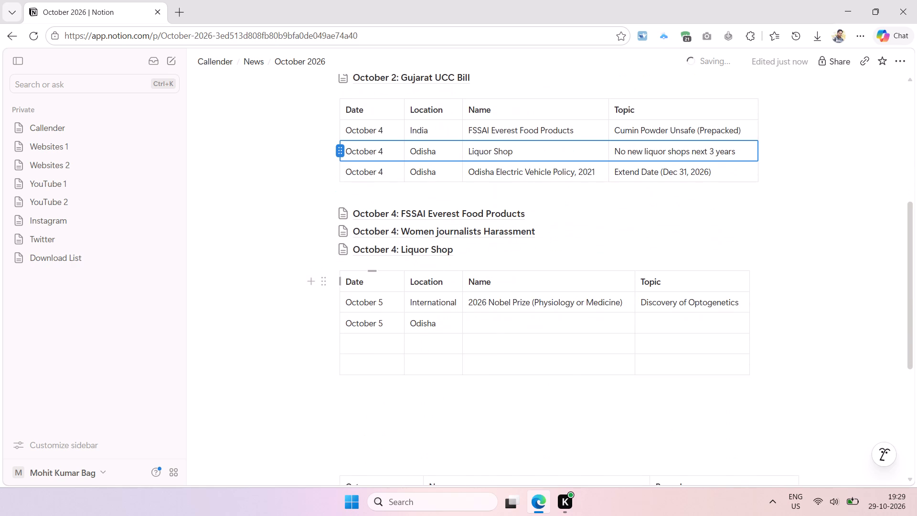
{"action": "left_click", "coordinate": [320, 233]}
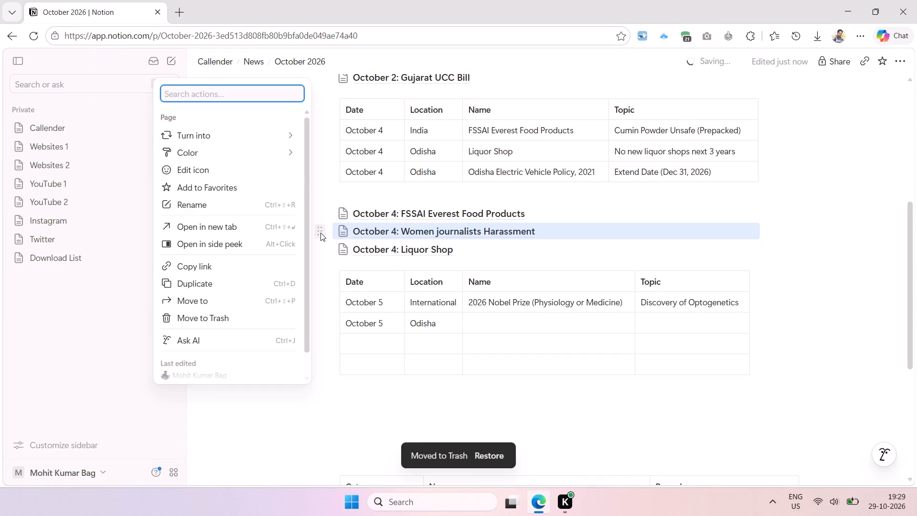
{"action": "left_click", "coordinate": [320, 233]}
{"action": "key", "text": "Delete"}
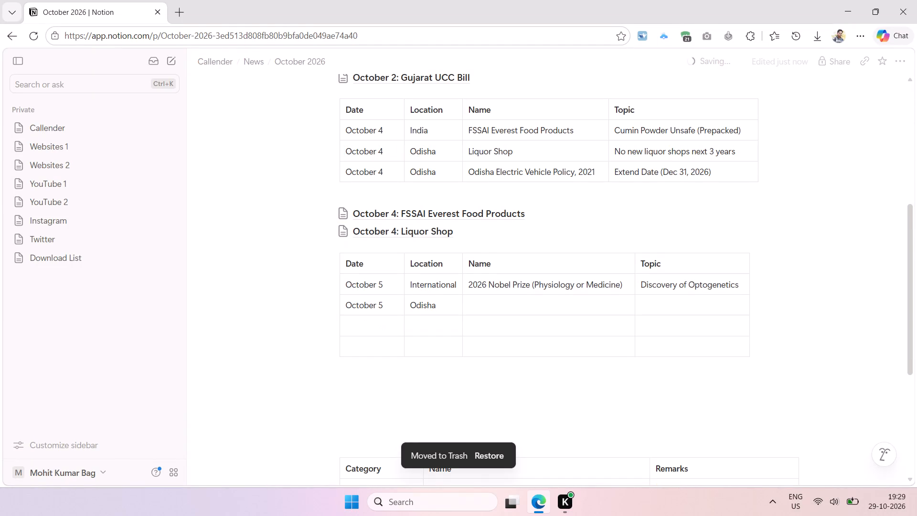
Return to the CJP Protest page through News and check its table and copied subpages.
{"action": "scroll", "coordinate": [478, 291], "scroll_direction": "up", "scroll_amount": 2}
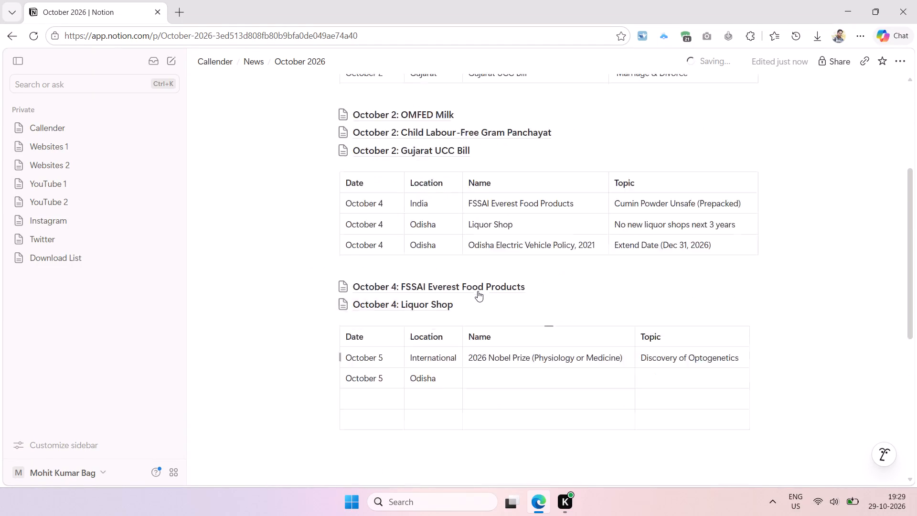
{"action": "scroll", "coordinate": [478, 291], "scroll_direction": "up", "scroll_amount": 3}
{"action": "scroll", "coordinate": [418, 212], "scroll_direction": "up", "scroll_amount": 3}
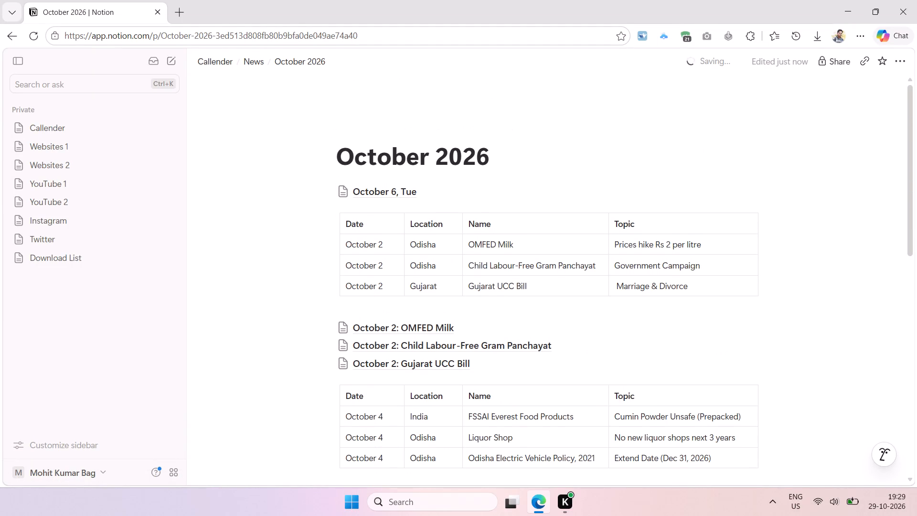
{"action": "left_click", "coordinate": [244, 64]}
{"action": "left_click", "coordinate": [385, 220]}
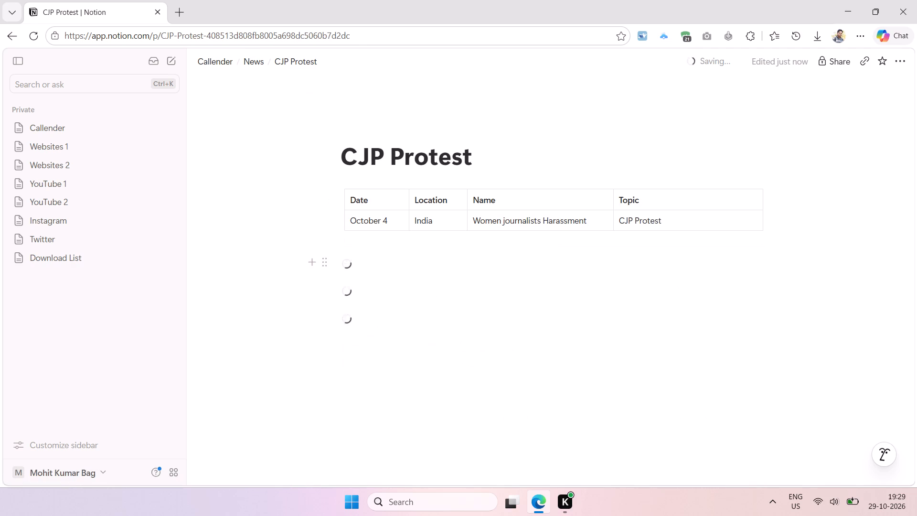
{"action": "scroll", "coordinate": [445, 254], "scroll_direction": "down", "scroll_amount": 2}
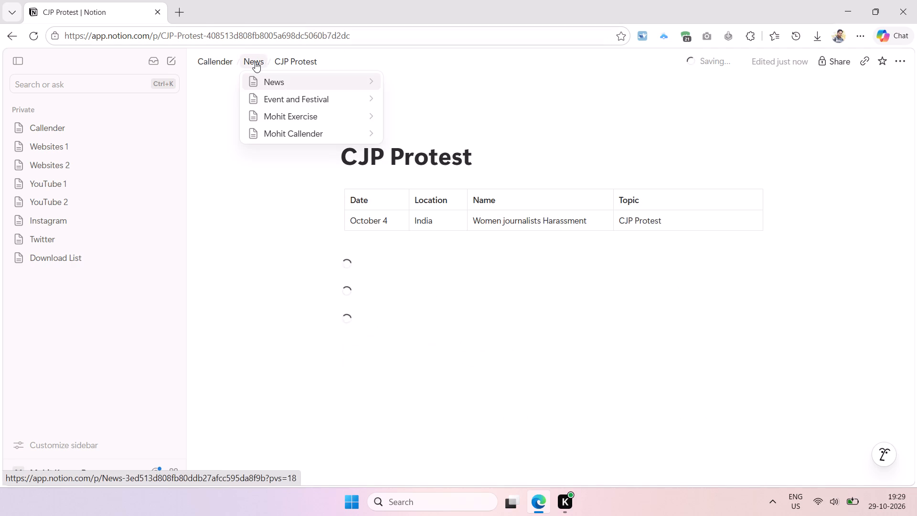
Open the Pests threaten paddy crops subpage from October 2026 to read its contents, and return to October 2026.
{"action": "left_click", "coordinate": [255, 62]}
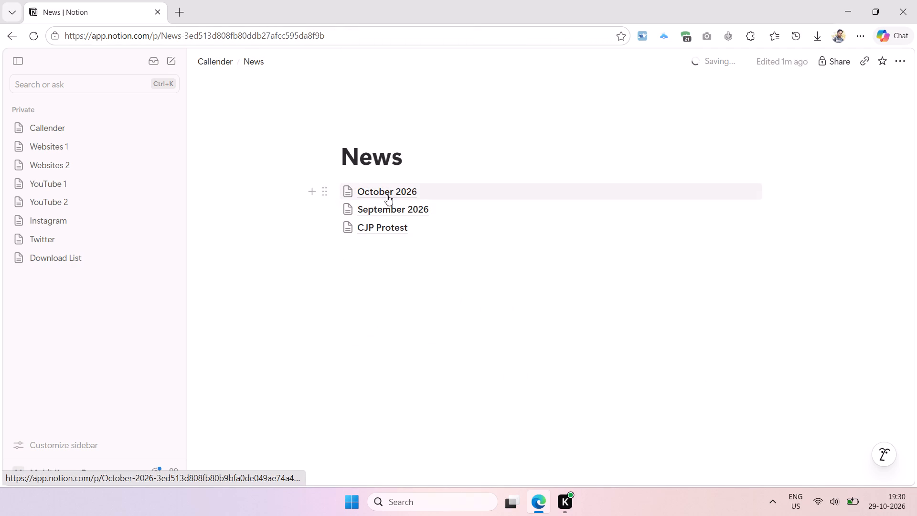
{"action": "left_click", "coordinate": [387, 194]}
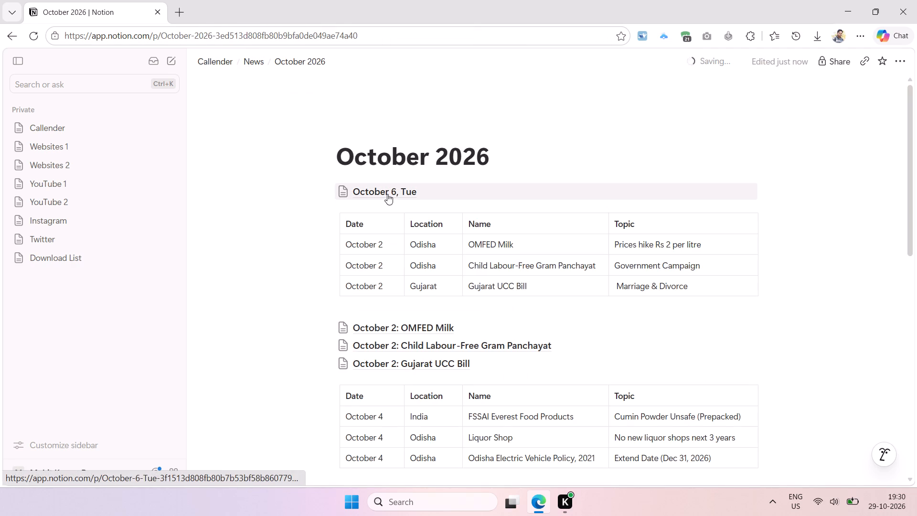
{"action": "scroll", "coordinate": [563, 355], "scroll_direction": "down", "scroll_amount": 6}
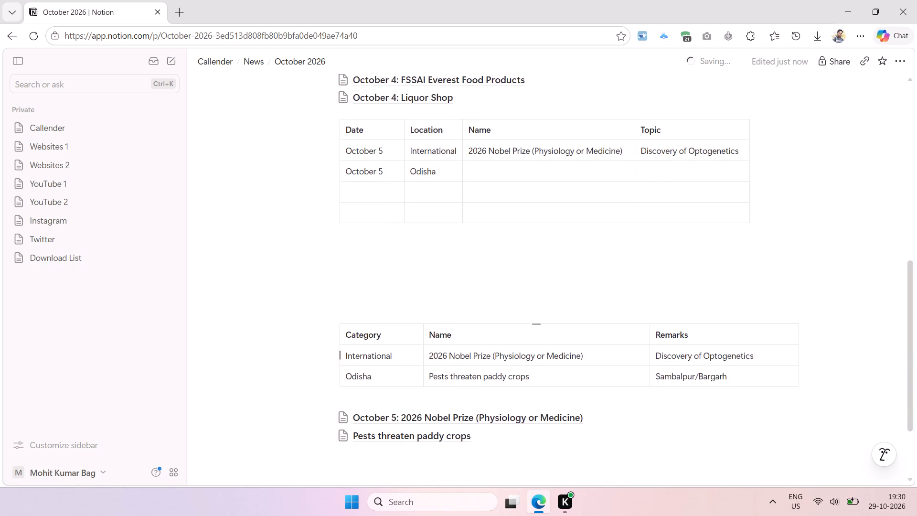
{"action": "scroll", "coordinate": [543, 356], "scroll_direction": "down", "scroll_amount": 1}
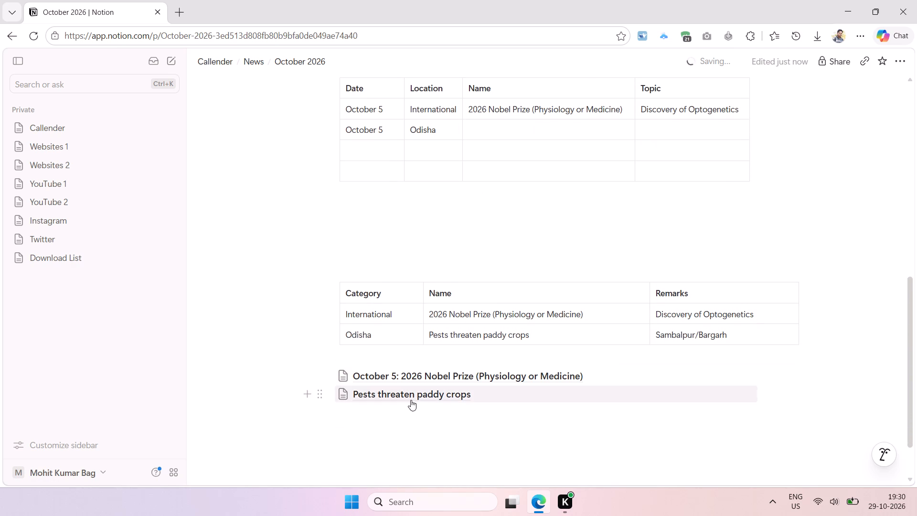
{"action": "left_click", "coordinate": [411, 400]}
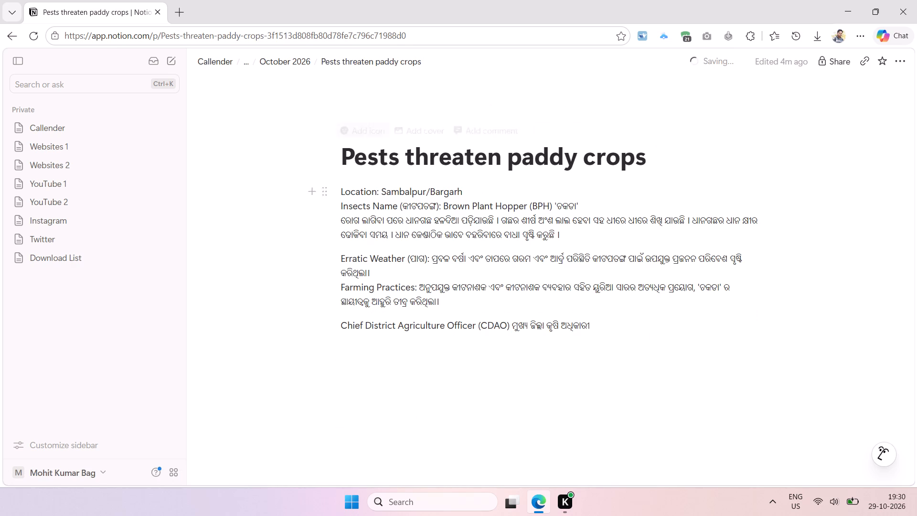
{"action": "left_click", "coordinate": [286, 62]}
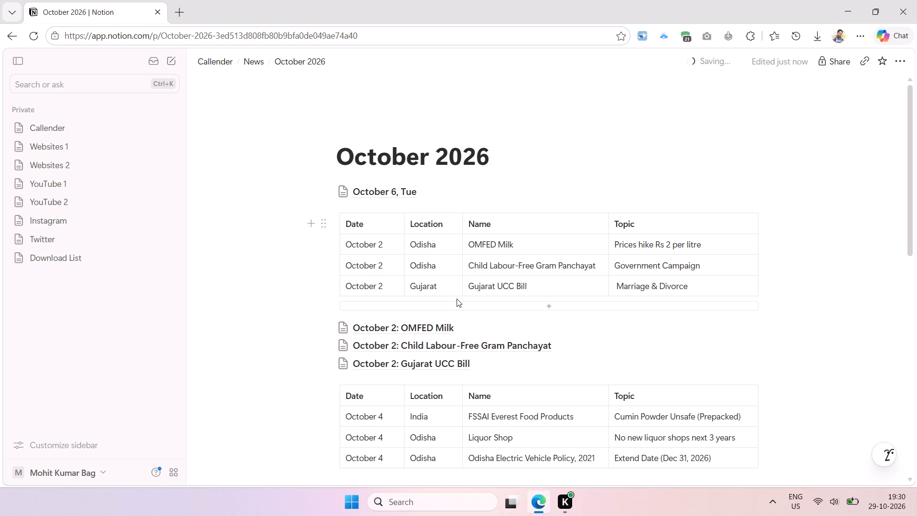
Copy the Name and Remarks of the Pests threaten paddy crops row into Name and Topic of the October 5 Odisha row.
{"action": "scroll", "coordinate": [457, 299], "scroll_direction": "down", "scroll_amount": 7}
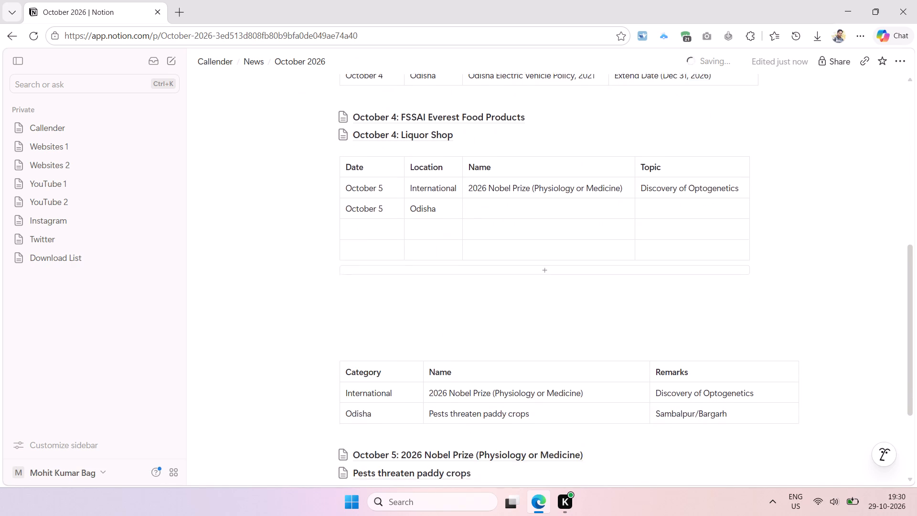
{"action": "scroll", "coordinate": [466, 272], "scroll_direction": "down", "scroll_amount": 1}
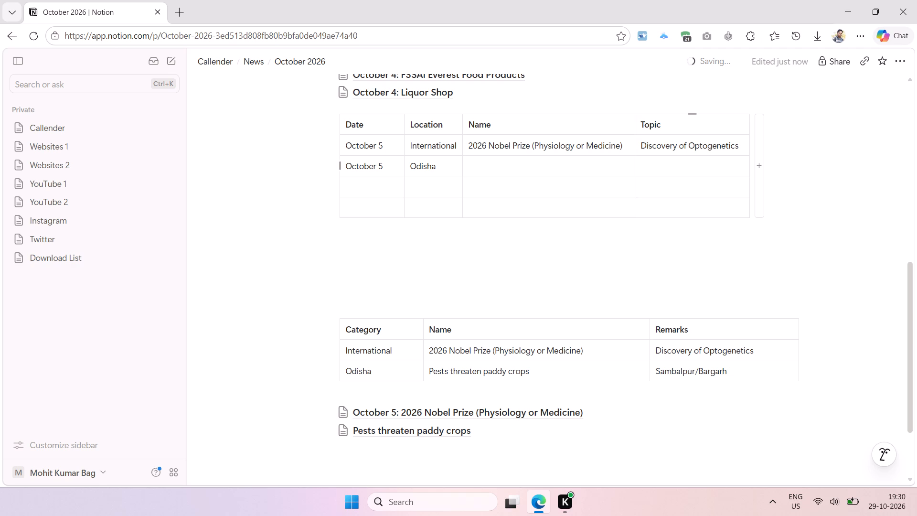
{"action": "left_click", "coordinate": [741, 371]}
{"action": "key", "text": "ctrl+a"}
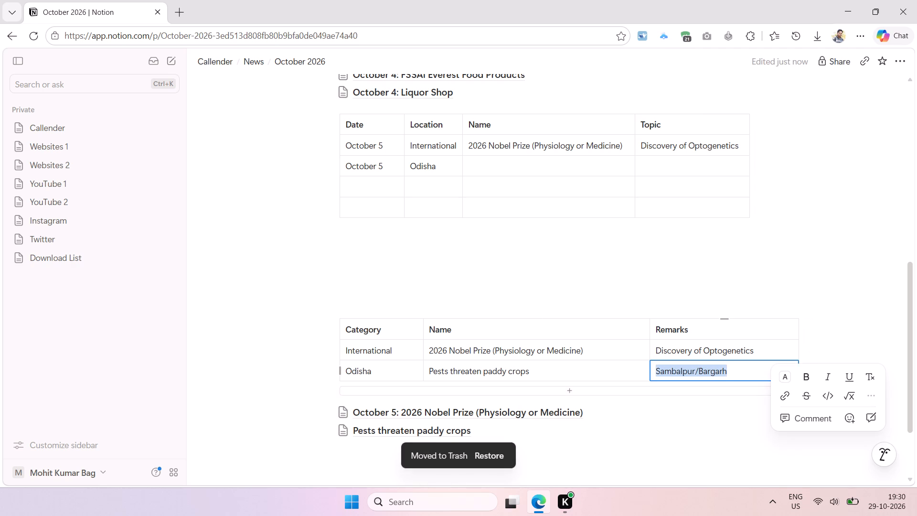
{"action": "left_click_drag", "start_coordinate": [428, 368], "coordinate": [712, 371]}
{"action": "key", "text": "ctrl+c"}
{"action": "left_click", "coordinate": [502, 163]}
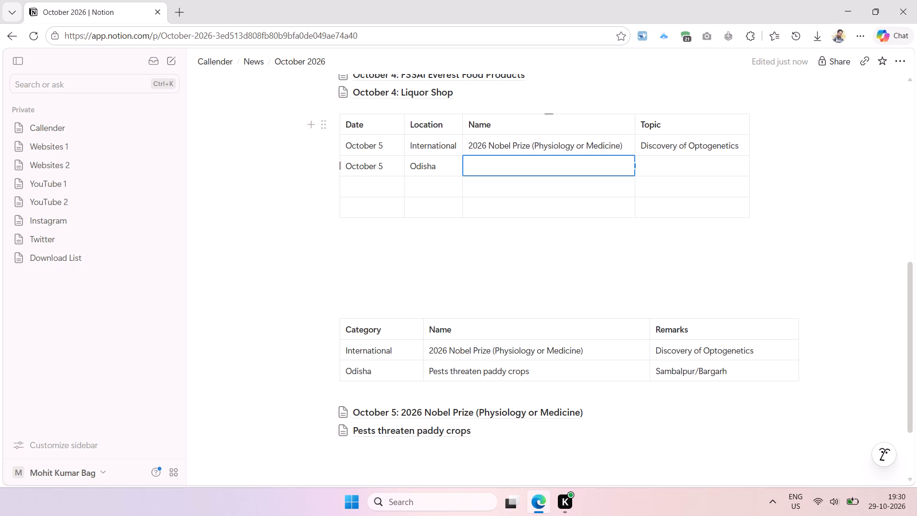
{"action": "key", "text": "ctrl+v"}
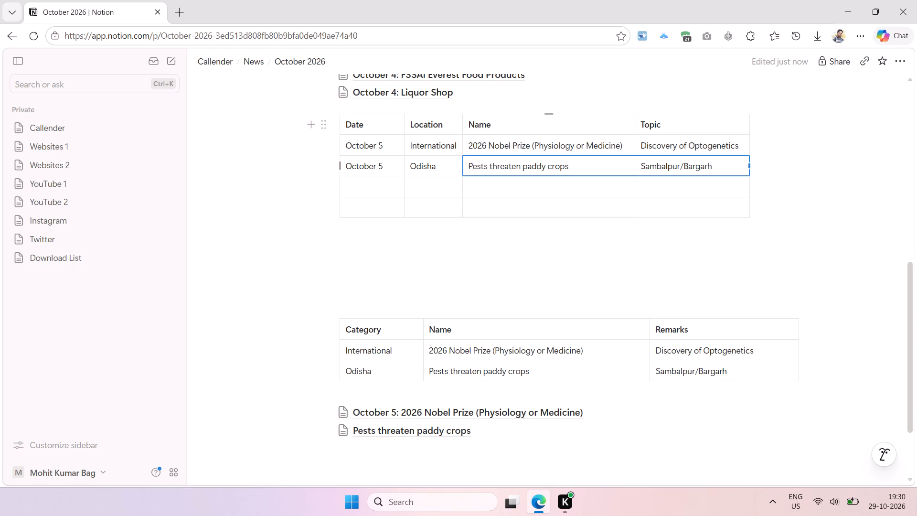
Change the Topic of the October 5 Pests threaten paddy crops row to Sambalpur and Bargarh.
{"action": "left_click", "coordinate": [722, 165]}
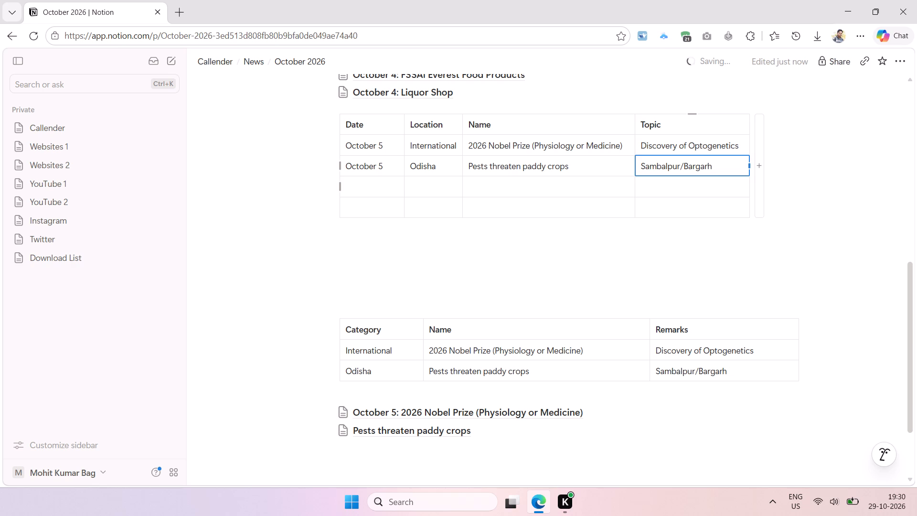
{"action": "left_click_drag", "start_coordinate": [683, 163], "coordinate": [632, 166]}
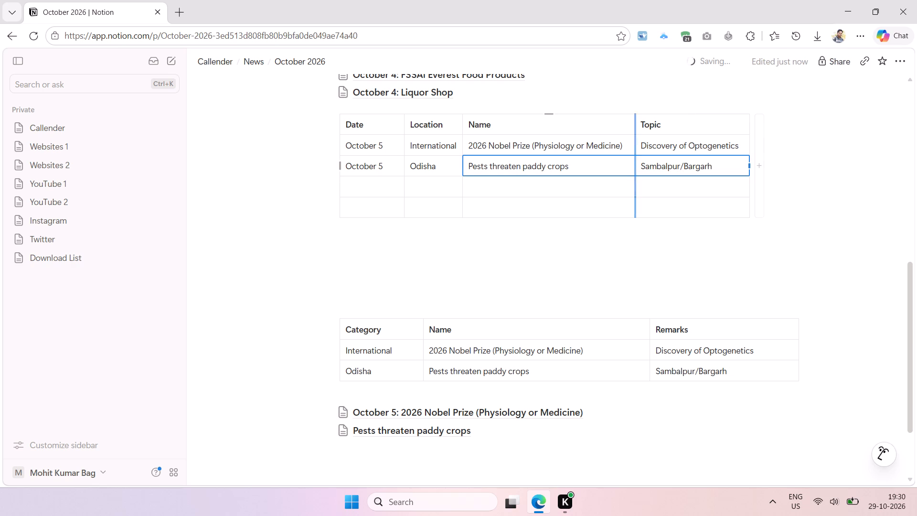
{"action": "left_click_drag", "start_coordinate": [632, 166], "coordinate": [632, 165]}
{"action": "left_click_drag", "start_coordinate": [684, 165], "coordinate": [671, 166]}
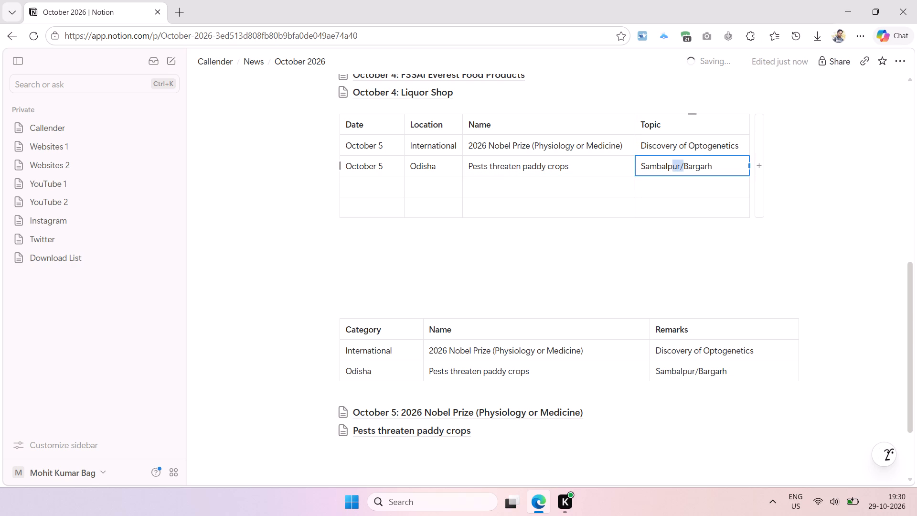
{"action": "left_click_drag", "start_coordinate": [671, 166], "coordinate": [667, 166]}
{"action": "left_click", "coordinate": [684, 167]}
{"action": "key", "text": "BackSpace"}
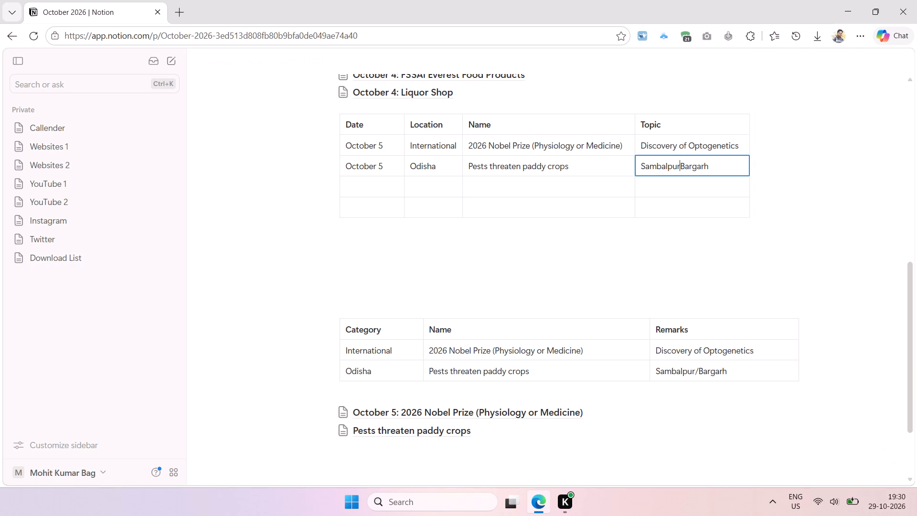
{"action": "key", "text": "space"}
{"action": "type", "text": "and"}
{"action": "key", "text": "space"}
{"action": "key", "text": "ctrl+s"}
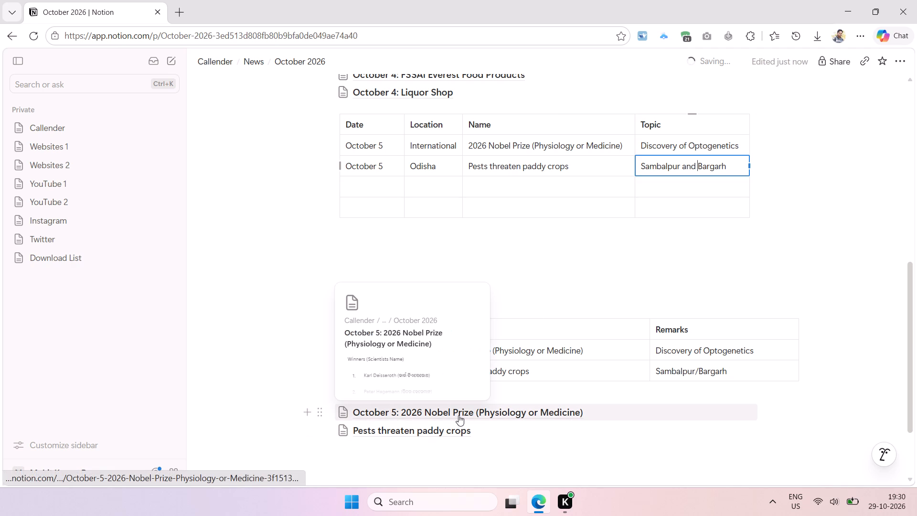
Open the Pests threaten paddy crops subpage to check its location details, and return to October 2026.
{"action": "left_click", "coordinate": [448, 430]}
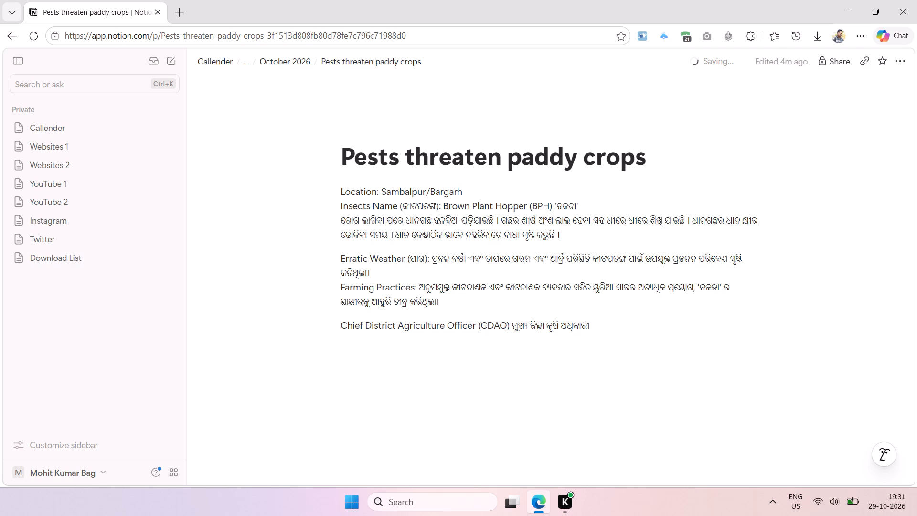
{"action": "left_click", "coordinate": [301, 64]}
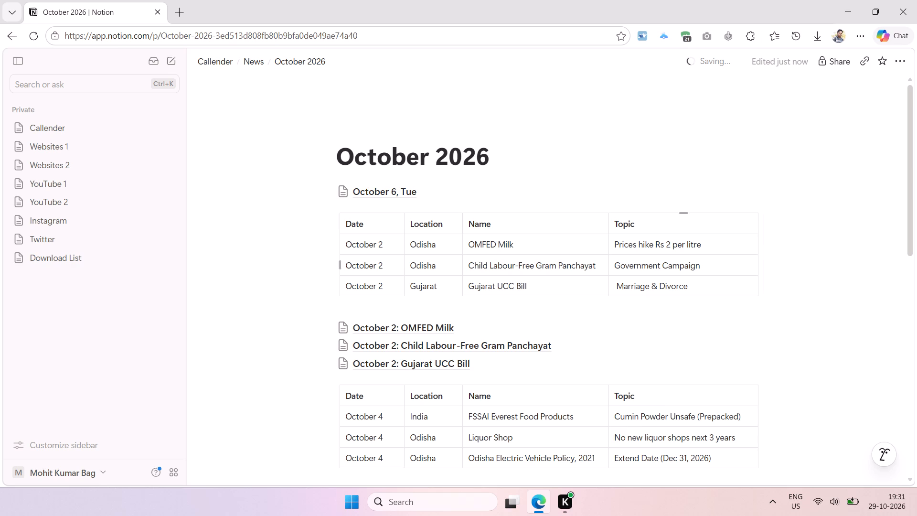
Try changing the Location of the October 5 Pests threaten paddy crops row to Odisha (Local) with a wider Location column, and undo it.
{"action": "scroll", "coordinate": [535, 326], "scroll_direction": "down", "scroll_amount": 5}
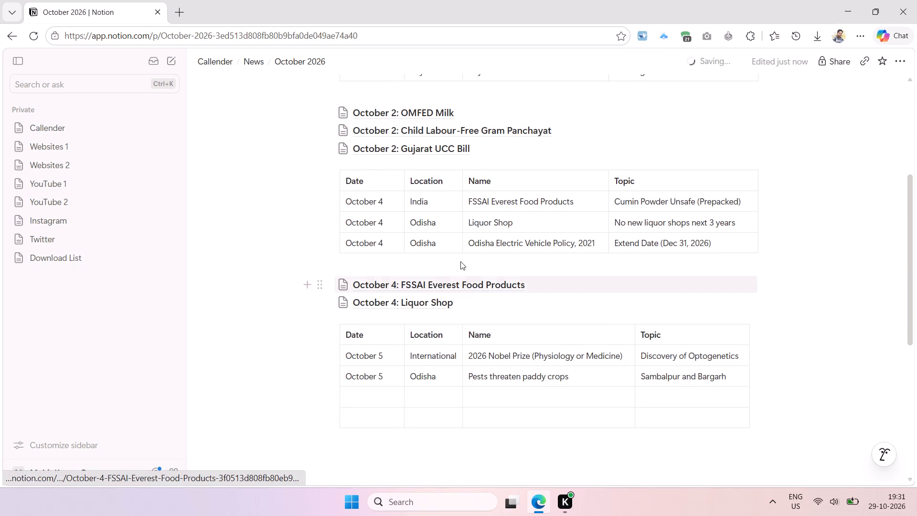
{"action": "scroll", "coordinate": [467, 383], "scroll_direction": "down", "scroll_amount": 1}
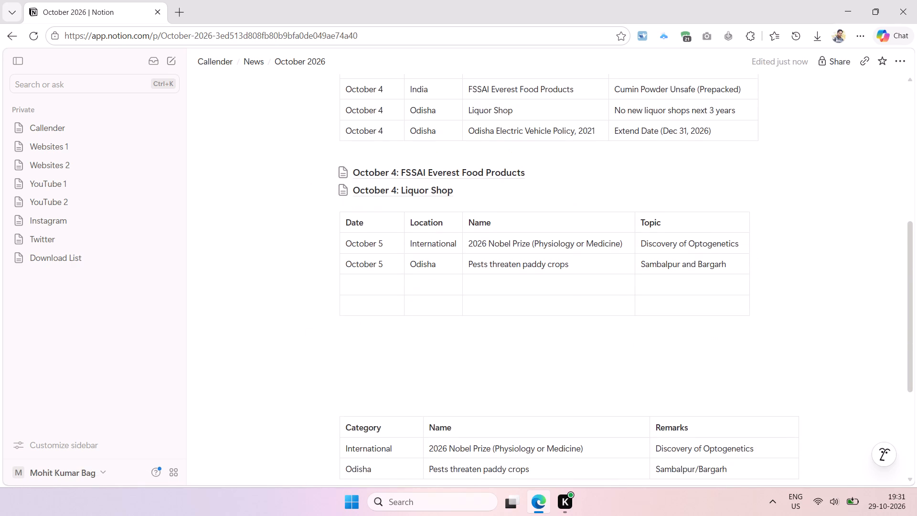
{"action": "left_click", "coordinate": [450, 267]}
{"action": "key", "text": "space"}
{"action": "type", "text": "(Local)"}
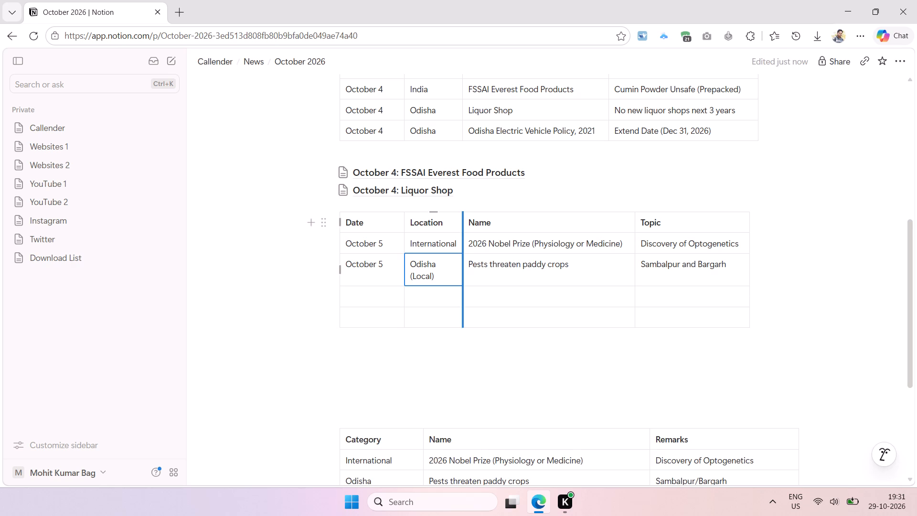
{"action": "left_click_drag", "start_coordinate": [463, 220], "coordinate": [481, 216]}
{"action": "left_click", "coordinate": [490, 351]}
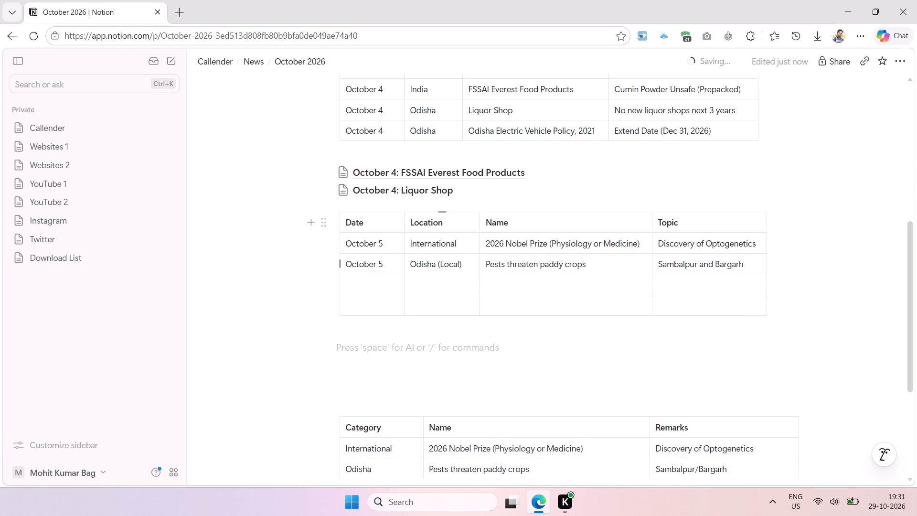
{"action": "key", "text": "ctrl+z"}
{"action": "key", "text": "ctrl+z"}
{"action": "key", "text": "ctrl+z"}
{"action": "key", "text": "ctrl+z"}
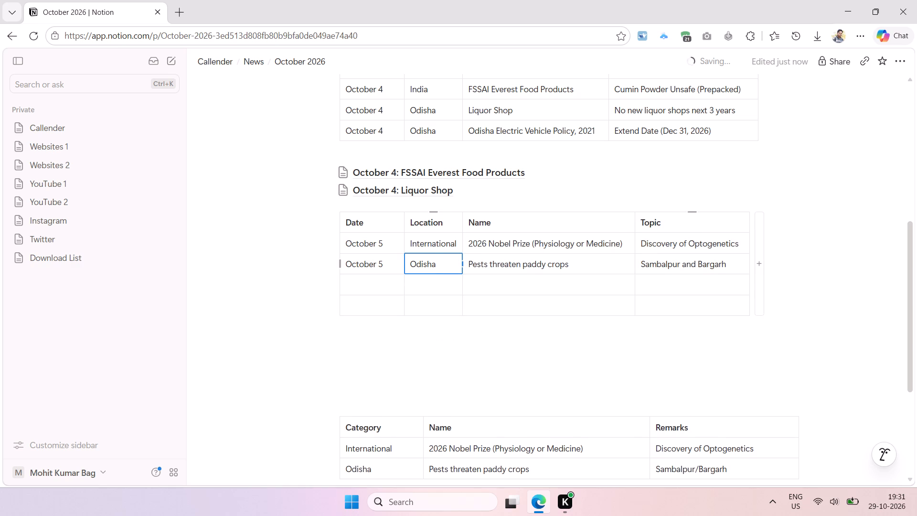
Prefix the Pests threaten paddy crops subpage title with "October 5: " using the copied date, and return to October 2026.
{"action": "left_click", "coordinate": [397, 262]}
{"action": "key", "text": "ctrl+a"}
{"action": "key", "text": "ctrl+c"}
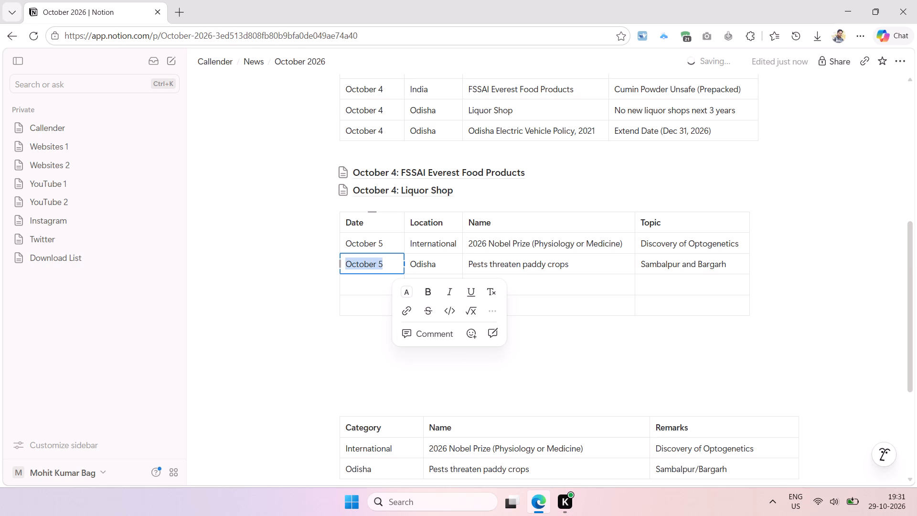
{"action": "scroll", "coordinate": [448, 361], "scroll_direction": "down", "scroll_amount": 5}
{"action": "left_click", "coordinate": [393, 337]}
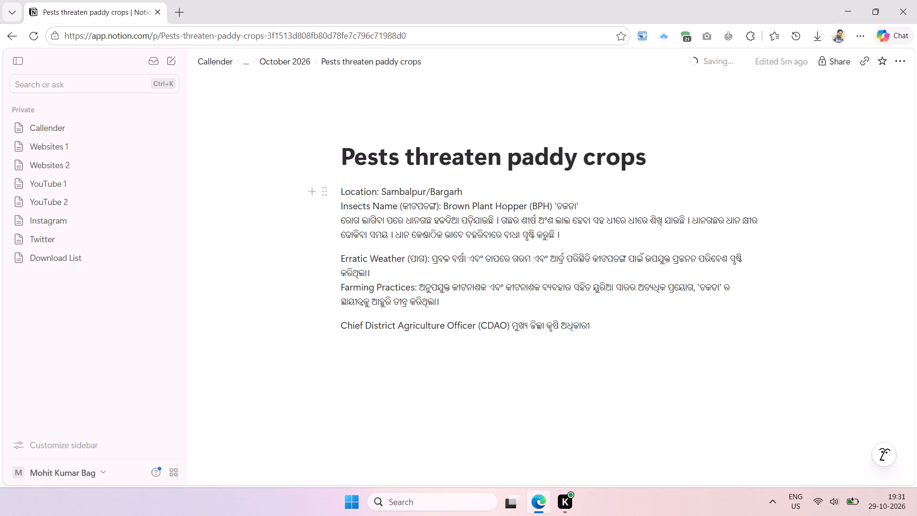
{"action": "left_click", "coordinate": [347, 161]}
{"action": "key", "text": "ctrl+v"}
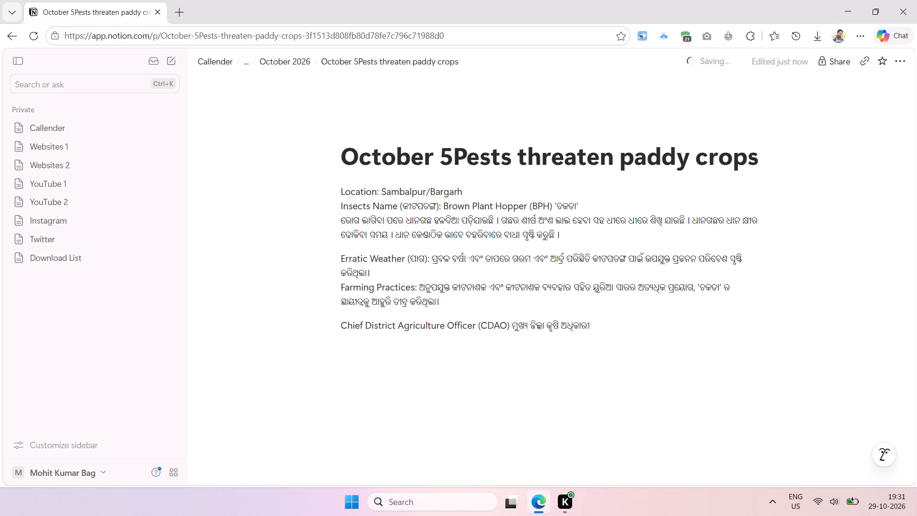
{"action": "type", "text": ":"}
{"action": "key", "text": "space"}
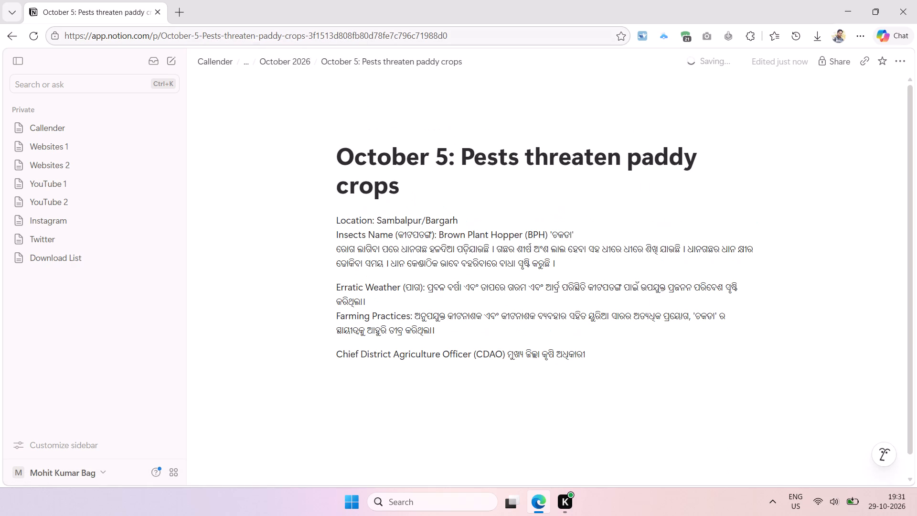
{"action": "left_click", "coordinate": [279, 59]}
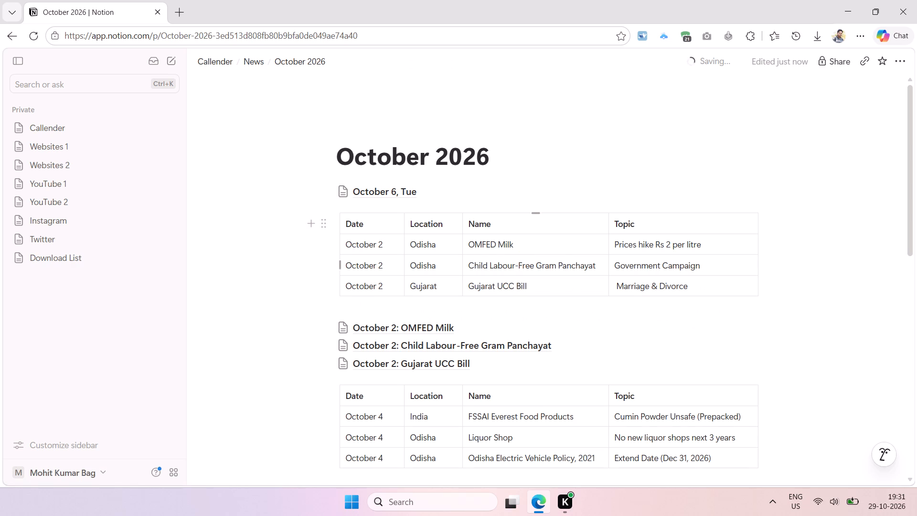
Delete the old October 5 Category, Name, Remarks table together with the blank lines above it.
{"action": "scroll", "coordinate": [512, 261], "scroll_direction": "down", "scroll_amount": 4}
{"action": "scroll", "coordinate": [379, 295], "scroll_direction": "down", "scroll_amount": 1}
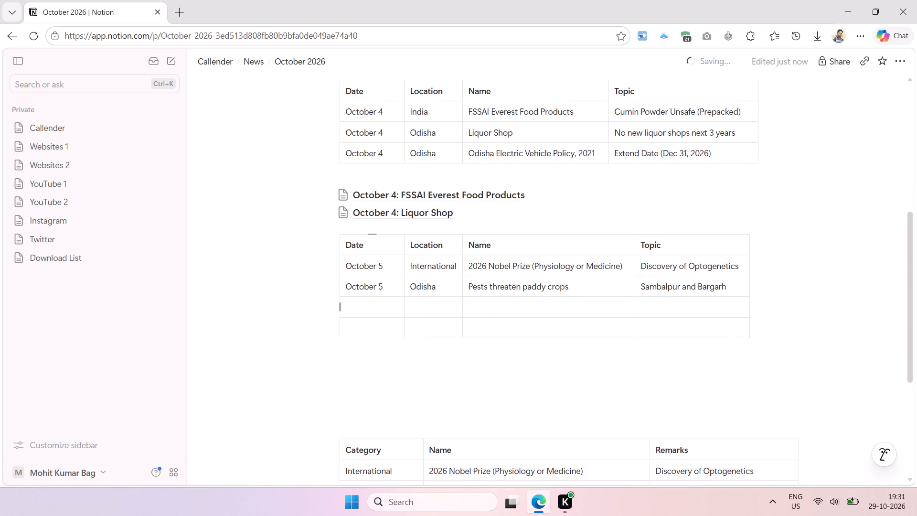
{"action": "scroll", "coordinate": [375, 312], "scroll_direction": "down", "scroll_amount": 2}
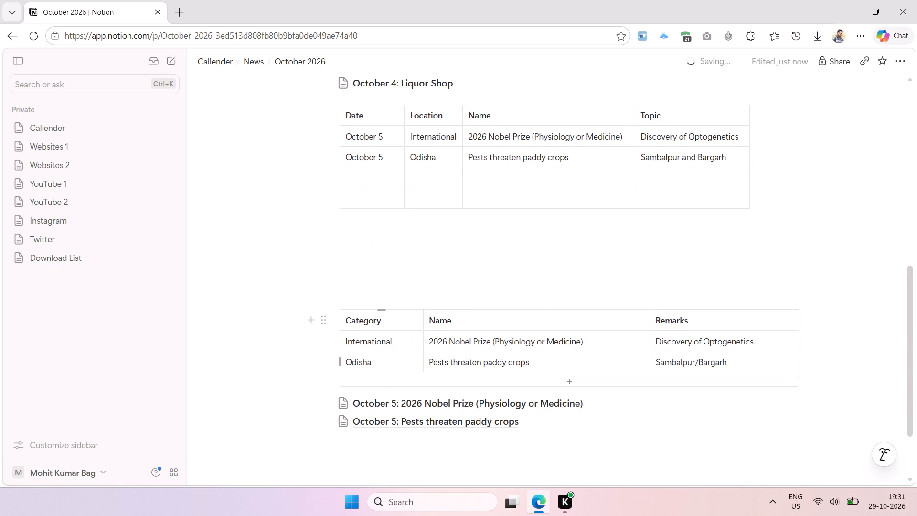
{"action": "left_click", "coordinate": [311, 233]}
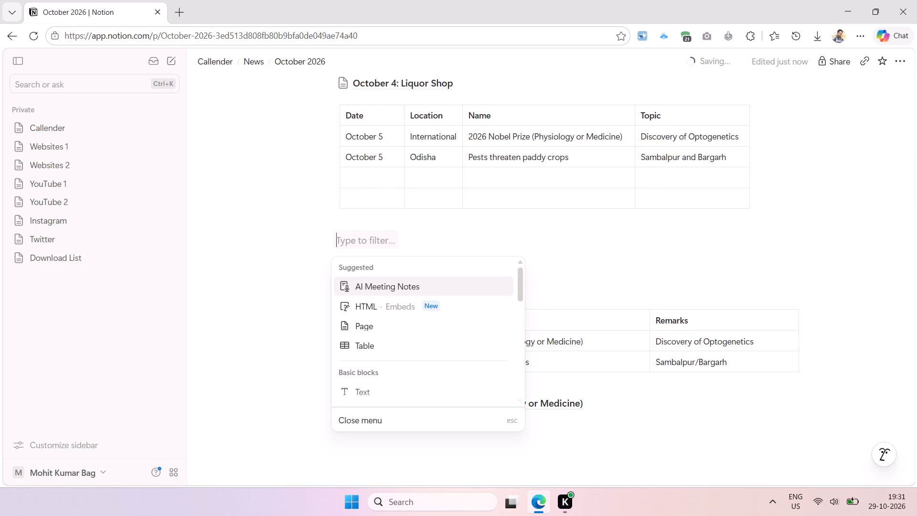
{"action": "left_click_drag", "start_coordinate": [278, 225], "coordinate": [390, 279]}
{"action": "left_click", "coordinate": [316, 230]}
{"action": "key", "text": "ctrl+z"}
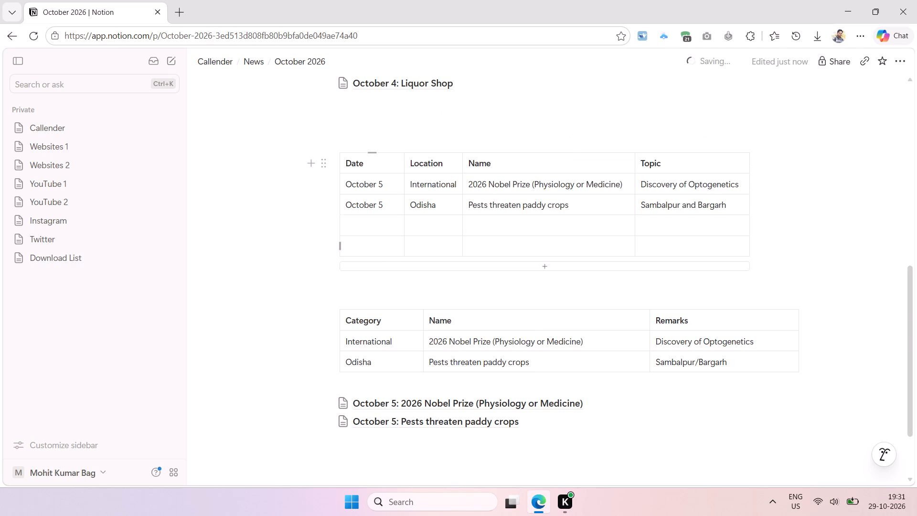
{"action": "left_click", "coordinate": [277, 242]}
{"action": "left_click_drag", "start_coordinate": [279, 218], "coordinate": [400, 281]}
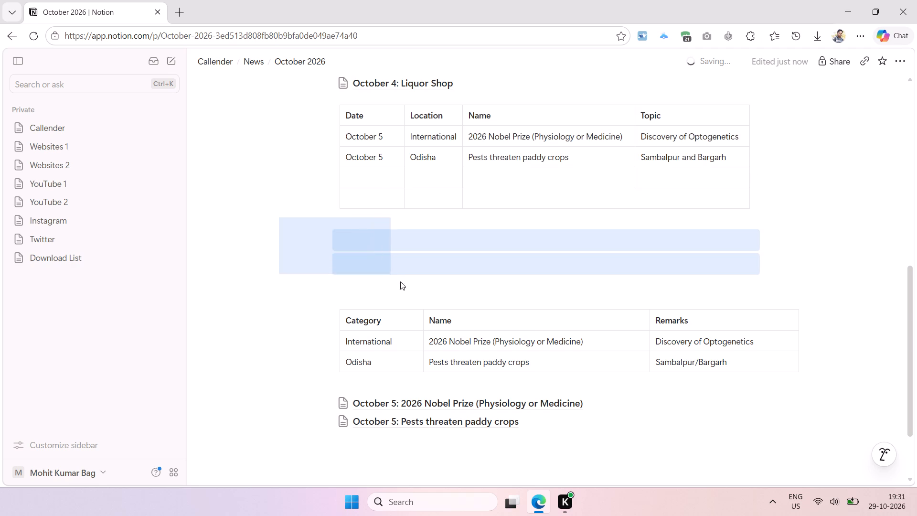
{"action": "left_click_drag", "start_coordinate": [400, 281], "coordinate": [494, 376]}
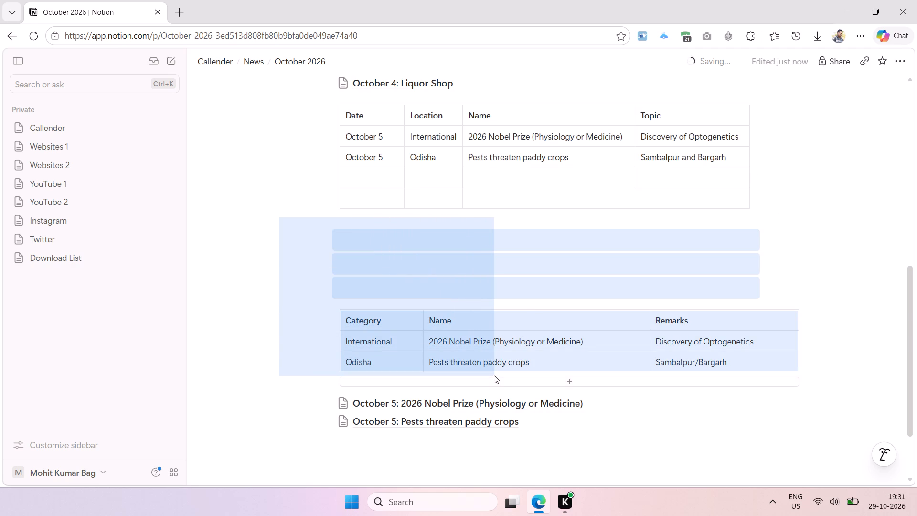
{"action": "key", "text": "Delete"}
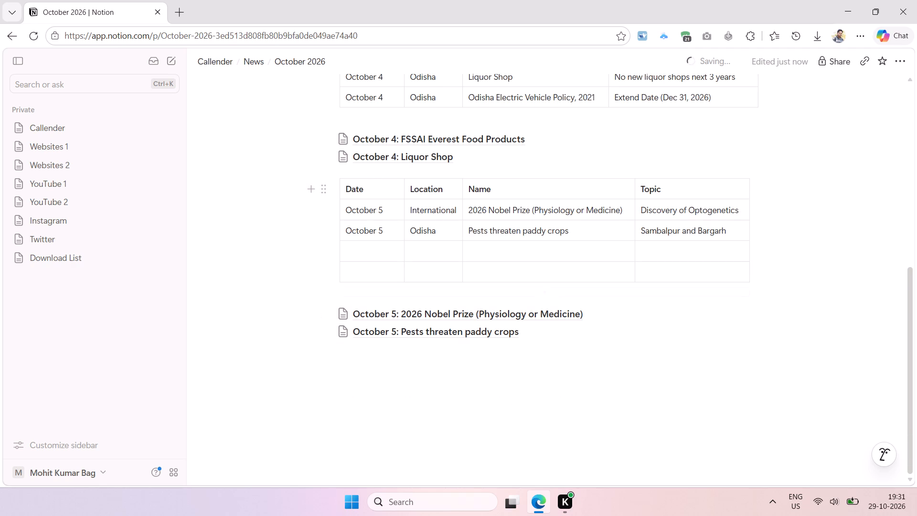
Delete the two empty rows at the bottom of the October 5 table.
{"action": "left_click", "coordinate": [341, 252]}
{"action": "left_click", "coordinate": [341, 252]}
{"action": "key", "text": "Delete"}
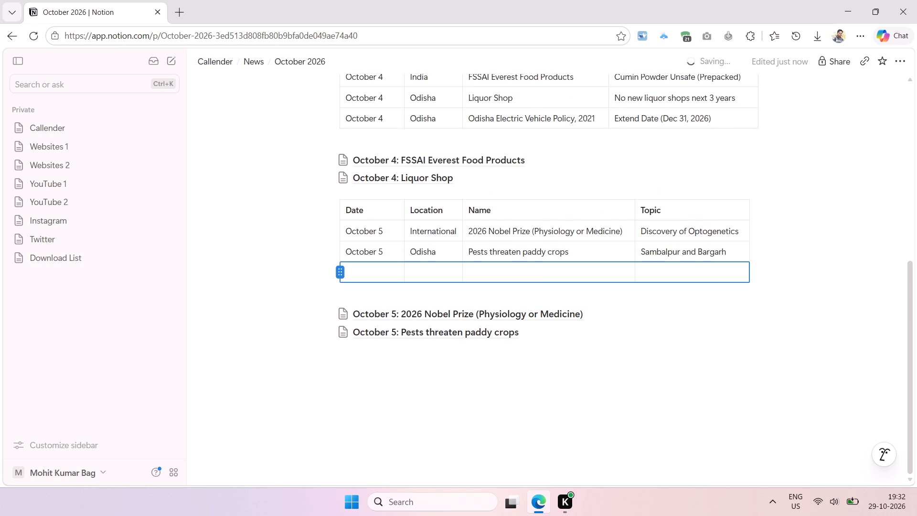
{"action": "key", "text": "Delete"}
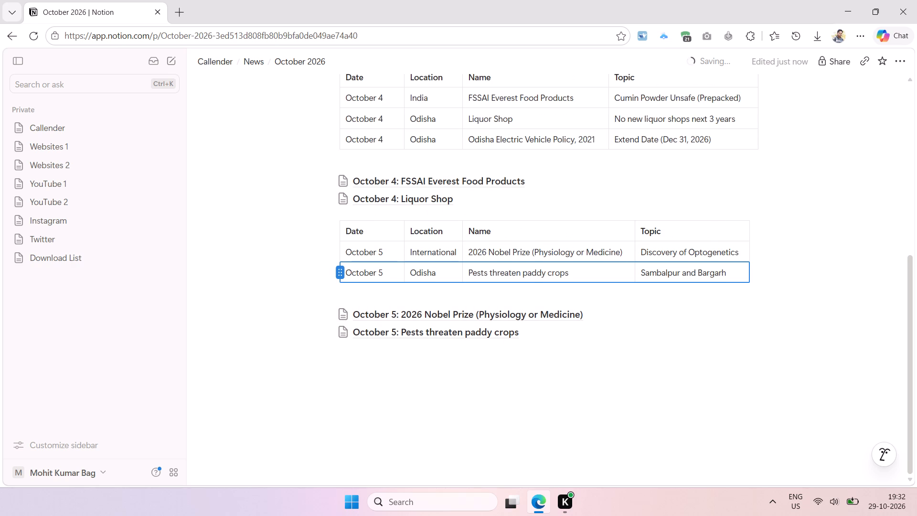
Review the October 2, 4 and 5 tables and subpage links on the October 2026 page.
{"action": "scroll", "coordinate": [627, 396], "scroll_direction": "up", "scroll_amount": 5}
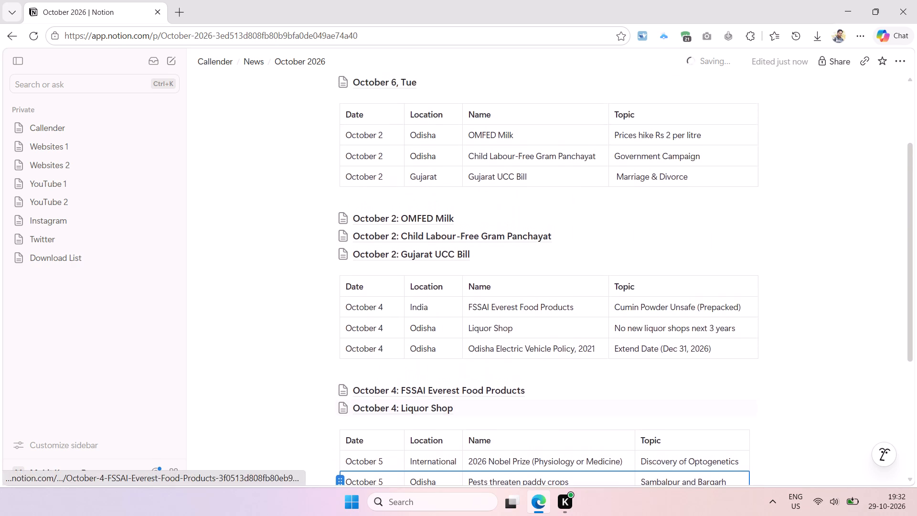
{"action": "scroll", "coordinate": [573, 355], "scroll_direction": "up", "scroll_amount": 2}
{"action": "scroll", "coordinate": [493, 226], "scroll_direction": "down", "scroll_amount": 3}
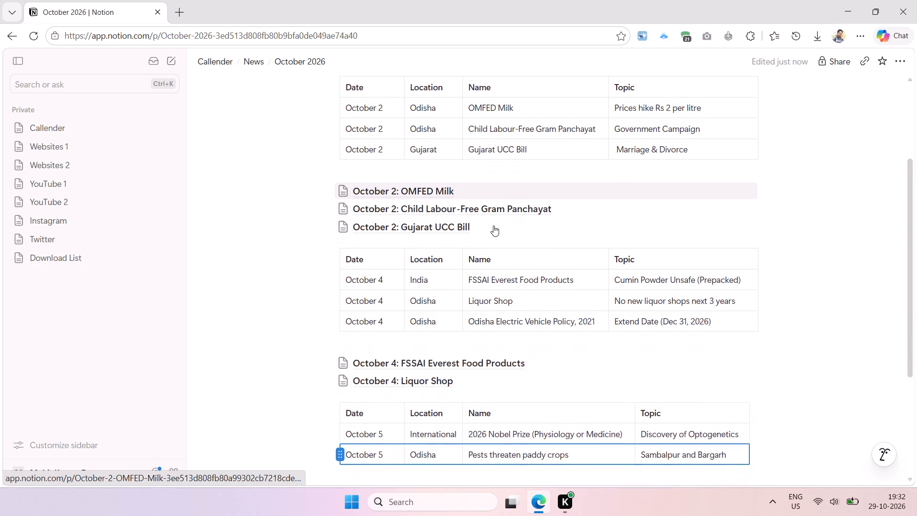
{"action": "scroll", "coordinate": [493, 226], "scroll_direction": "down", "scroll_amount": 3}
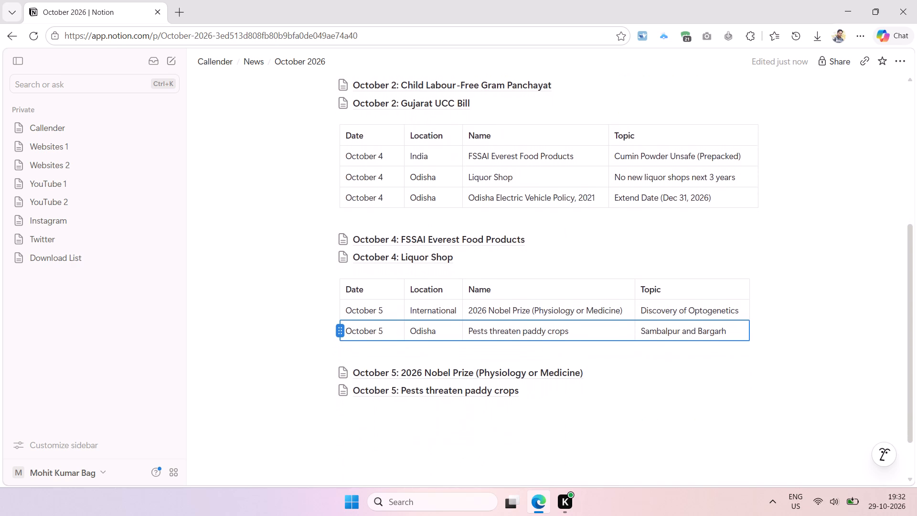
{"action": "scroll", "coordinate": [493, 226], "scroll_direction": "down", "scroll_amount": 3}
{"action": "left_click", "coordinate": [483, 395]}
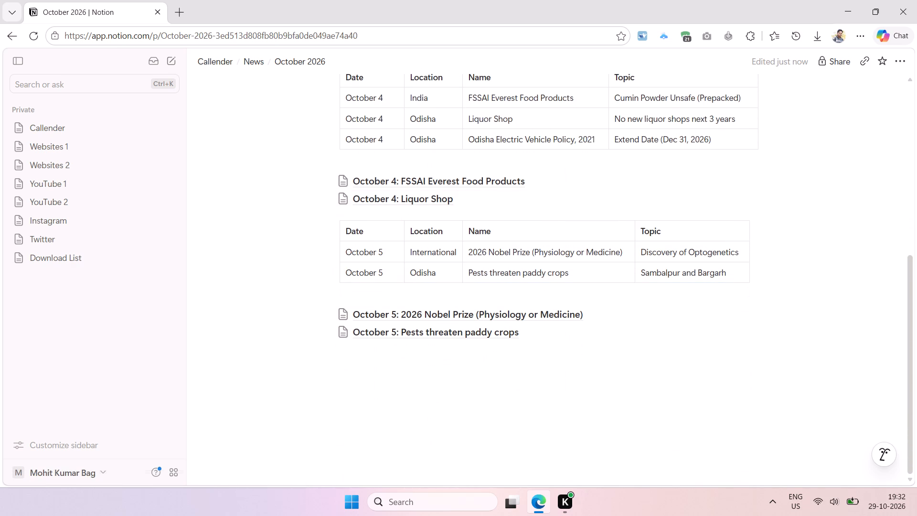
{"action": "scroll", "coordinate": [538, 332], "scroll_direction": "down", "scroll_amount": 1}
Cut the table and subpages out of the October 6, Tue page and return to October 2026.
{"action": "scroll", "coordinate": [538, 332], "scroll_direction": "up", "scroll_amount": 5}
{"action": "scroll", "coordinate": [481, 269], "scroll_direction": "up", "scroll_amount": 1}
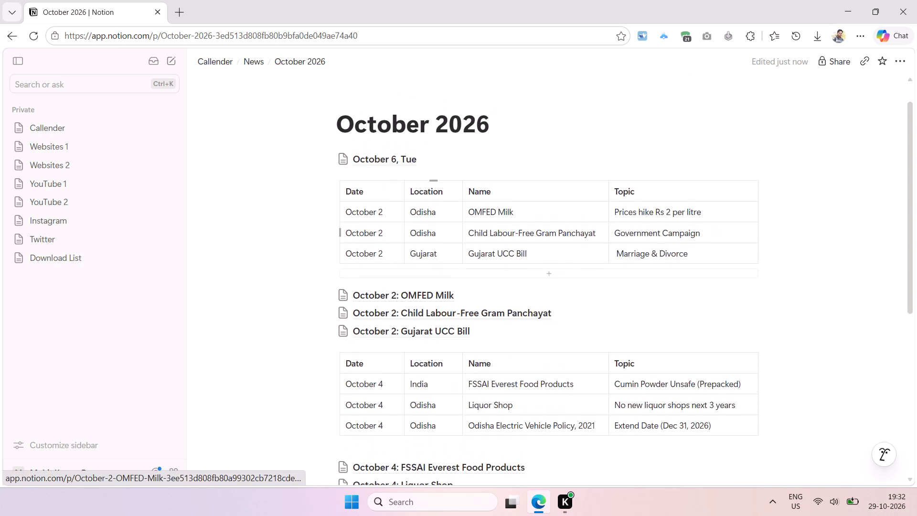
{"action": "scroll", "coordinate": [425, 193], "scroll_direction": "up", "scroll_amount": 1}
{"action": "left_click", "coordinate": [401, 162]}
{"action": "key", "text": "ctrl+a"}
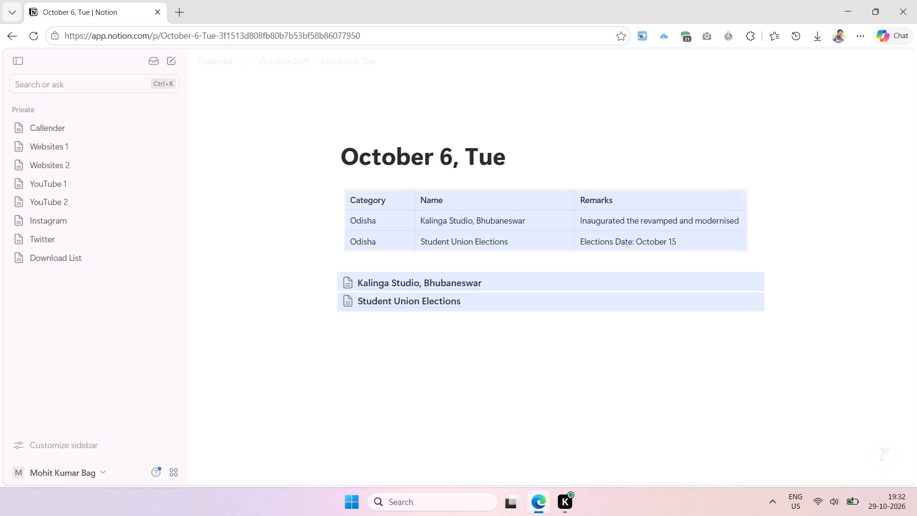
{"action": "key", "text": "ctrl+x"}
{"action": "left_click", "coordinate": [277, 65]}
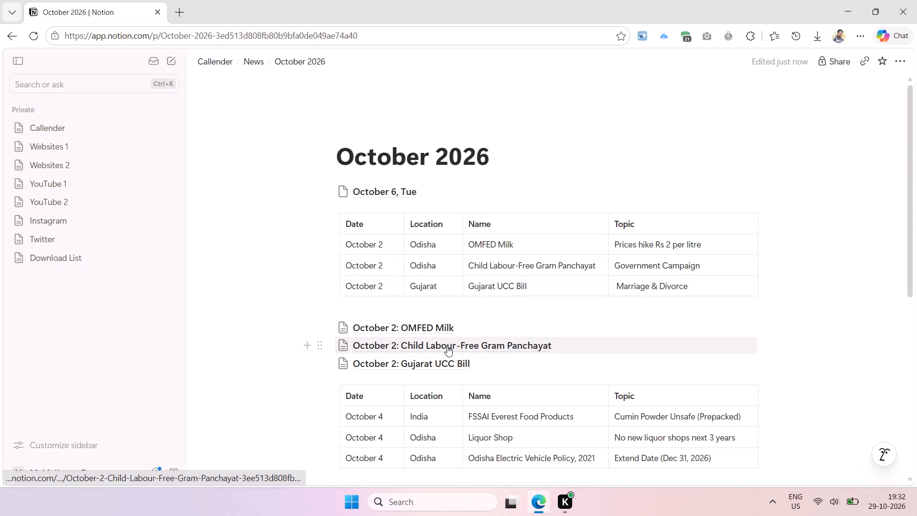
Add blank lines below the October 5: Pests threaten paddy crops link and paste the cut October 6 content there.
{"action": "scroll", "coordinate": [459, 361], "scroll_direction": "down", "scroll_amount": 8}
{"action": "left_click", "coordinate": [381, 338]}
{"action": "key", "text": "Return"}
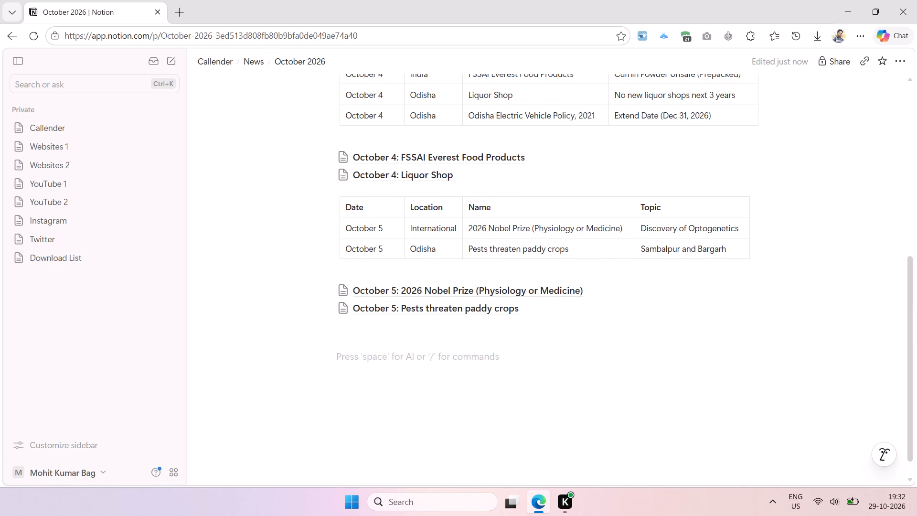
{"action": "key", "text": "Return"}
{"action": "key", "text": "Return"}
{"action": "left_click", "coordinate": [363, 385]}
{"action": "left_click", "coordinate": [365, 408]}
{"action": "key", "text": "Return"}
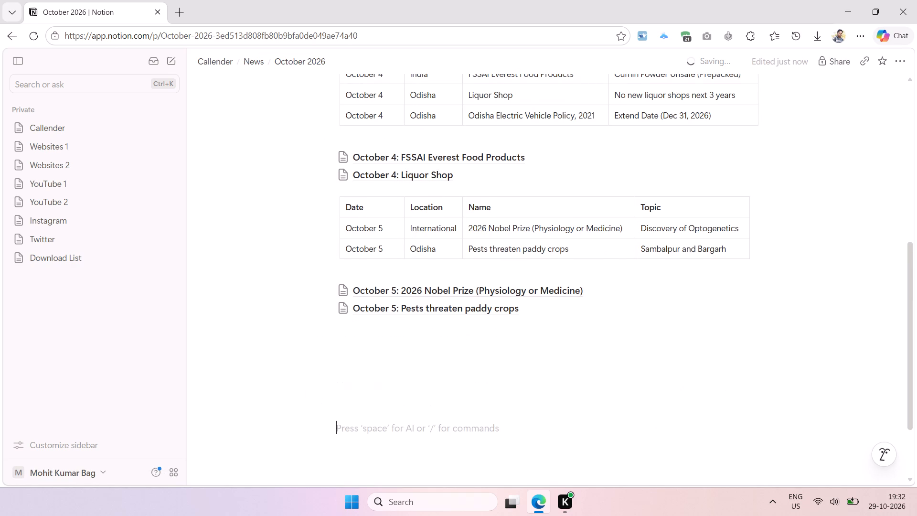
{"action": "key", "text": "Return"}
{"action": "left_click", "coordinate": [367, 422]}
{"action": "key", "text": "ctrl+v"}
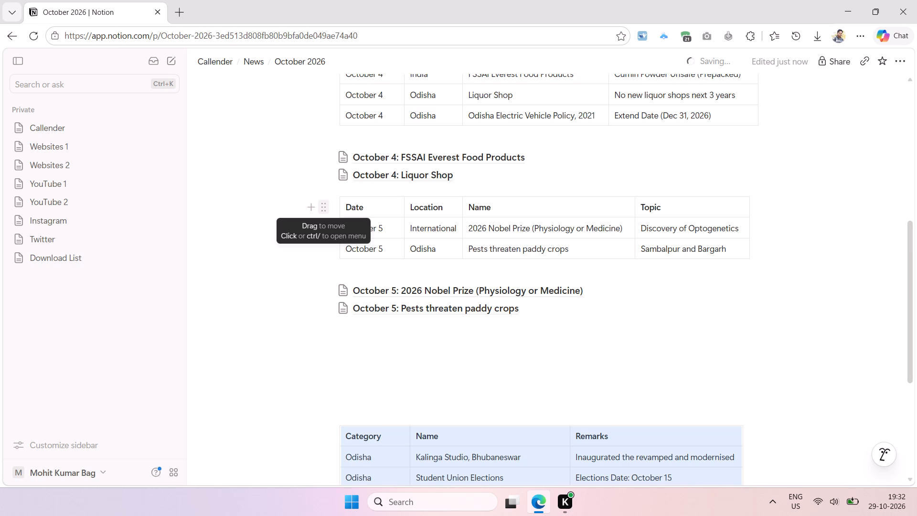
Copy the October 5 table to below the October 5 subpage links and remove the blank line above the copy.
{"action": "left_click", "coordinate": [325, 209]}
{"action": "left_click", "coordinate": [325, 209]}
{"action": "key", "text": "ctrl+c"}
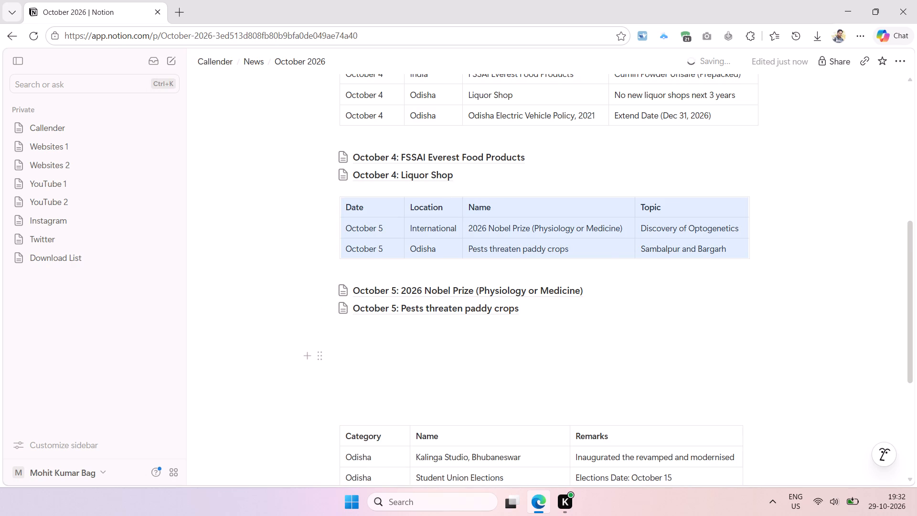
{"action": "left_click", "coordinate": [366, 350]}
{"action": "key", "text": "ctrl+v"}
{"action": "left_click", "coordinate": [365, 331]}
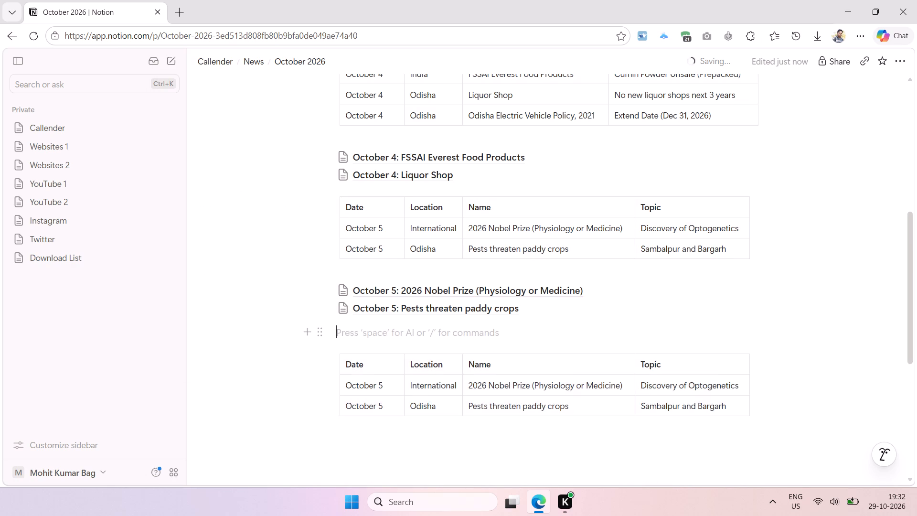
{"action": "key", "text": "BackSpace"}
Change the date in both rows of the copied October 5 table to October 6.
{"action": "scroll", "coordinate": [394, 354], "scroll_direction": "down", "scroll_amount": 2}
{"action": "left_click", "coordinate": [400, 232]}
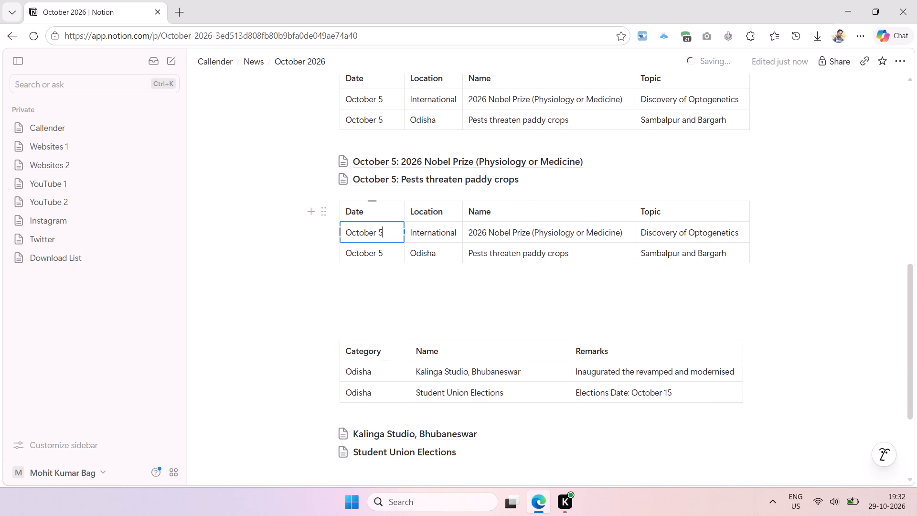
{"action": "key", "text": "BackSpace"}
{"action": "key", "text": "6"}
{"action": "key", "text": "Down"}
{"action": "key", "text": "BackSpace"}
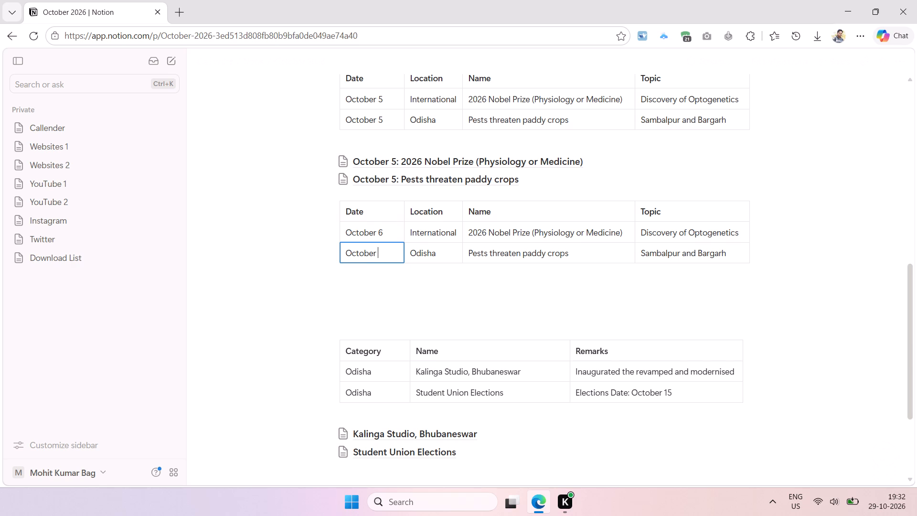
{"action": "key", "text": "6"}
Clear the Location, Name and Topic cells in both October 6 rows of the copied table.
{"action": "scroll", "coordinate": [400, 232], "scroll_direction": "down", "scroll_amount": 1}
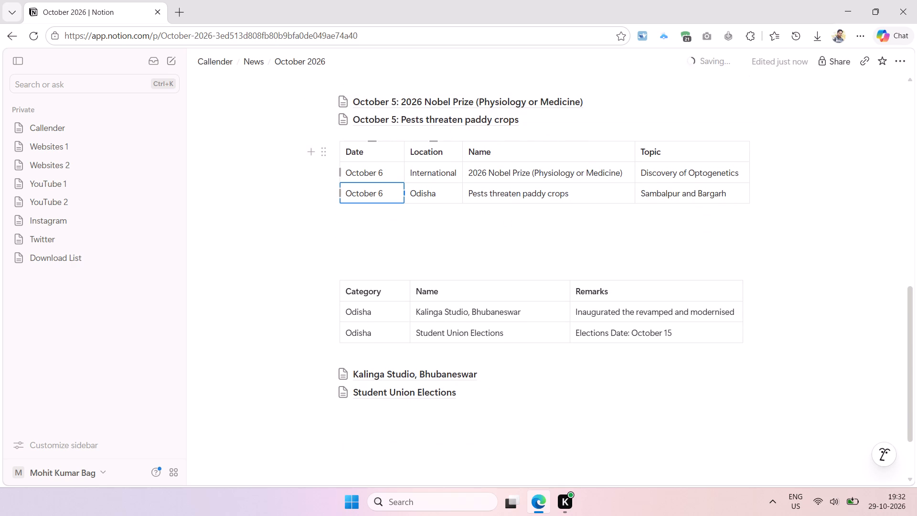
{"action": "left_click_drag", "start_coordinate": [430, 172], "coordinate": [654, 207]}
{"action": "key", "text": "Delete"}
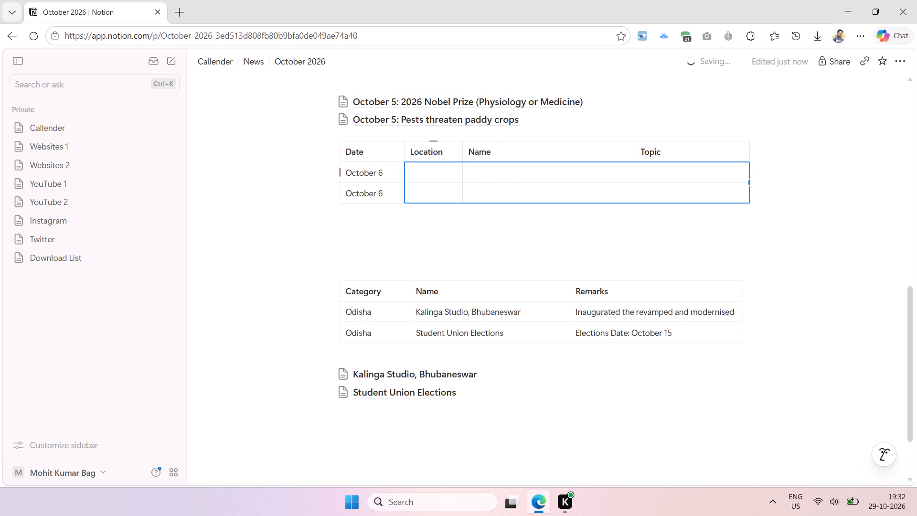
Copy the Name and Remarks entries of both Odisha rows from the old Category table.
{"action": "left_click_drag", "start_coordinate": [416, 312], "coordinate": [611, 335]}
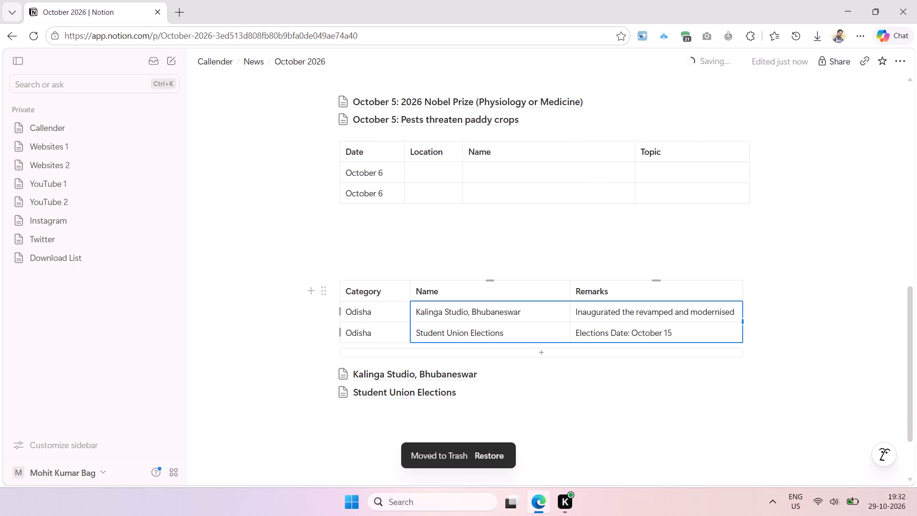
{"action": "left_click_drag", "start_coordinate": [611, 335], "coordinate": [644, 338]}
{"action": "key", "text": "ctrl+c"}
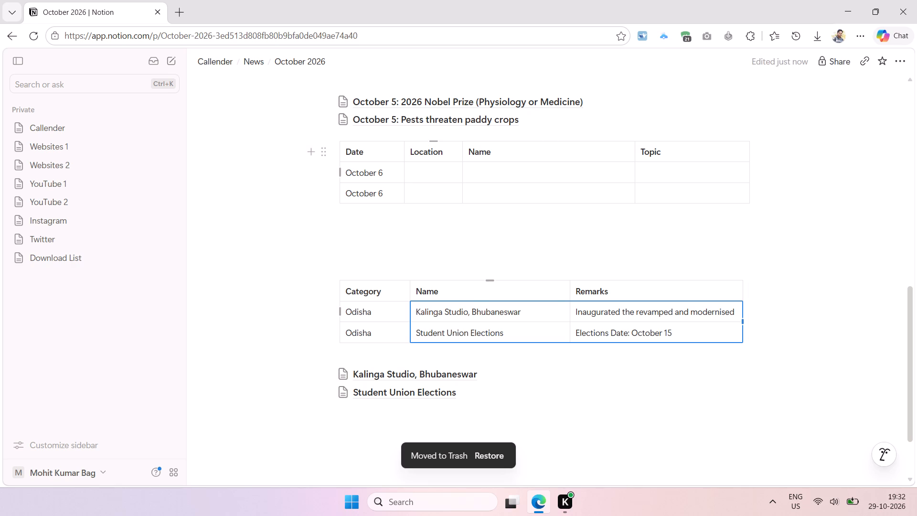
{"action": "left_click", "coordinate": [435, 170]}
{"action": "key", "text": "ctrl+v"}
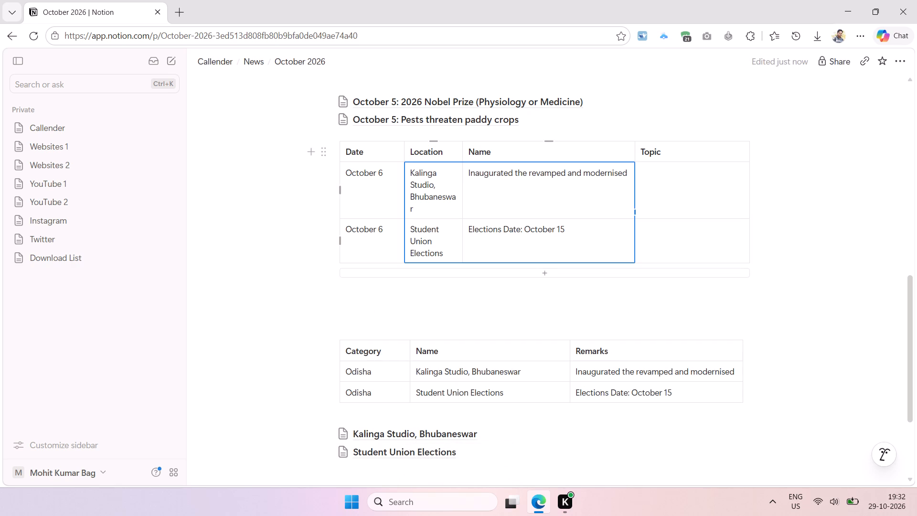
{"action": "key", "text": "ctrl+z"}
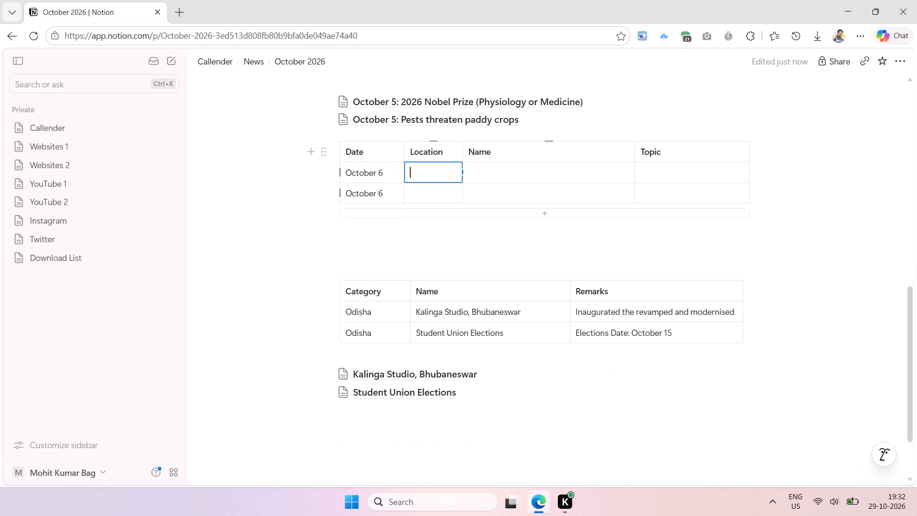
Paste the copied entries into the Name and Topic columns of the October 6 rows.
{"action": "left_click", "coordinate": [502, 173]}
{"action": "key", "text": "ctrl+v"}
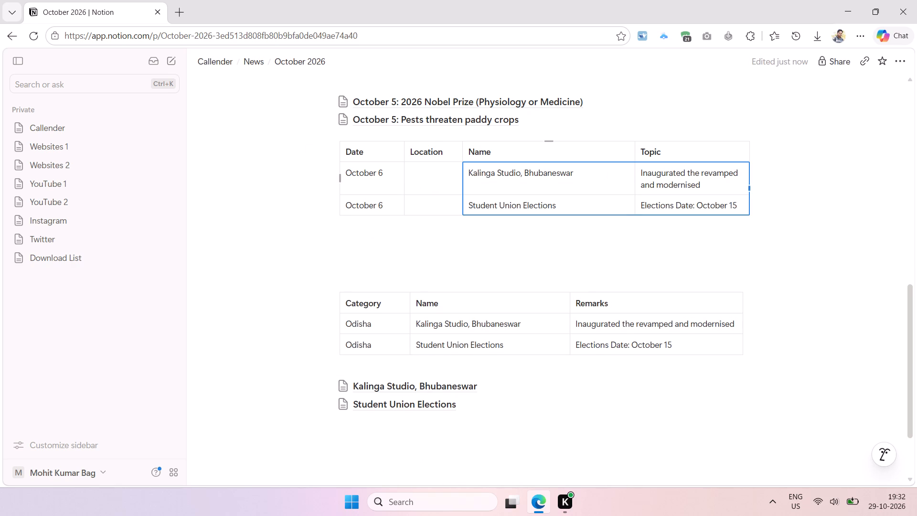
Fill the Location cell of both October 6 rows with Odisha, copied from the October 5 table.
{"action": "scroll", "coordinate": [486, 233], "scroll_direction": "up", "scroll_amount": 1}
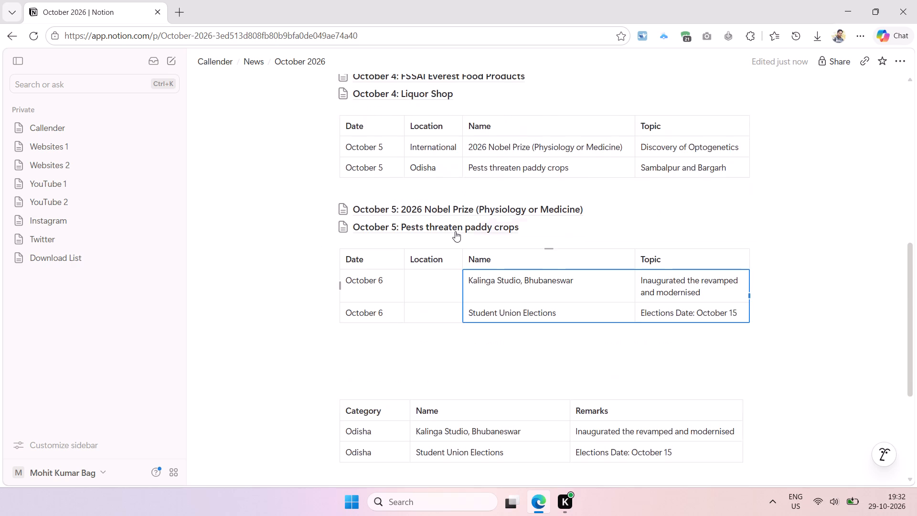
{"action": "scroll", "coordinate": [455, 231], "scroll_direction": "up", "scroll_amount": 1}
{"action": "left_click", "coordinate": [438, 180]}
{"action": "key", "text": "ctrl+a"}
{"action": "key", "text": "ctrl+c"}
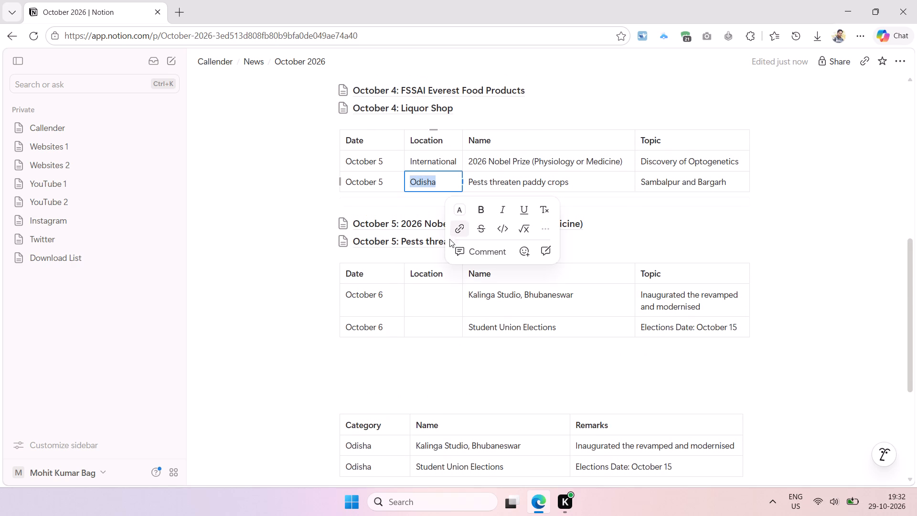
{"action": "left_click", "coordinate": [443, 289]}
{"action": "key", "text": "ctrl+v"}
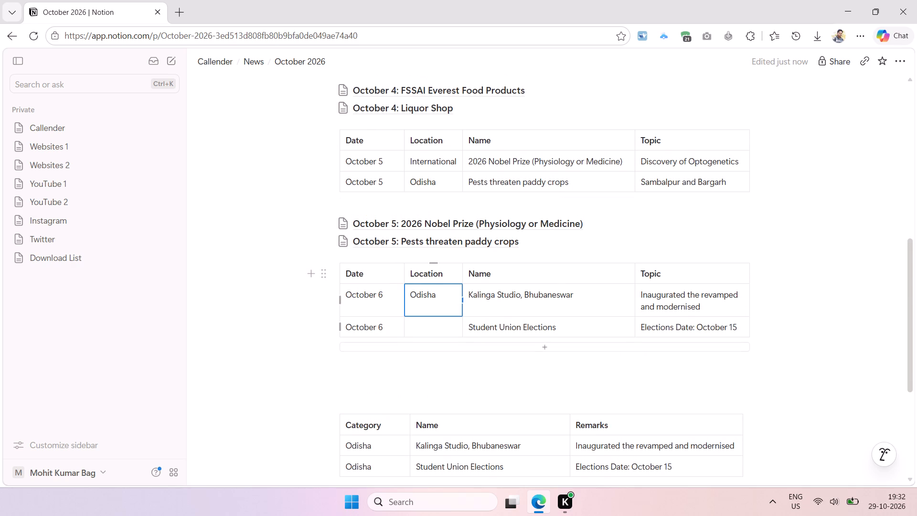
{"action": "left_click", "coordinate": [444, 325]}
{"action": "key", "text": "ctrl+v"}
Delete the old Category, Name, Remarks table together with the blank line above it.
{"action": "scroll", "coordinate": [481, 359], "scroll_direction": "down", "scroll_amount": 2}
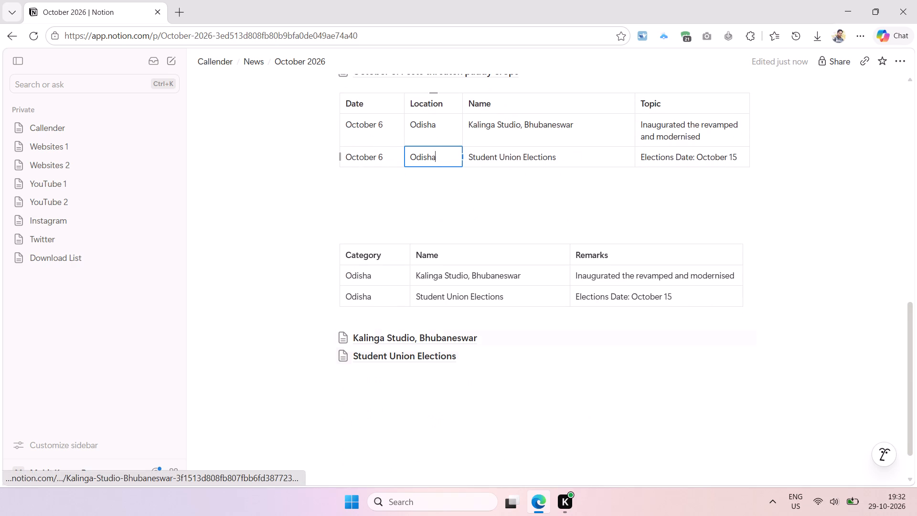
{"action": "left_click_drag", "start_coordinate": [262, 229], "coordinate": [592, 301]}
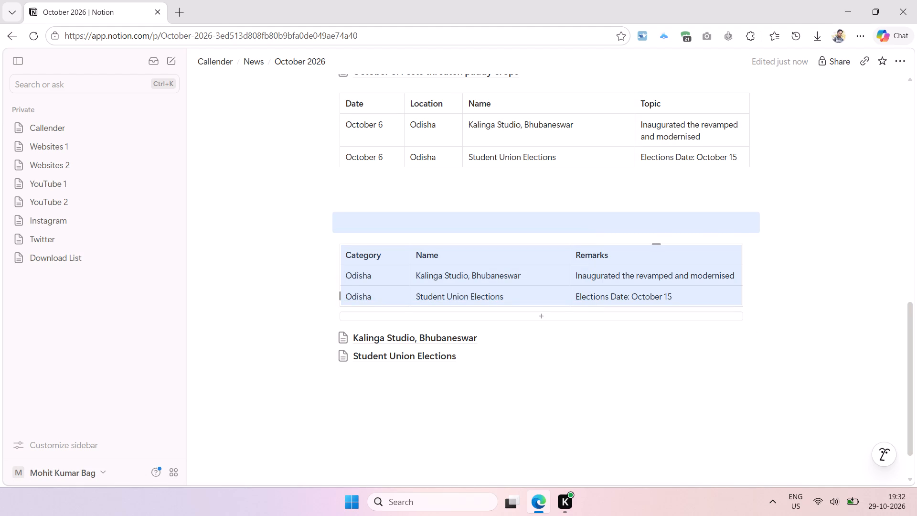
{"action": "key", "text": "Delete"}
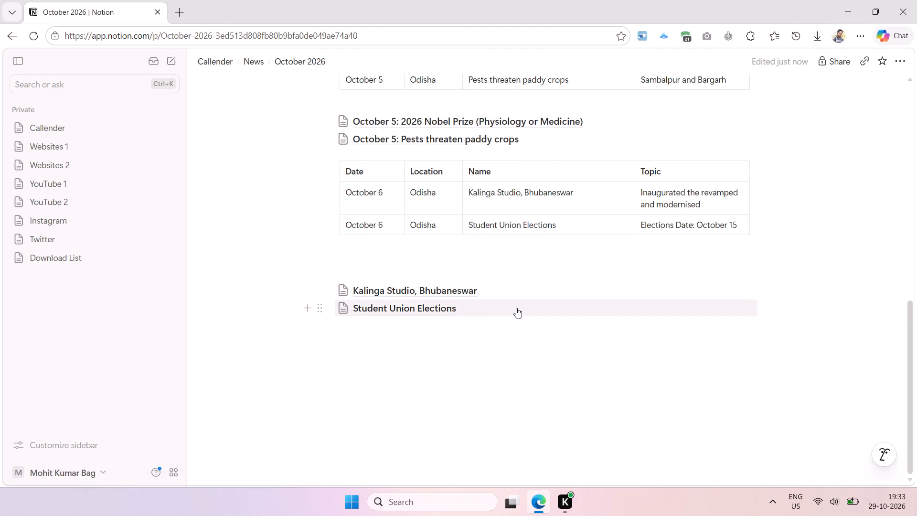
Change the Name entry of the first October 6 row to Kalinga Studio Inaugurated, reusing the word from its Topic cell.
{"action": "scroll", "coordinate": [516, 308], "scroll_direction": "up", "scroll_amount": 1}
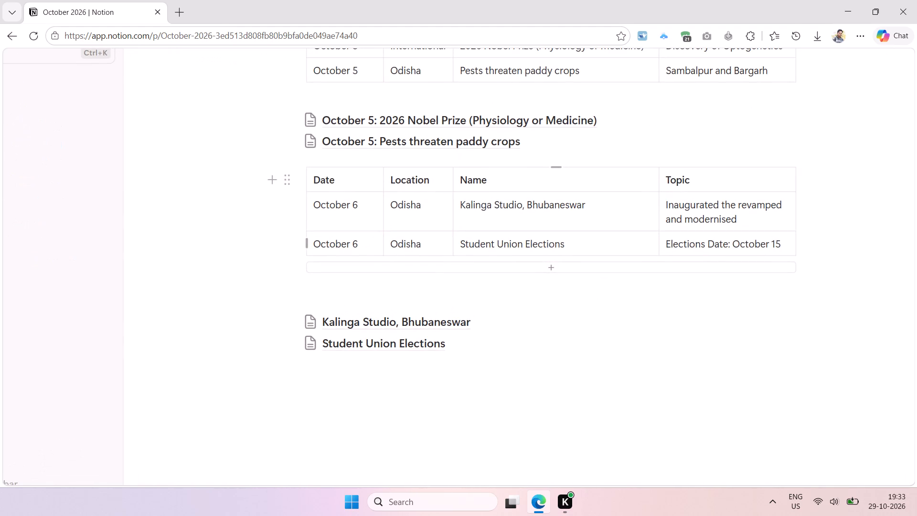
{"action": "scroll", "coordinate": [512, 244], "scroll_direction": "left", "scroll_amount": 2}
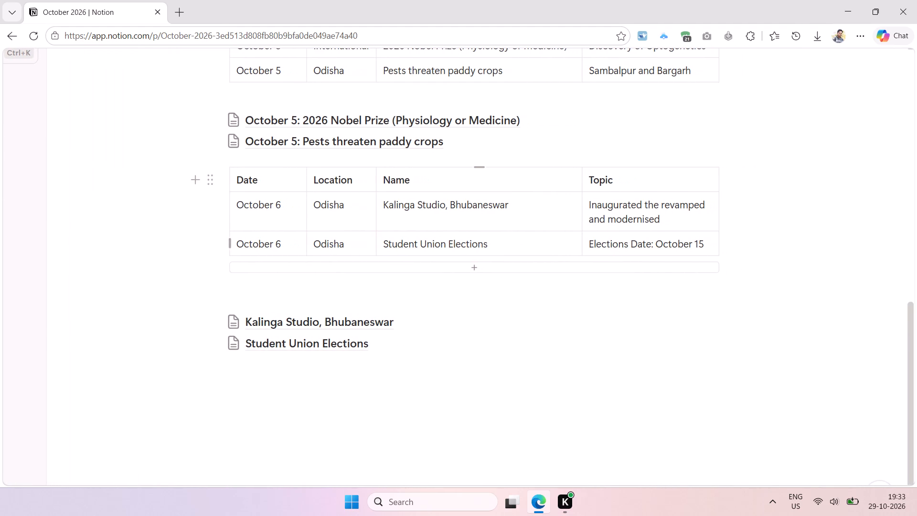
{"action": "scroll", "coordinate": [512, 244], "scroll_direction": "left", "scroll_amount": 1}
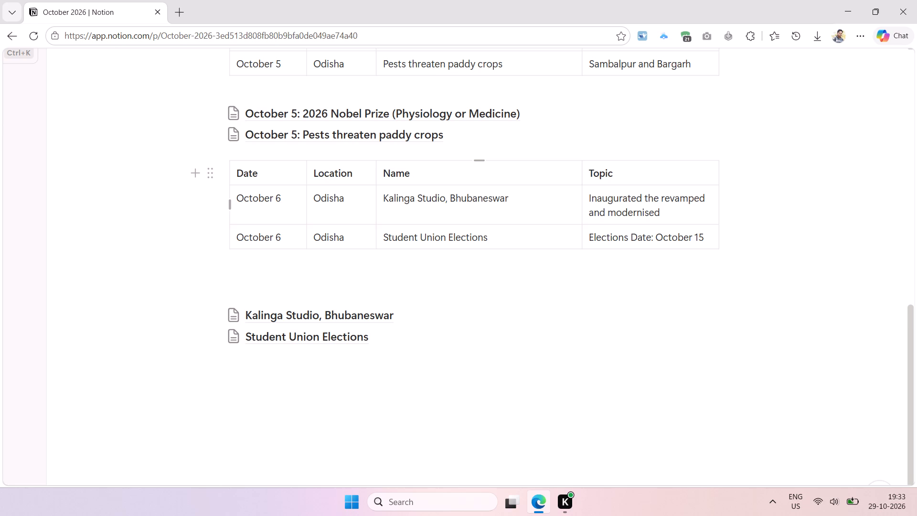
{"action": "double_click", "coordinate": [610, 200]}
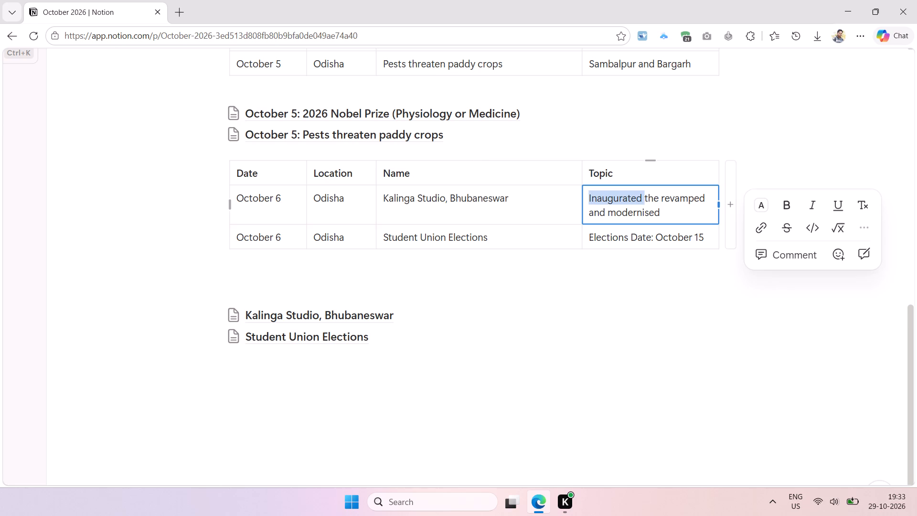
{"action": "key", "text": "ctrl+c"}
{"action": "left_click_drag", "start_coordinate": [515, 195], "coordinate": [447, 210]}
{"action": "left_click_drag", "start_coordinate": [520, 197], "coordinate": [463, 205]}
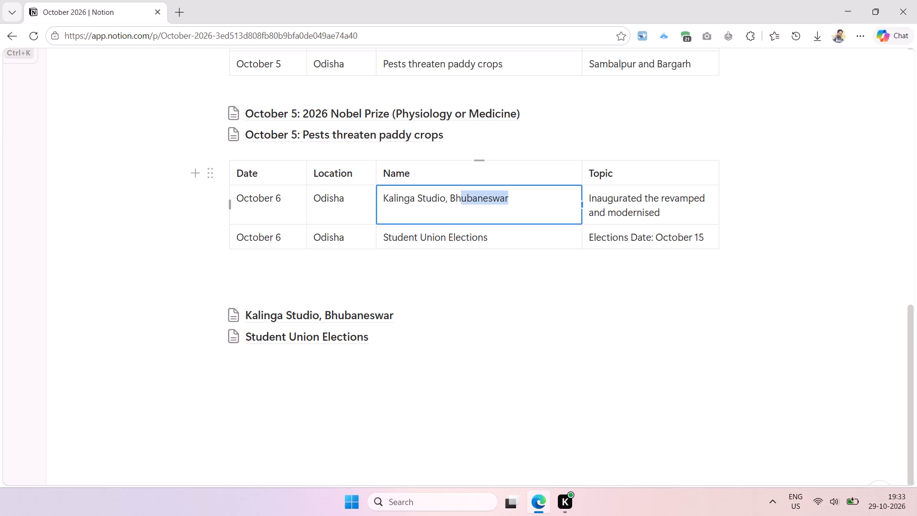
{"action": "key", "text": "BackSpace"}
{"action": "key", "text": "BackSpace"}
{"action": "key", "text": "BackSpace"}
{"action": "key", "text": "BackSpace"}
{"action": "key", "text": "BackSpace"}
{"action": "key", "text": "space"}
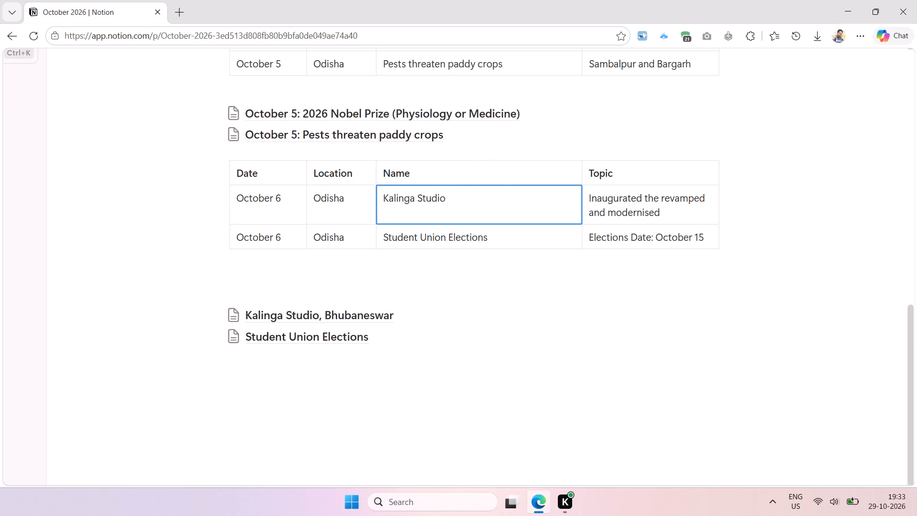
{"action": "key", "text": "ctrl+v"}
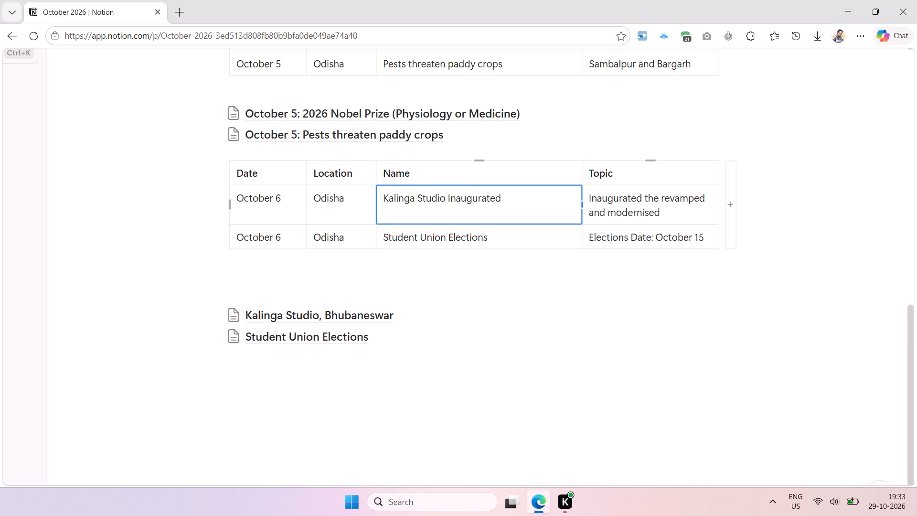
Shorten the Kalinga Studio row's Topic entry to "revamped and modernised".
{"action": "left_click_drag", "start_coordinate": [661, 198], "coordinate": [591, 199]}
{"action": "key", "text": "BackSpace"}
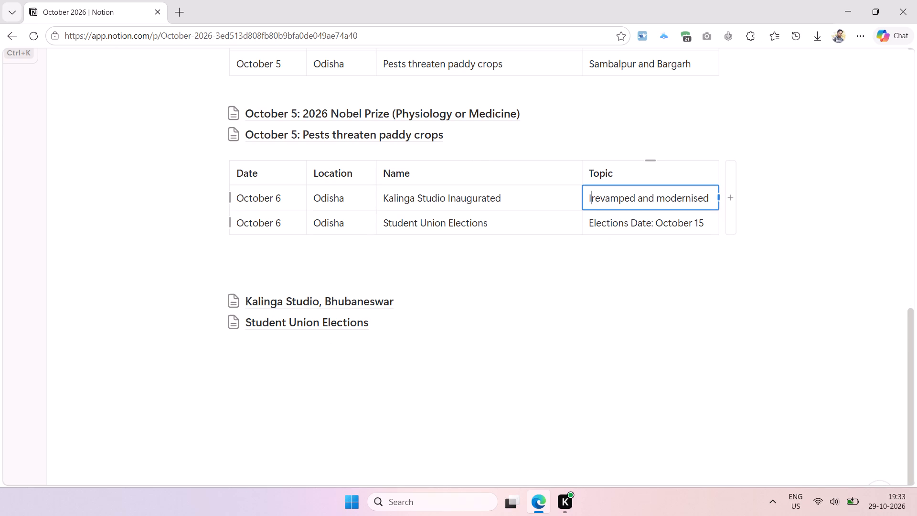
{"action": "key", "text": "BackSpace"}
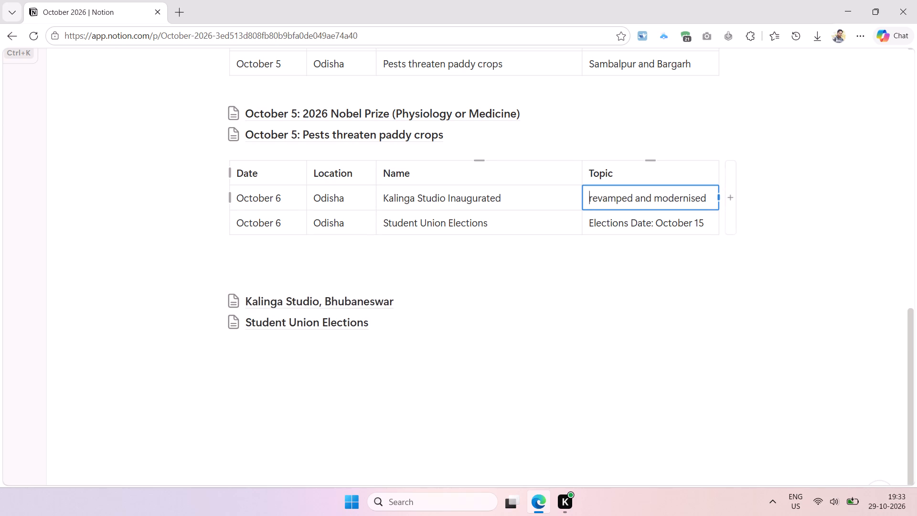
Narrow the Name column of the October 6 table to fit its entries.
{"action": "left_click_drag", "start_coordinate": [582, 168], "coordinate": [513, 177]}
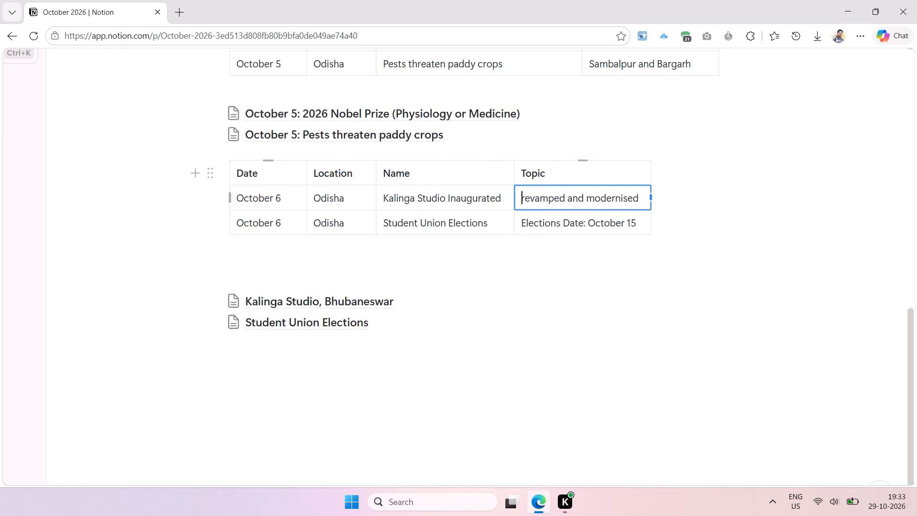
Copy the word Inaugurated from the Kalinga Studio row's Name cell in the October 6 table.
{"action": "left_click", "coordinate": [293, 198]}
{"action": "key", "text": "ctrl+a"}
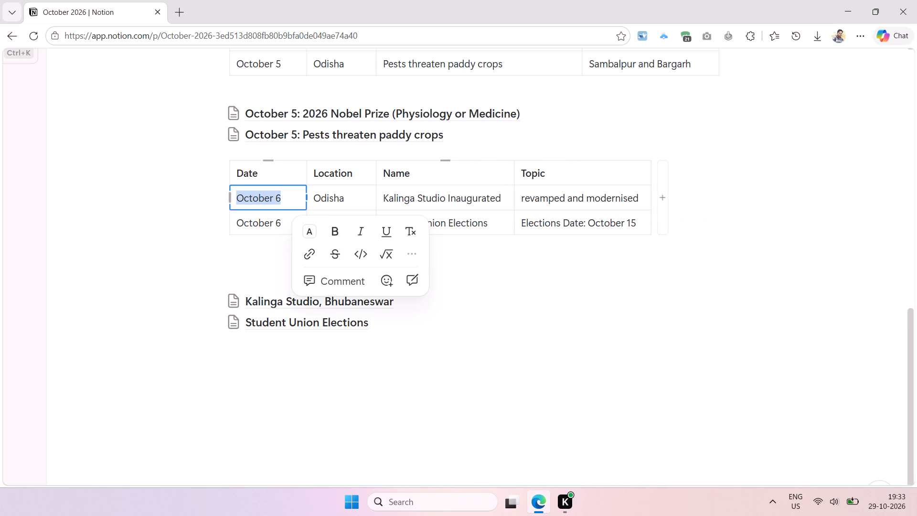
{"action": "left_click", "coordinate": [461, 193]}
{"action": "double_click", "coordinate": [466, 200]}
{"action": "key", "text": "ctrl+c"}
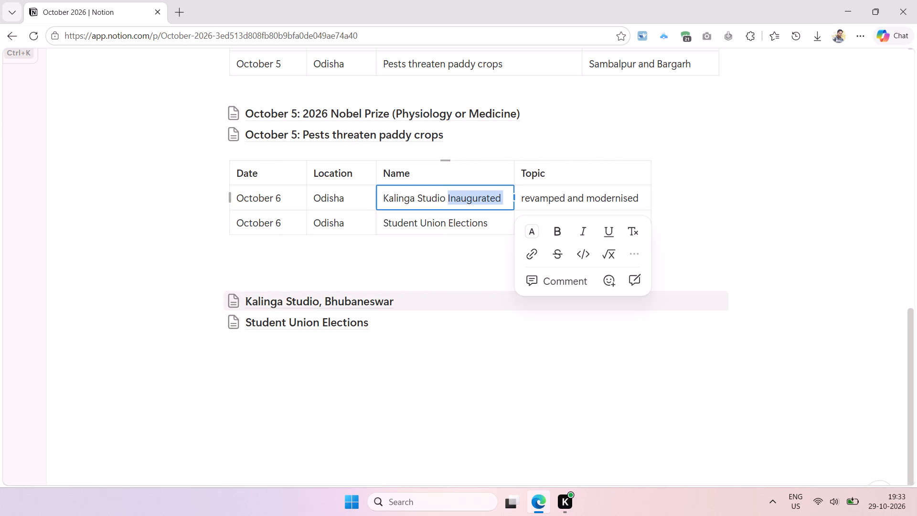
Open the Kalinga Studio, Bhubaneswar subpage and move Bhubaneswar from the title onto its own line above the body text.
{"action": "left_click", "coordinate": [399, 303]}
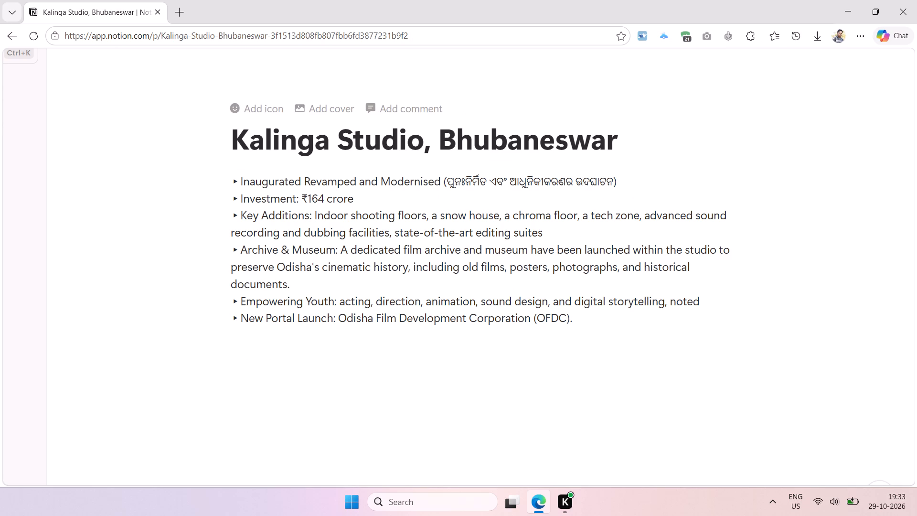
{"action": "double_click", "coordinate": [592, 143]}
{"action": "left_click", "coordinate": [563, 155]}
{"action": "left_click", "coordinate": [441, 140]}
{"action": "key", "text": "Return"}
Add the copied word to the subpage title and remove the comma so it reads Kalinga Studio Inaugurated.
{"action": "left_click", "coordinate": [445, 142]}
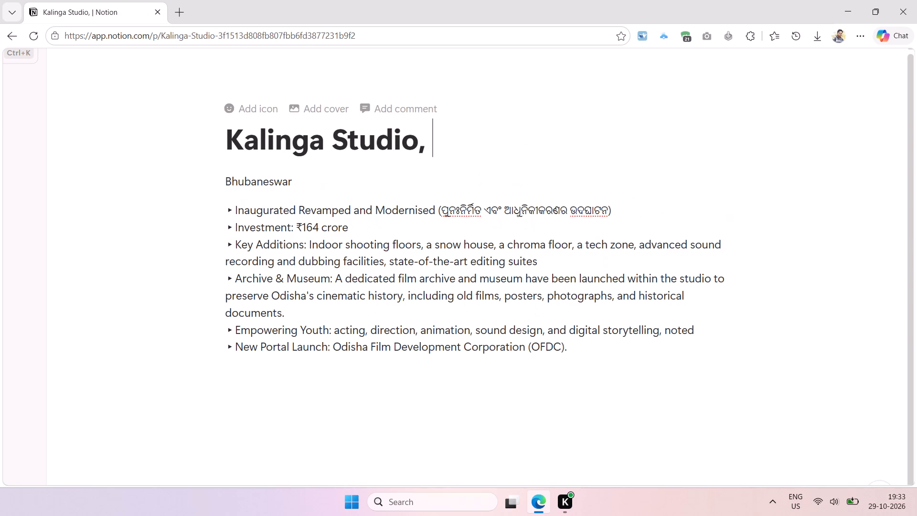
{"action": "key", "text": "ctrl+v"}
{"action": "left_click", "coordinate": [432, 141]}
{"action": "key", "text": "BackSpace"}
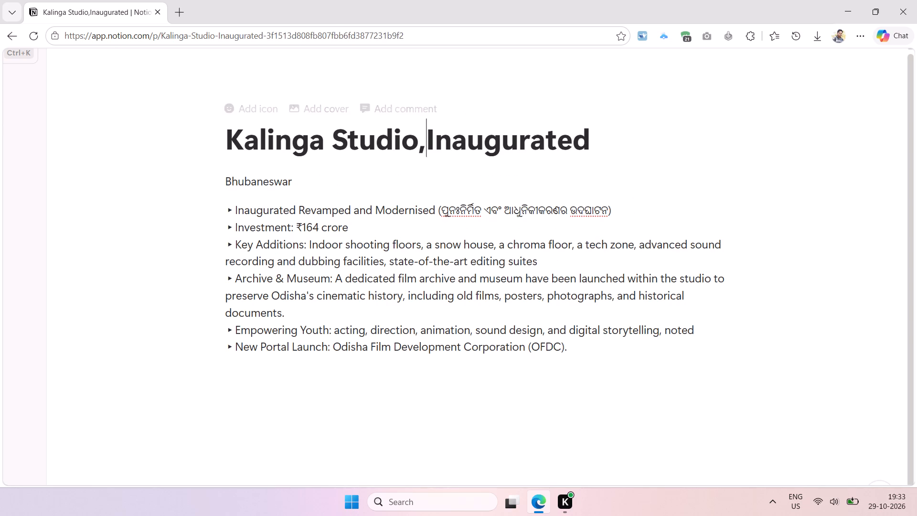
{"action": "key", "text": "BackSpace"}
{"action": "key", "text": "b"}
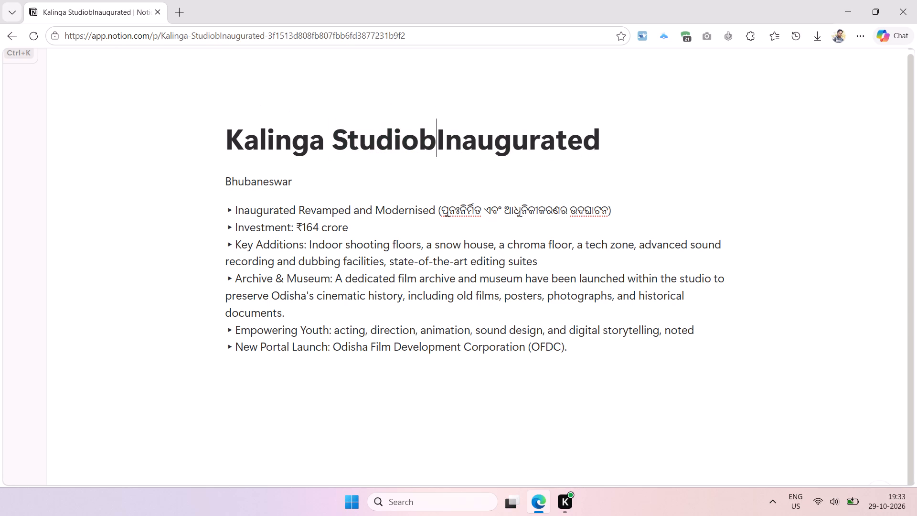
{"action": "key", "text": "BackSpace"}
{"action": "key", "text": "space"}
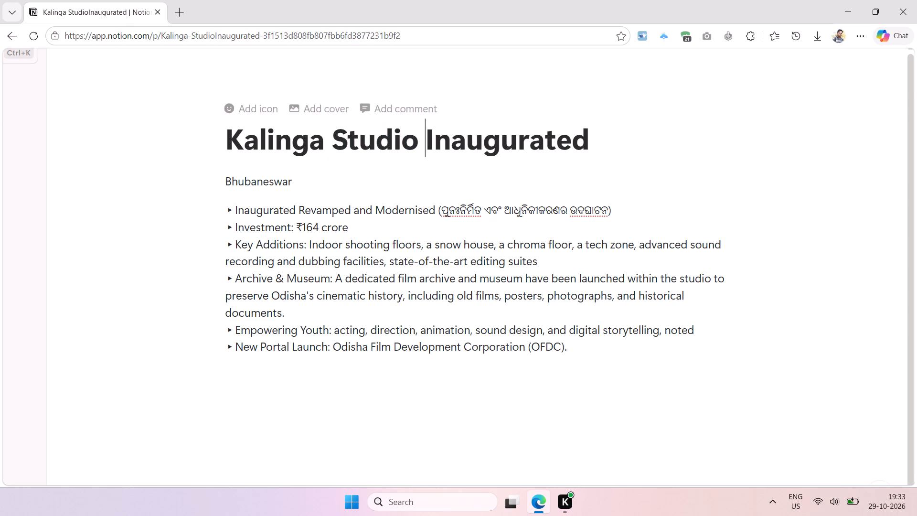
Return to the October 2026 page.
{"action": "scroll", "coordinate": [344, 107], "scroll_direction": "up", "scroll_amount": 2}
{"action": "left_click", "coordinate": [237, 68]}
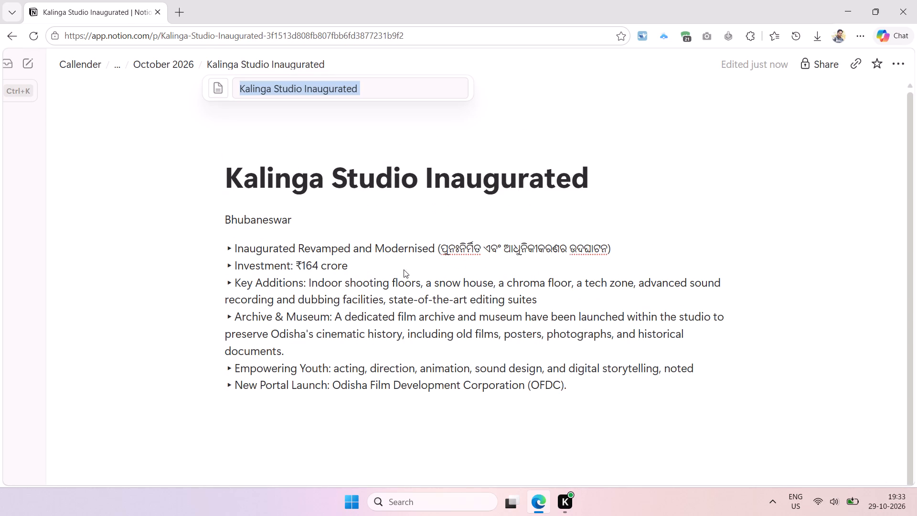
{"action": "left_click", "coordinate": [167, 68]}
{"action": "left_click", "coordinate": [173, 66]}
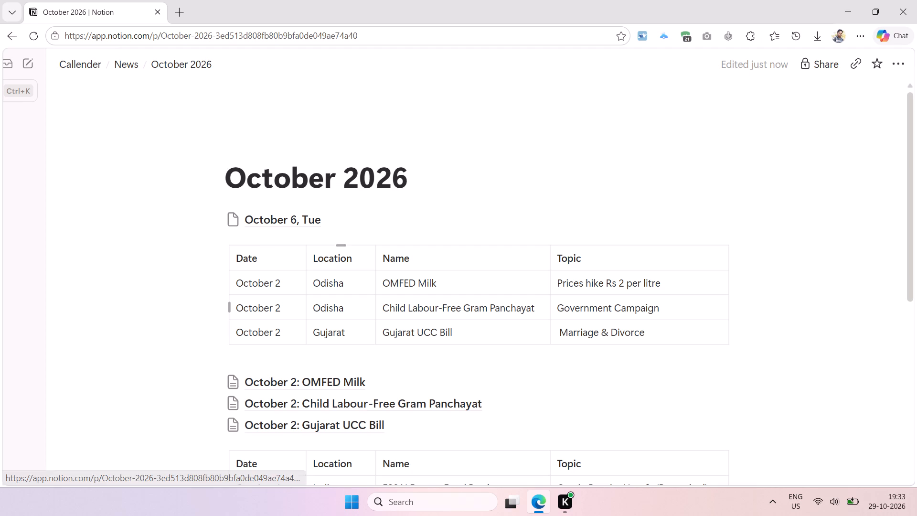
Copy October 6 from the last table's Date column and prefix the Kalinga Studio Inaugurated subpage title with "October 6: ".
{"action": "scroll", "coordinate": [425, 248], "scroll_direction": "down", "scroll_amount": 6}
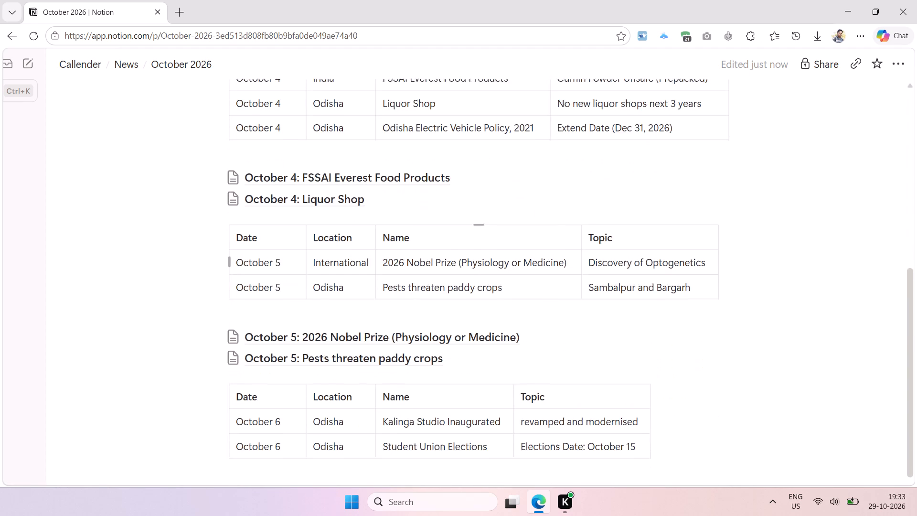
{"action": "scroll", "coordinate": [341, 290], "scroll_direction": "down", "scroll_amount": 2}
{"action": "left_click", "coordinate": [299, 260]}
{"action": "key", "text": "ctrl+a"}
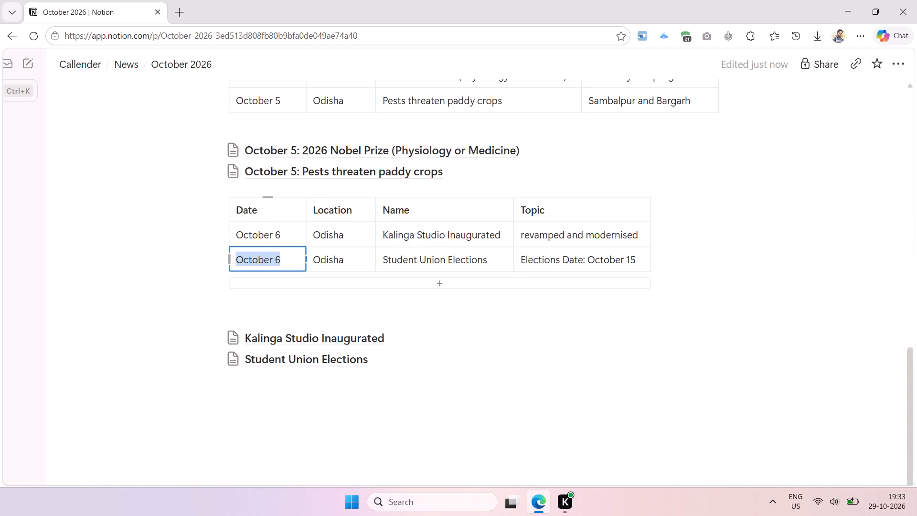
{"action": "key", "text": "ctrl+c"}
{"action": "left_click", "coordinate": [273, 339]}
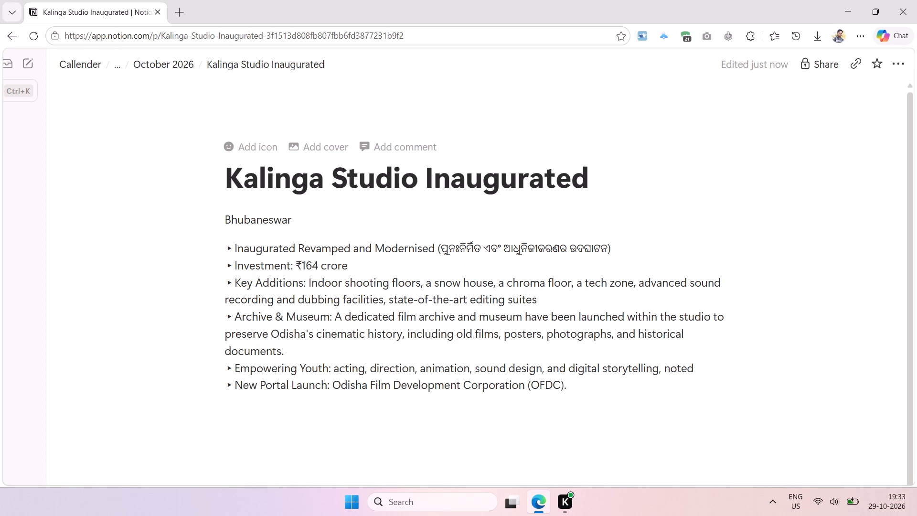
{"action": "left_click", "coordinate": [232, 183]}
{"action": "key", "text": "ctrl+v"}
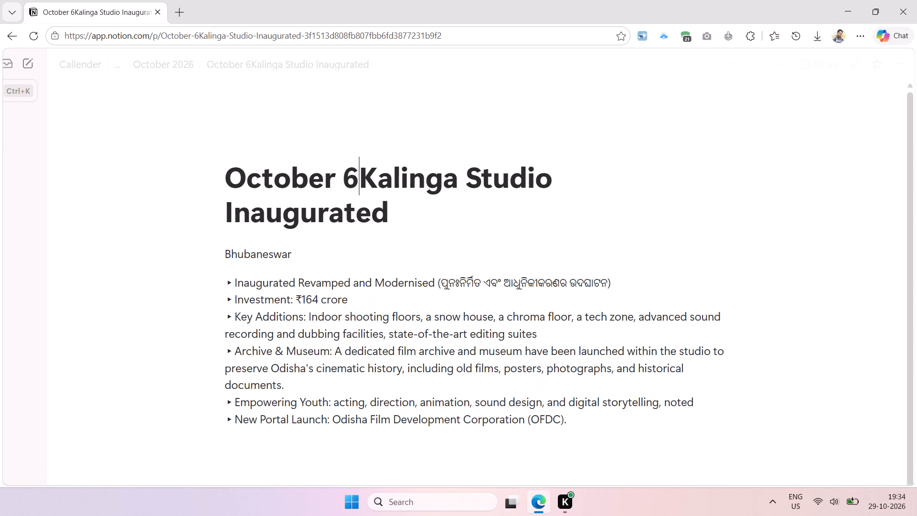
{"action": "type", "text": ":"}
{"action": "key", "text": "space"}
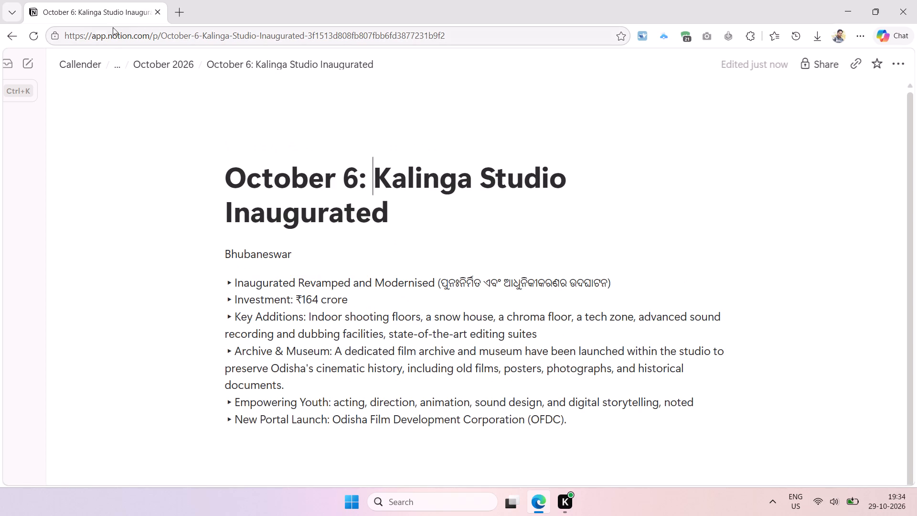
Return to the October 2026 page and capitalise the Kalinga Studio row's topic as Revamped and Modernised.
{"action": "left_click", "coordinate": [149, 62]}
{"action": "scroll", "coordinate": [458, 280], "scroll_direction": "down", "scroll_amount": 9}
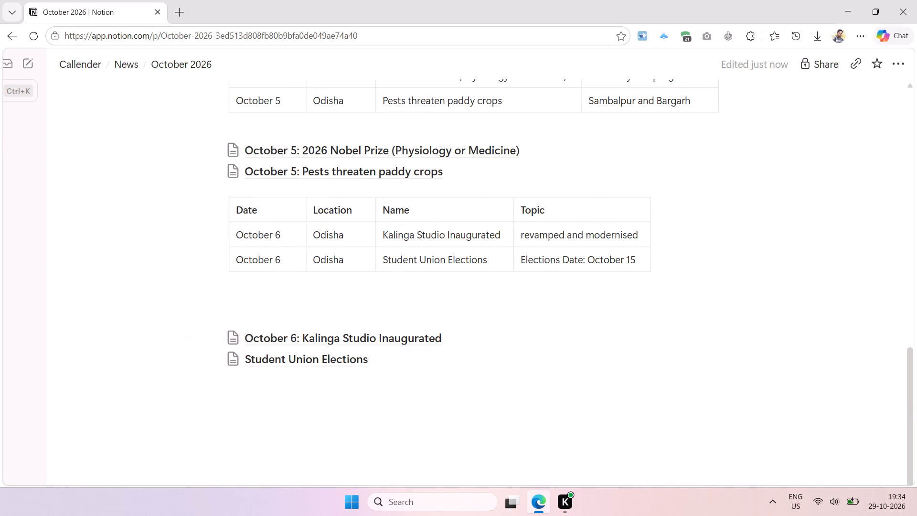
{"action": "left_click", "coordinate": [524, 235]}
{"action": "key", "text": "BackSpace"}
{"action": "key", "text": "shift+r"}
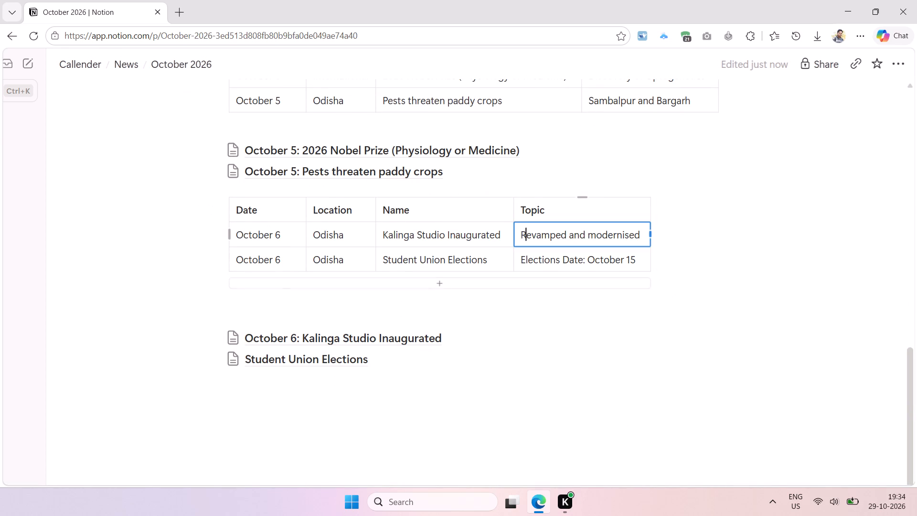
{"action": "left_click", "coordinate": [594, 234]}
{"action": "key", "text": "BackSpace"}
{"action": "key", "text": "shift+m"}
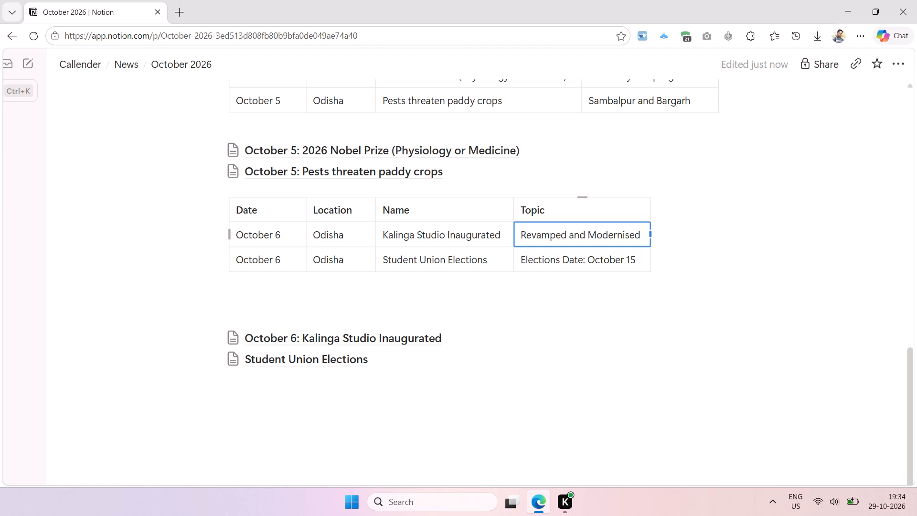
Replace the Student Union Elections row's topic in the October 6 table with College Election.
{"action": "left_click", "coordinate": [641, 258]}
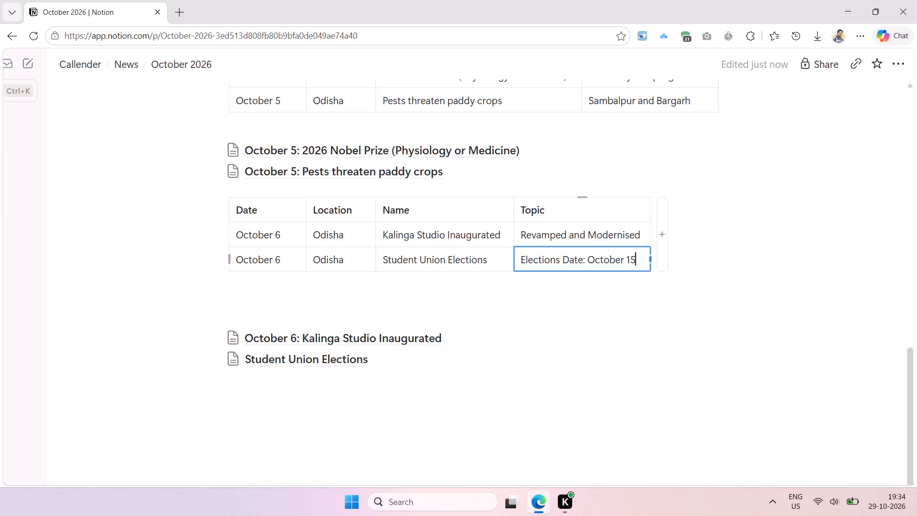
{"action": "key", "text": "ctrl+a"}
{"action": "key", "text": "BackSpace"}
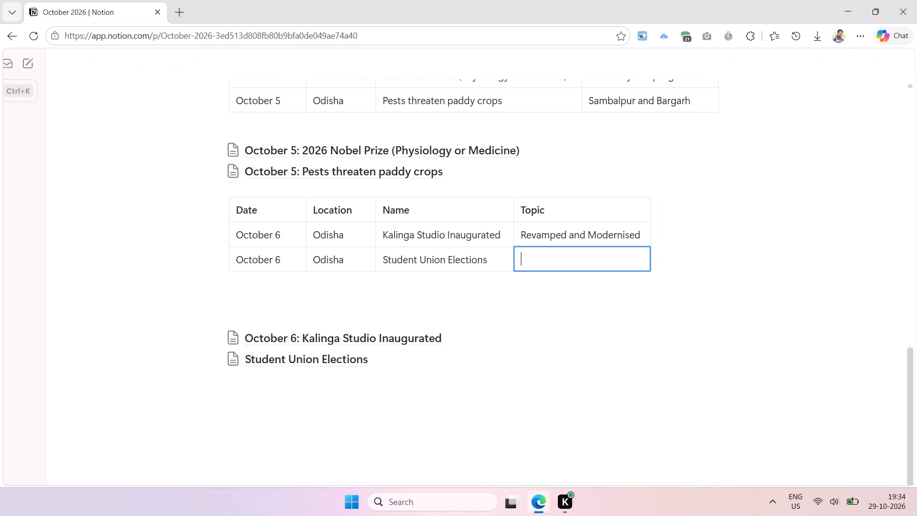
{"action": "type", "text": "Col"}
{"action": "key", "text": "BackSpace"}
{"action": "key", "text": "BackSpace"}
{"action": "key", "text": "BackSpace"}
{"action": "key", "text": "BackSpace"}
{"action": "type", "text": "Col"}
{"action": "key", "text": "BackSpace"}
{"action": "key", "text": "BackSpace"}
{"action": "key", "text": "BackSpace"}
{"action": "key", "text": "BackSpace"}
{"action": "type", "text": "Coll"}
{"action": "type", "text": "ege"}
{"action": "key", "text": "space"}
{"action": "type", "text": "Election"}
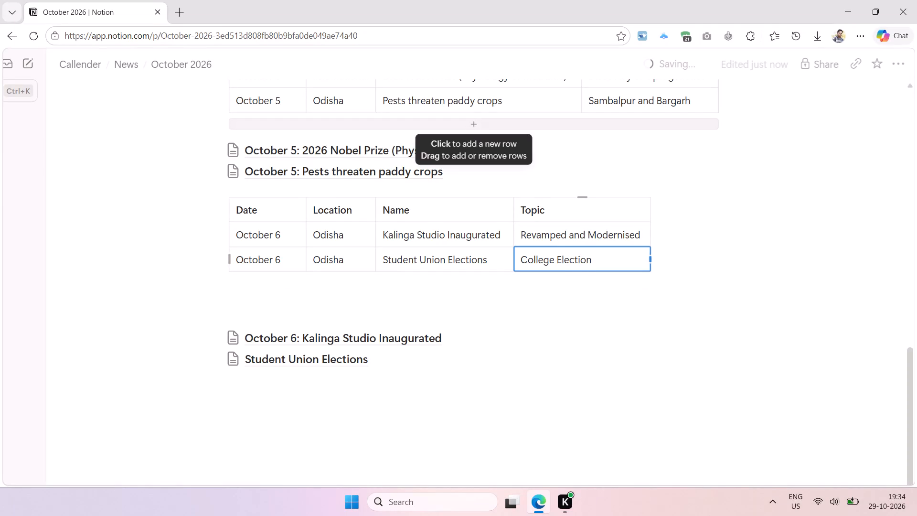
{"action": "left_click", "coordinate": [517, 415]}
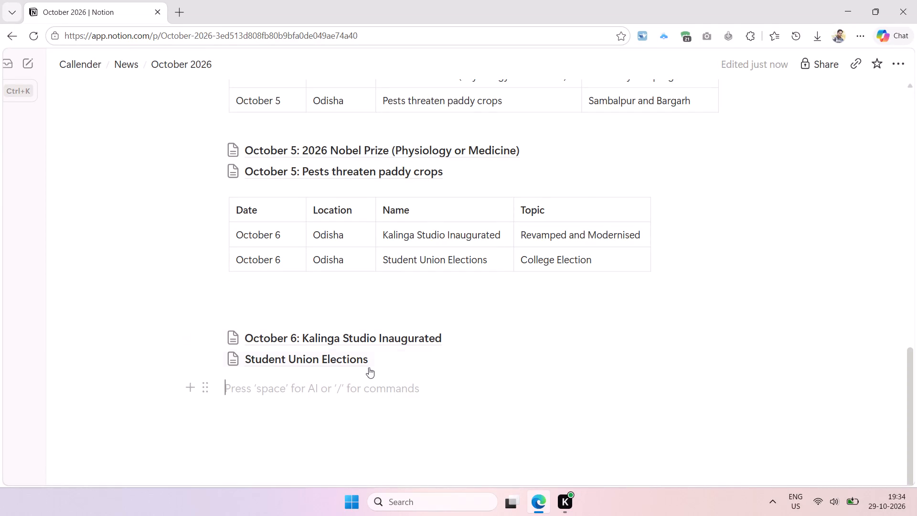
Copy October 6 from the Student Union Elections row and prefix that subpage's title with "October 6: ".
{"action": "left_click", "coordinate": [494, 263]}
{"action": "key", "text": "ctrl+a"}
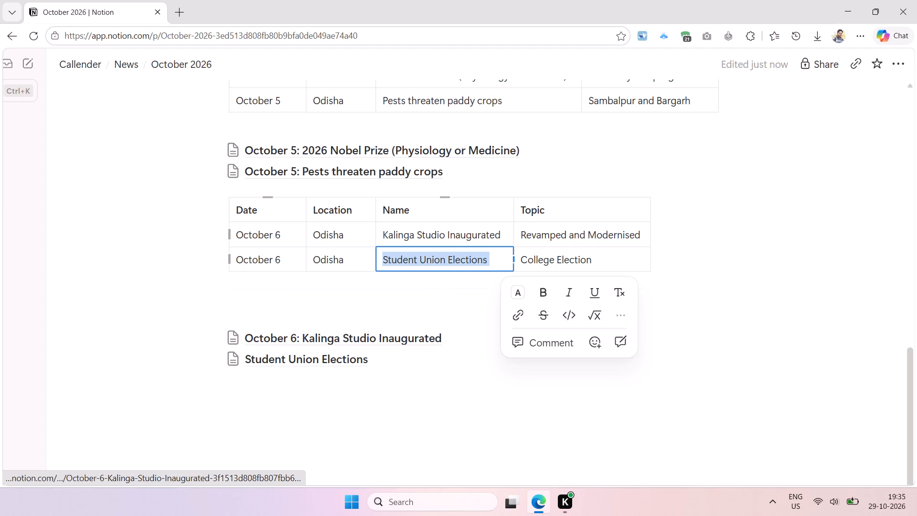
{"action": "left_click", "coordinate": [277, 247]}
{"action": "left_click", "coordinate": [290, 258]}
{"action": "key", "text": "ctrl+a"}
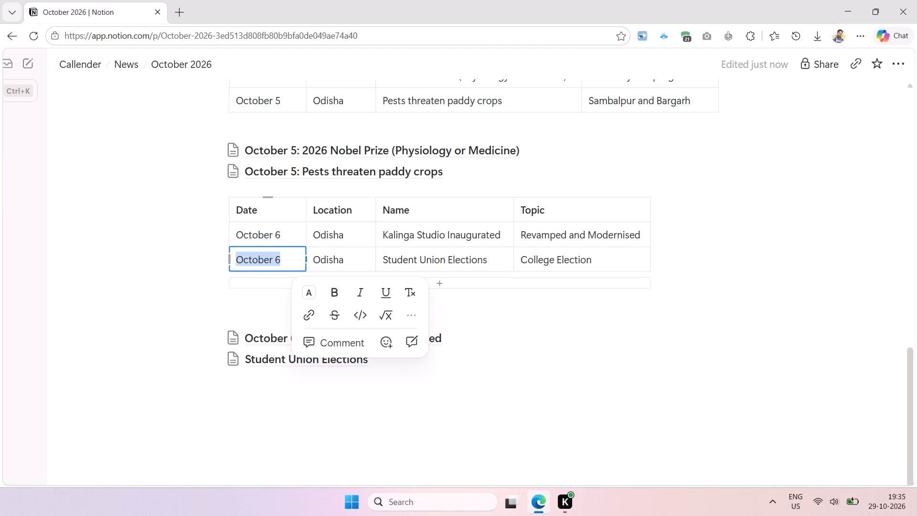
{"action": "key", "text": "ctrl+c"}
{"action": "left_click", "coordinate": [285, 357]}
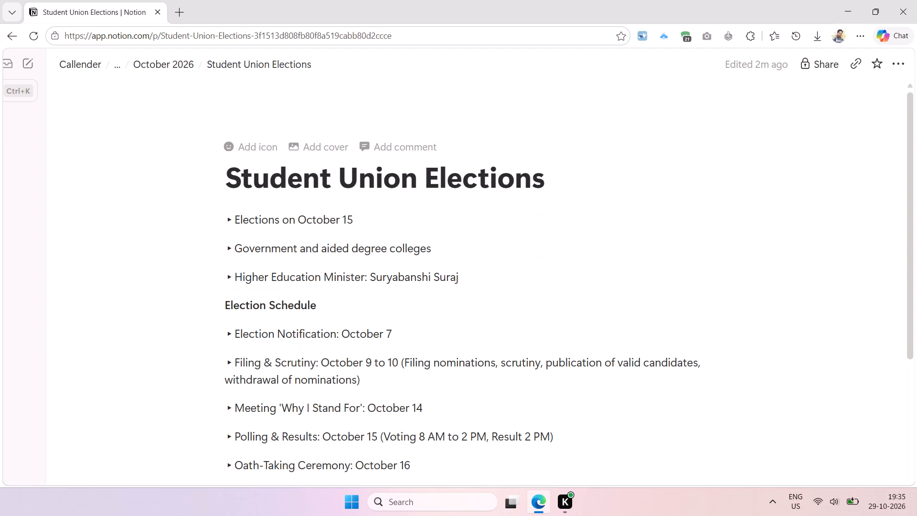
{"action": "left_click", "coordinate": [228, 175]}
{"action": "key", "text": "ctrl+v"}
{"action": "key", "text": "shift+colon"}
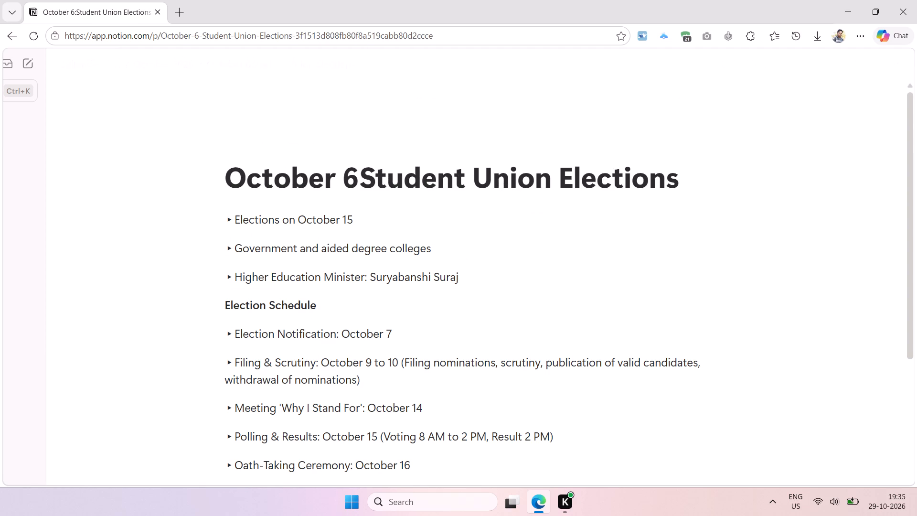
{"action": "key", "text": "space"}
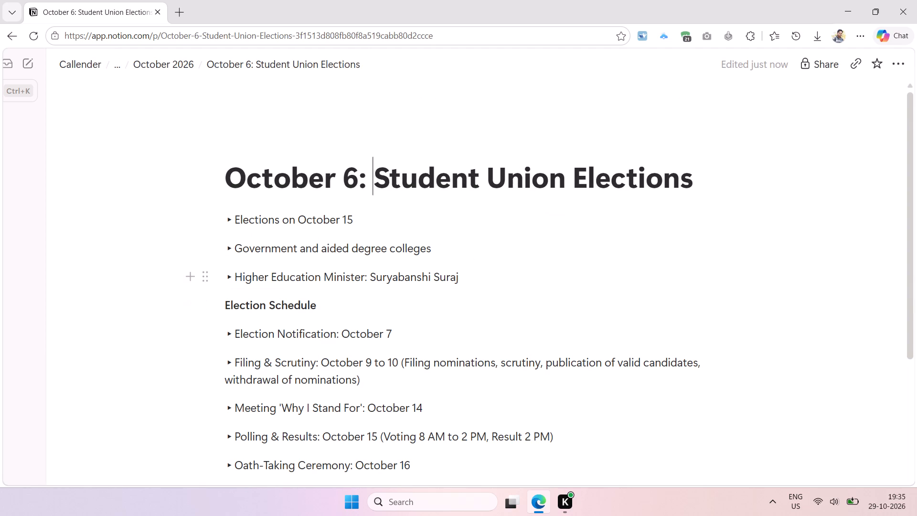
{"action": "key", "text": "ctrl+s"}
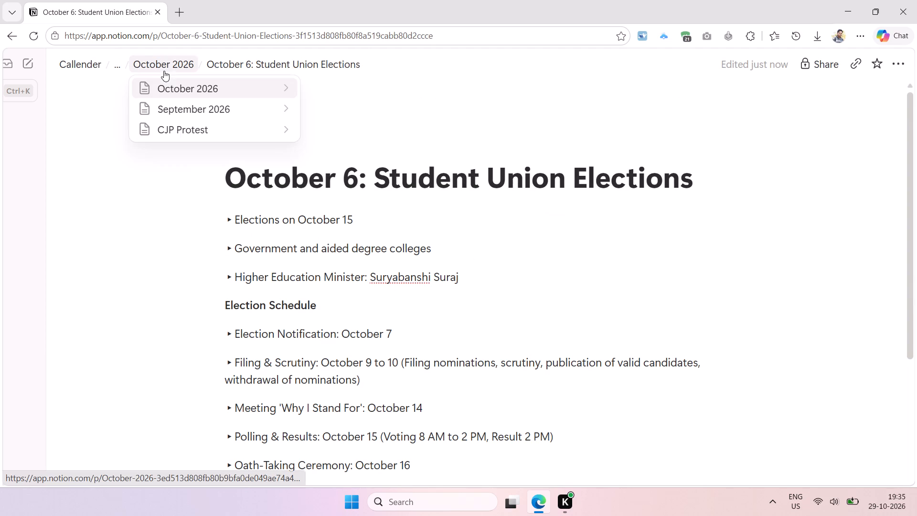
Return to the October 2026 page and remove the extra blank line between the October 6 table and its subpages.
{"action": "scroll", "coordinate": [440, 308], "scroll_direction": "down", "scroll_amount": 7}
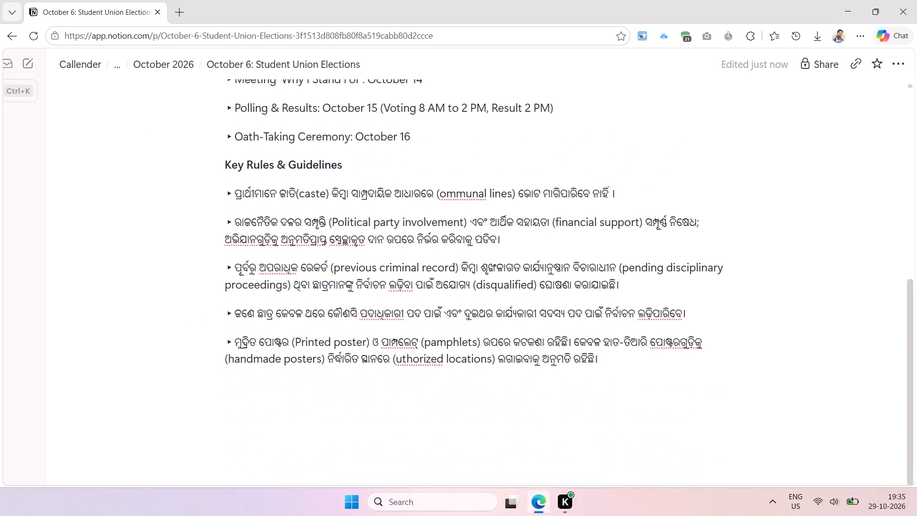
{"action": "scroll", "coordinate": [438, 312], "scroll_direction": "up", "scroll_amount": 5}
{"action": "left_click", "coordinate": [158, 65]}
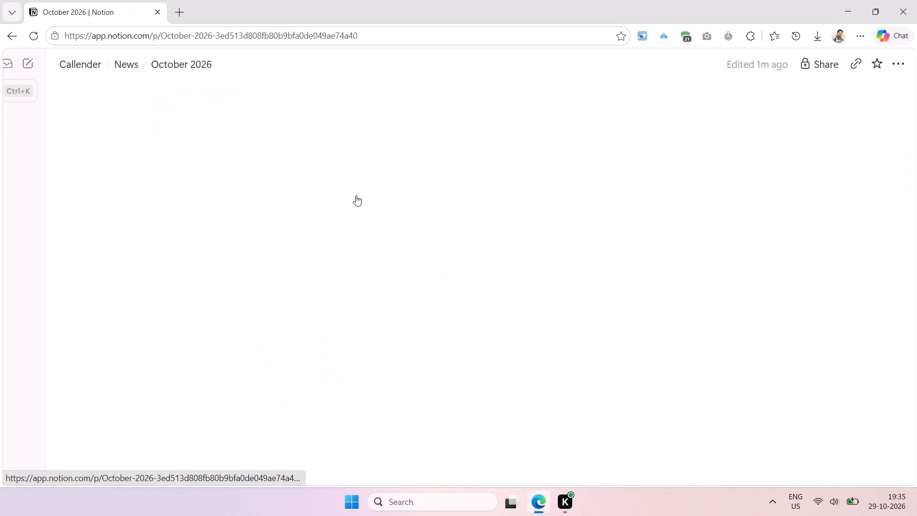
{"action": "scroll", "coordinate": [459, 384], "scroll_direction": "down", "scroll_amount": 6}
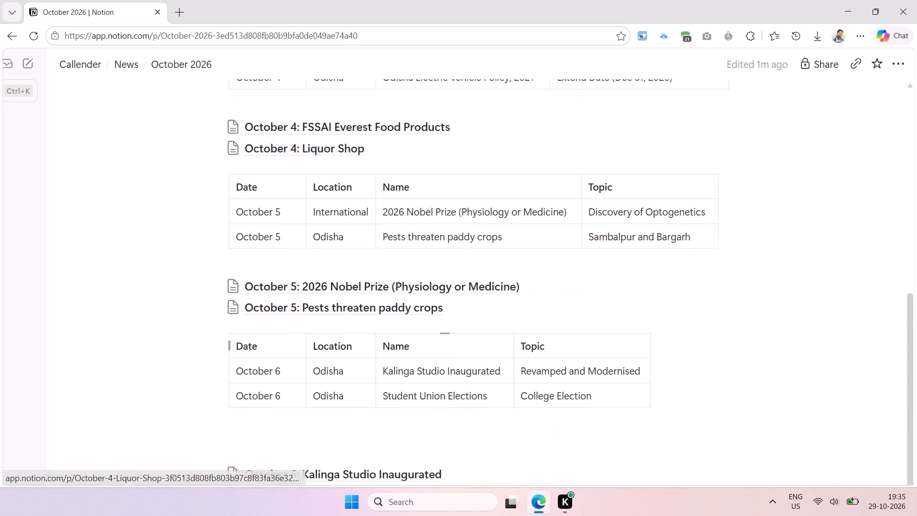
{"action": "scroll", "coordinate": [455, 357], "scroll_direction": "down", "scroll_amount": 1}
{"action": "scroll", "coordinate": [446, 280], "scroll_direction": "down", "scroll_amount": 2}
{"action": "left_click", "coordinate": [317, 304]}
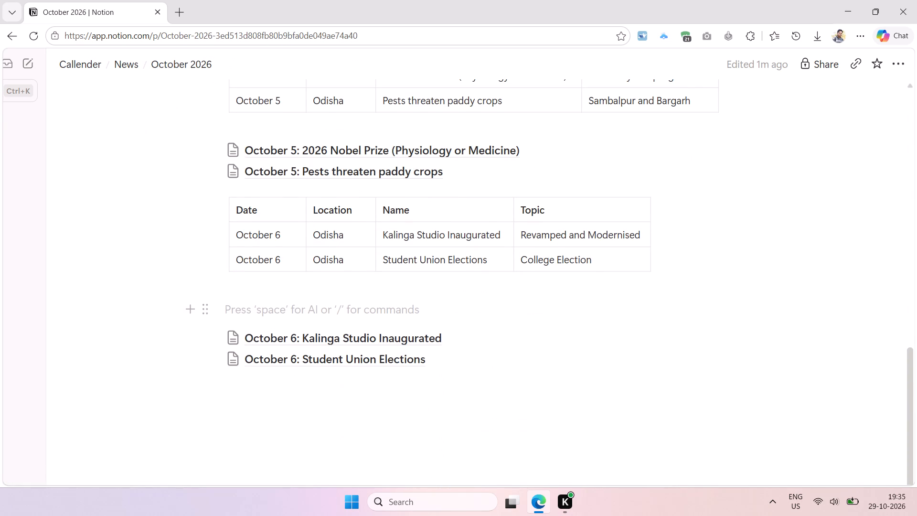
{"action": "key", "text": "BackSpace"}
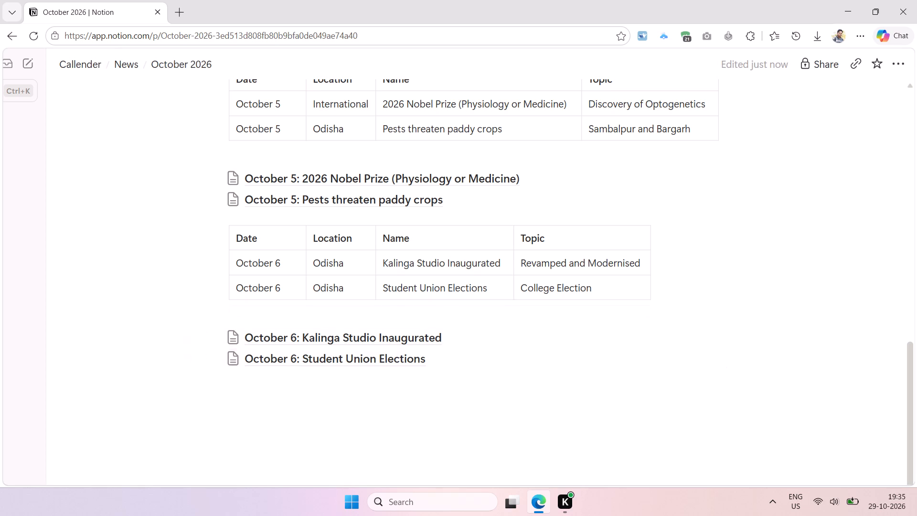
Delete the October 6, Tue subpage from the top of the October 2026 page.
{"action": "scroll", "coordinate": [553, 211], "scroll_direction": "up", "scroll_amount": 2}
{"action": "scroll", "coordinate": [366, 169], "scroll_direction": "up", "scroll_amount": 6}
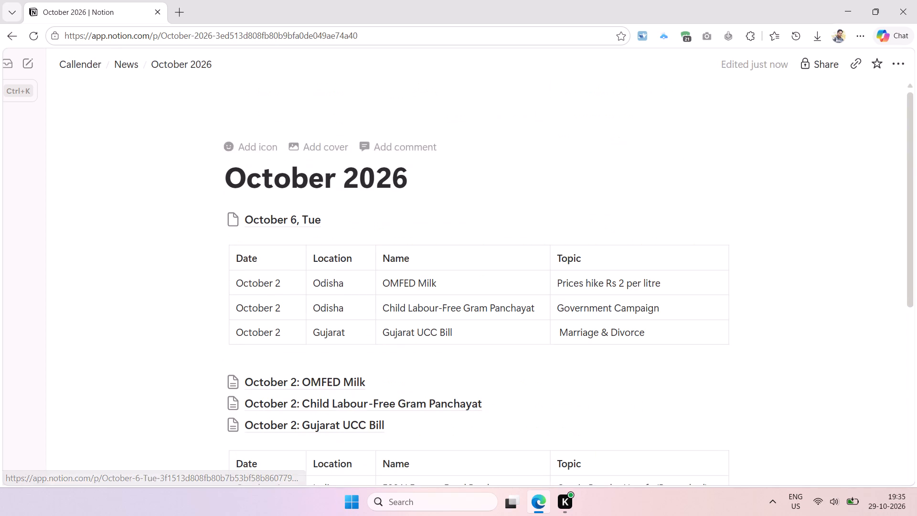
{"action": "left_click", "coordinate": [206, 220]}
{"action": "left_click", "coordinate": [206, 220]}
{"action": "key", "text": "Delete"}
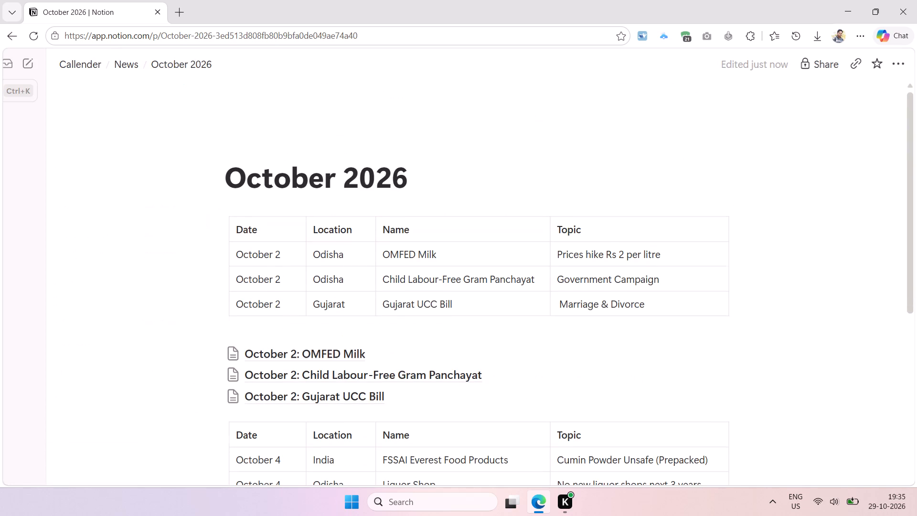
{"action": "key", "text": "ctrl+0"}
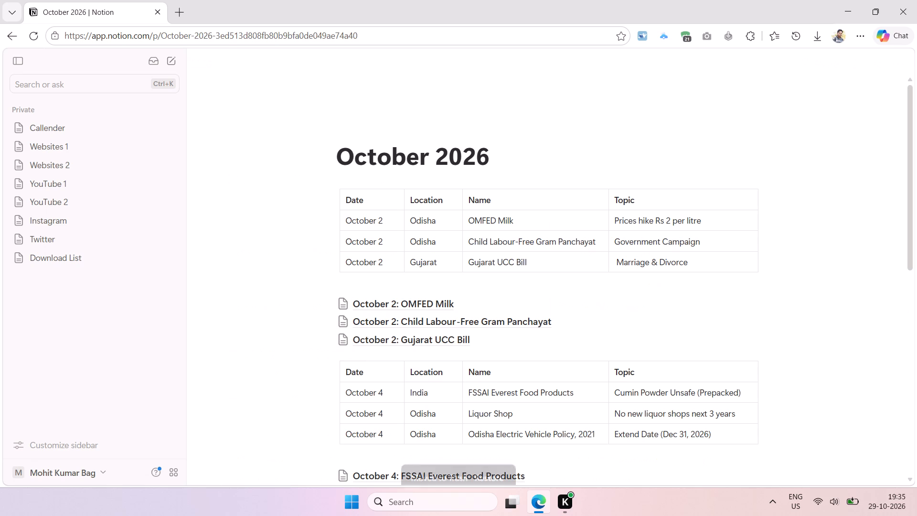
{"action": "key", "text": "ctrl+s"}
Go back to the News page, open September 2026 and open its September 29, Tue subpage.
{"action": "scroll", "coordinate": [206, 220], "scroll_direction": "down", "scroll_amount": 5}
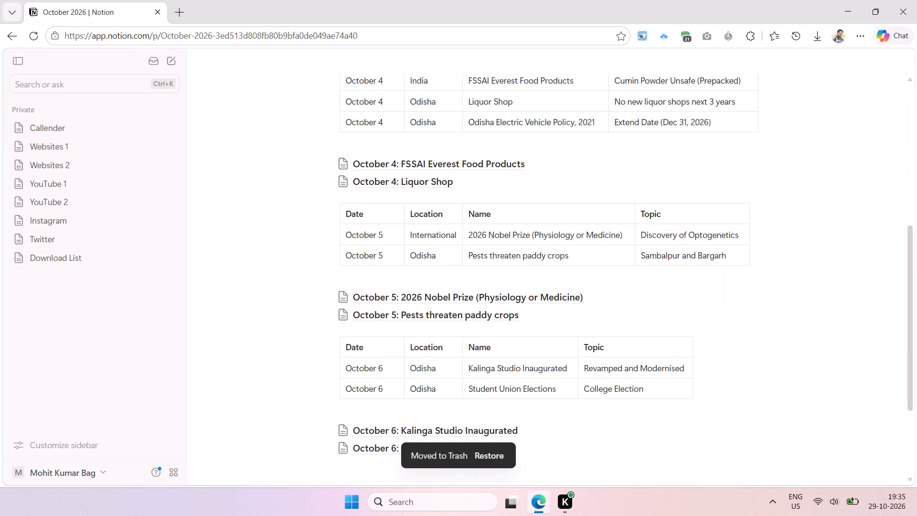
{"action": "scroll", "coordinate": [205, 220], "scroll_direction": "down", "scroll_amount": 5}
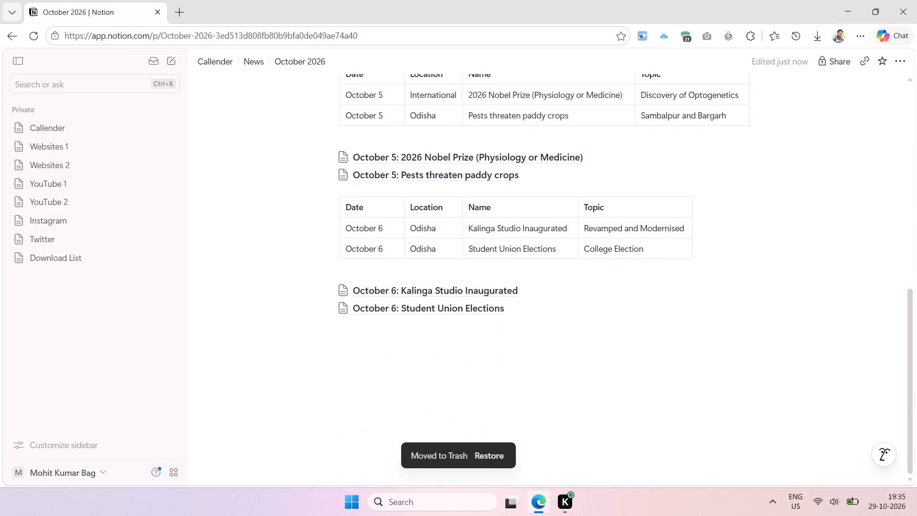
{"action": "scroll", "coordinate": [205, 220], "scroll_direction": "up", "scroll_amount": 7}
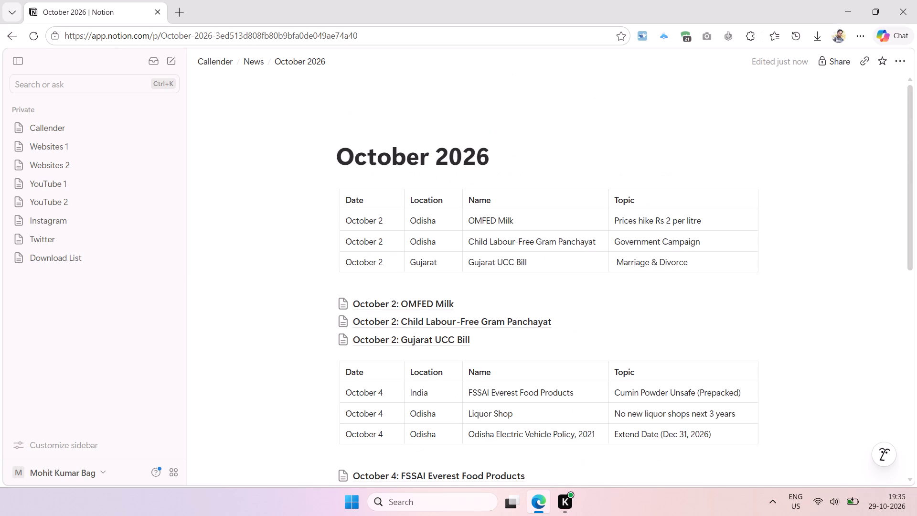
{"action": "left_click", "coordinate": [254, 66]}
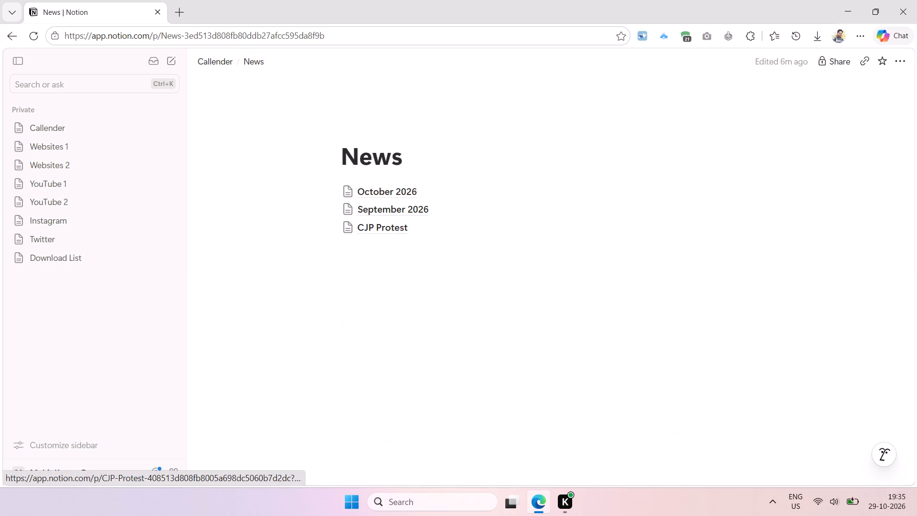
{"action": "left_click", "coordinate": [396, 212]}
{"action": "left_click", "coordinate": [397, 193]}
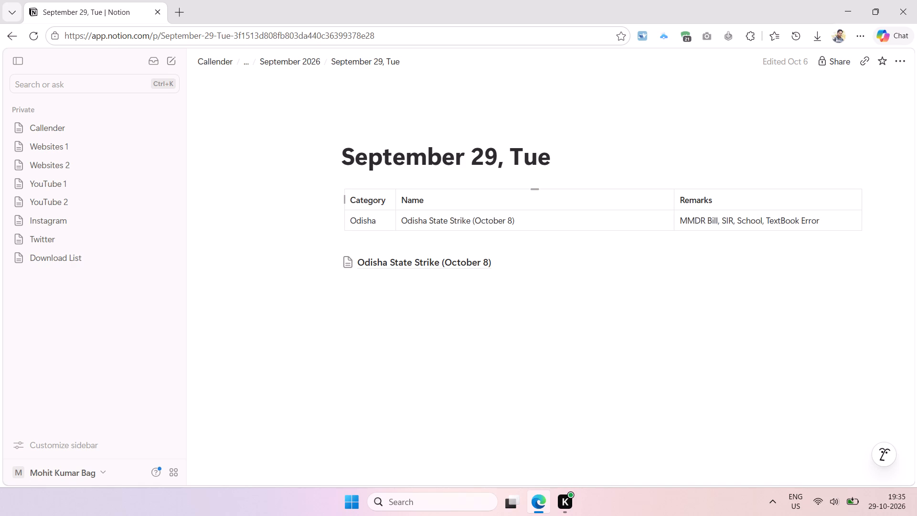
Copy the October 2 table from the October 2026 page and paste it below the September 29, Tue subpage in September 2026.
{"action": "left_click", "coordinate": [290, 60]}
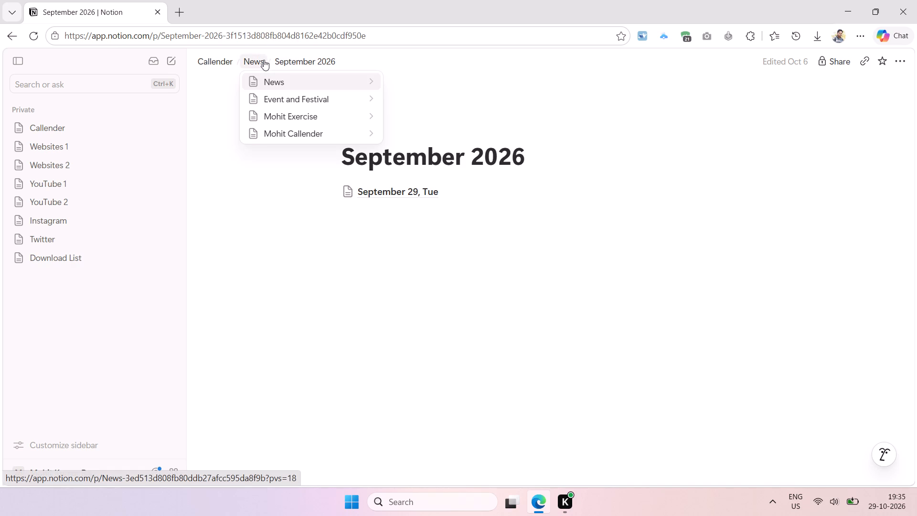
{"action": "left_click", "coordinate": [264, 60]}
{"action": "left_click", "coordinate": [396, 196]}
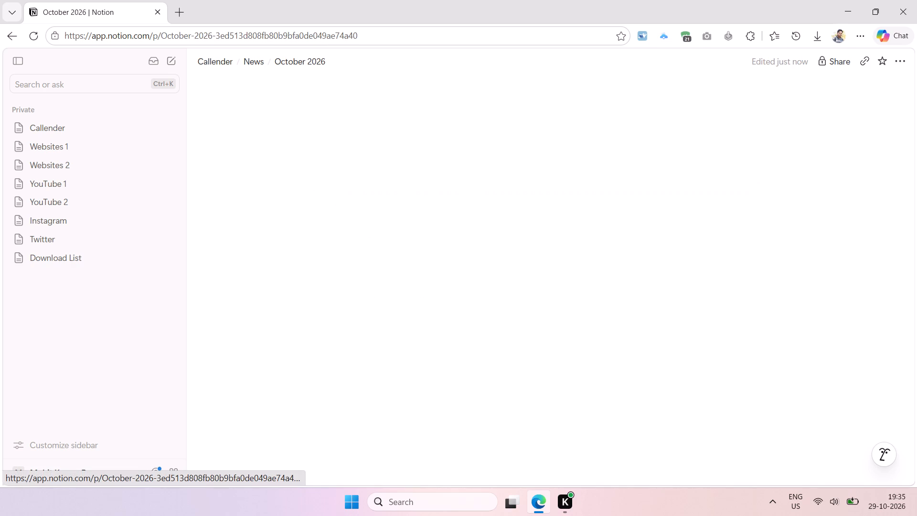
{"action": "left_click", "coordinate": [329, 198]}
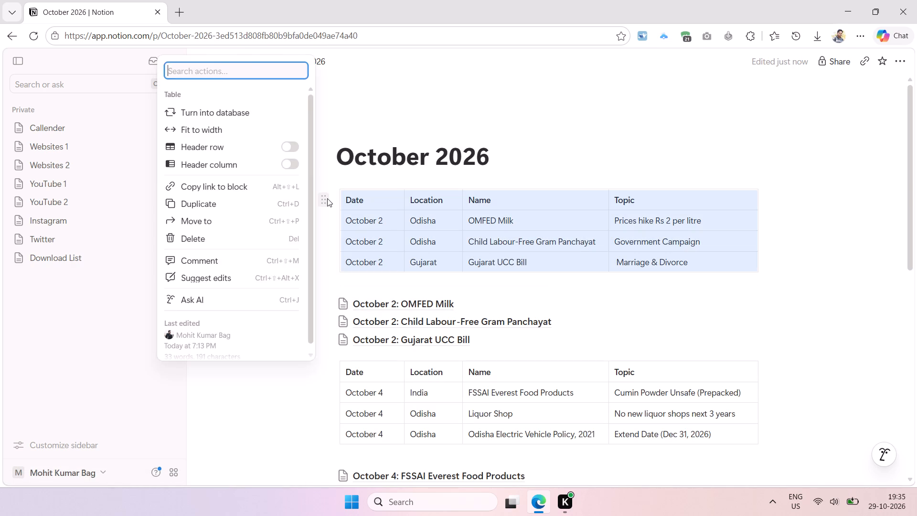
{"action": "left_click", "coordinate": [327, 198]}
{"action": "key", "text": "ctrl+c"}
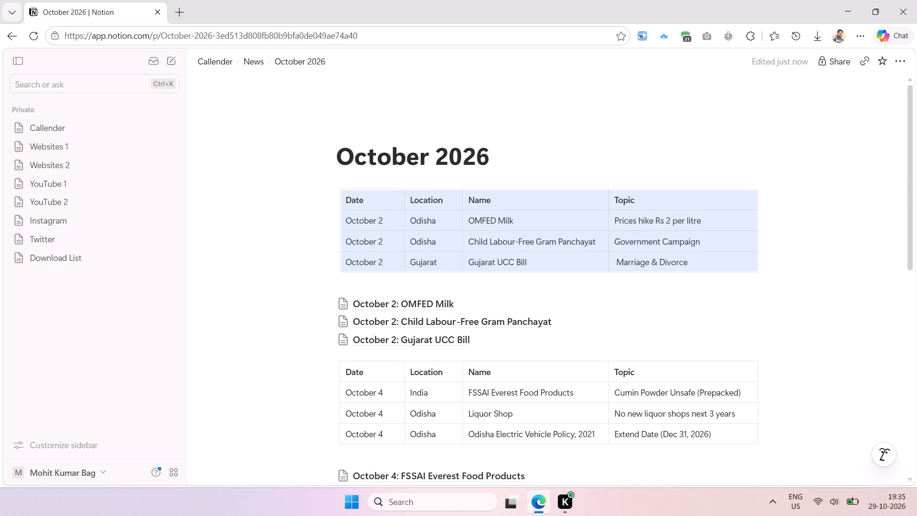
{"action": "left_click", "coordinate": [249, 63]}
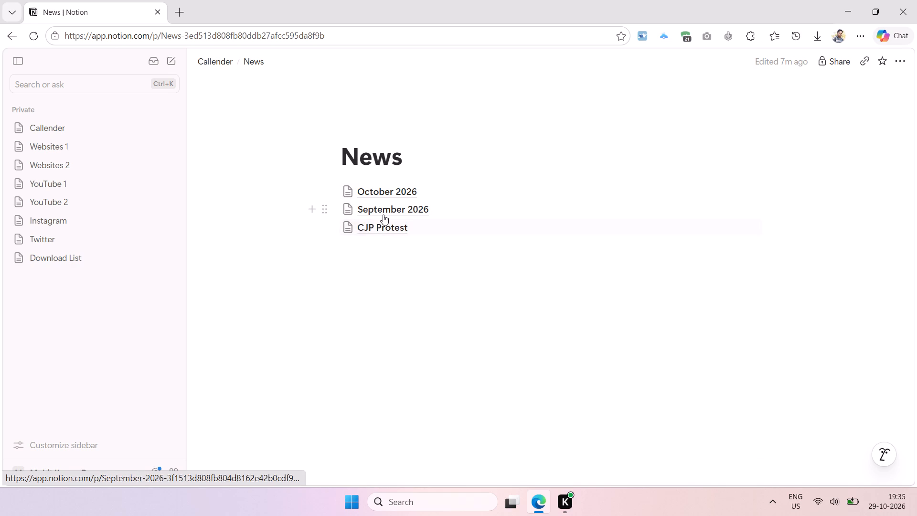
{"action": "left_click", "coordinate": [383, 214]}
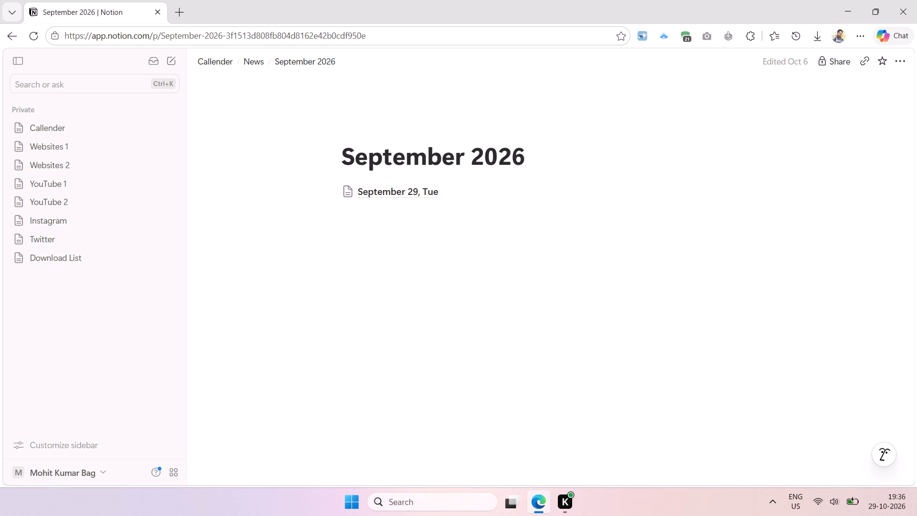
{"action": "left_click", "coordinate": [358, 221]}
{"action": "key", "text": "ctrl+v"}
Move all contents of the September 29, Tue subpage to the September 2026 page, below the pasted table.
{"action": "left_click", "coordinate": [399, 190]}
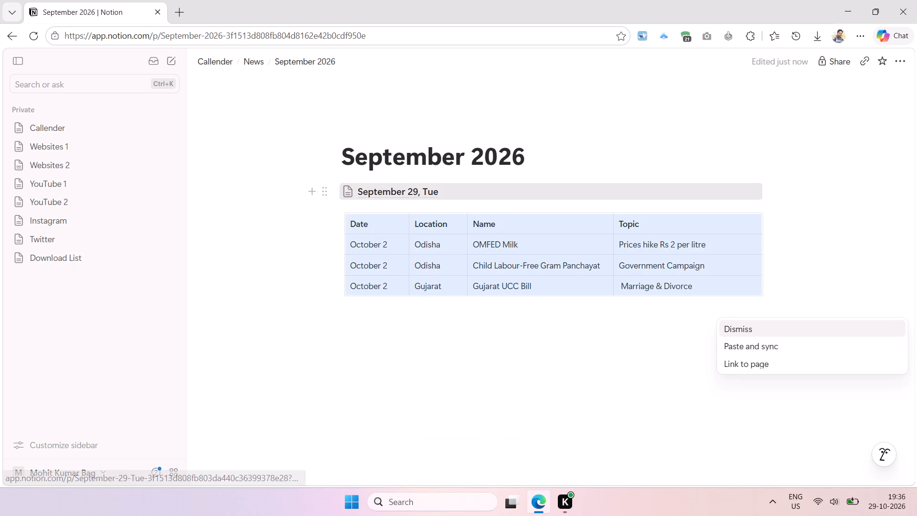
{"action": "key", "text": "ctrl+a"}
{"action": "key", "text": "ctrl+x"}
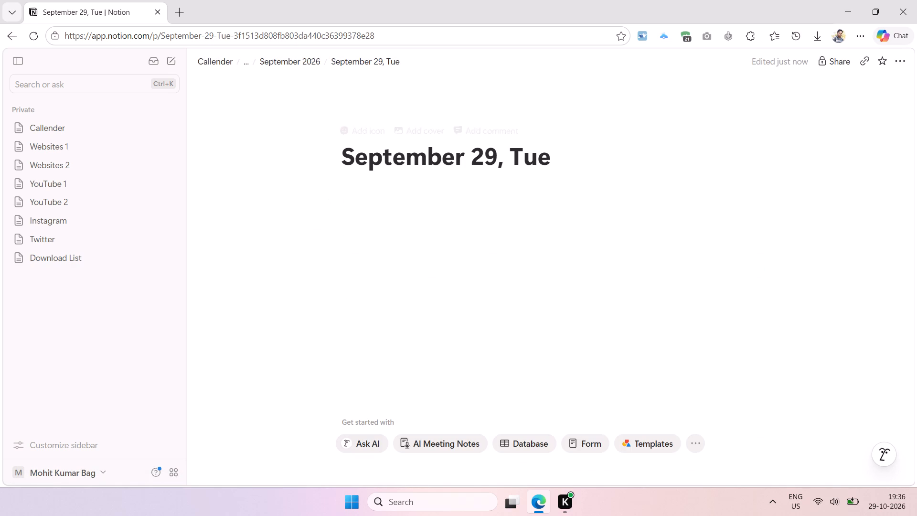
{"action": "left_click", "coordinate": [297, 62]}
{"action": "left_click", "coordinate": [386, 321]}
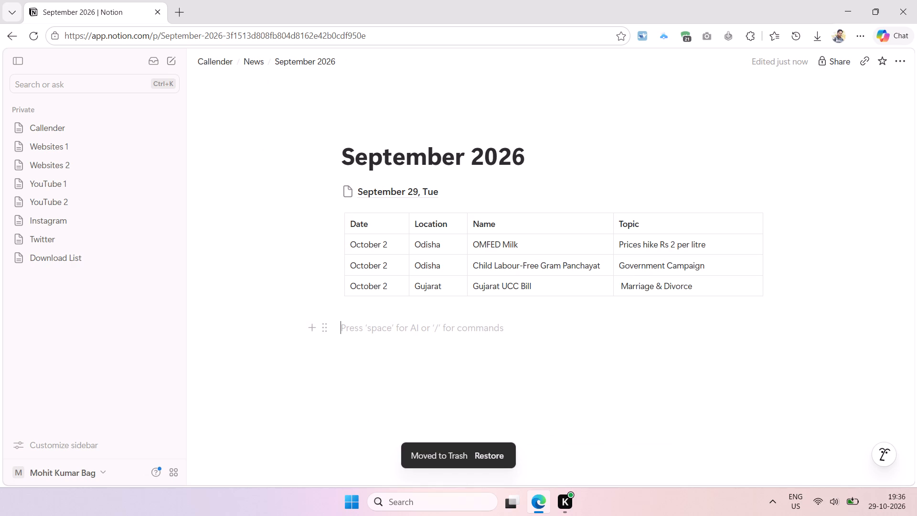
{"action": "key", "text": "ctrl+v"}
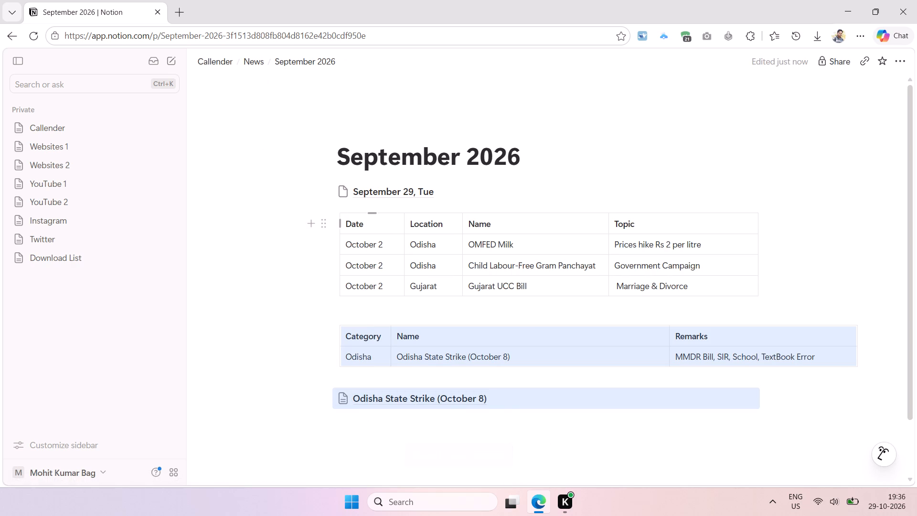
Copy the September 29, Tue subpage title into the first Date cell, trim it to "September 29," and widen the Date column to fit.
{"action": "left_click", "coordinate": [403, 193]}
{"action": "left_click", "coordinate": [489, 165]}
{"action": "key", "text": "ctrl+a"}
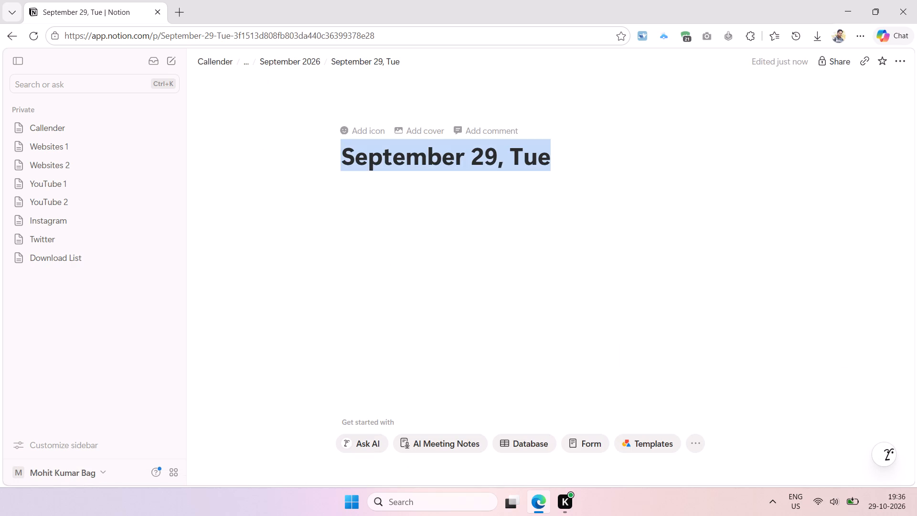
{"action": "key", "text": "ctrl+c"}
{"action": "left_click", "coordinate": [283, 61]}
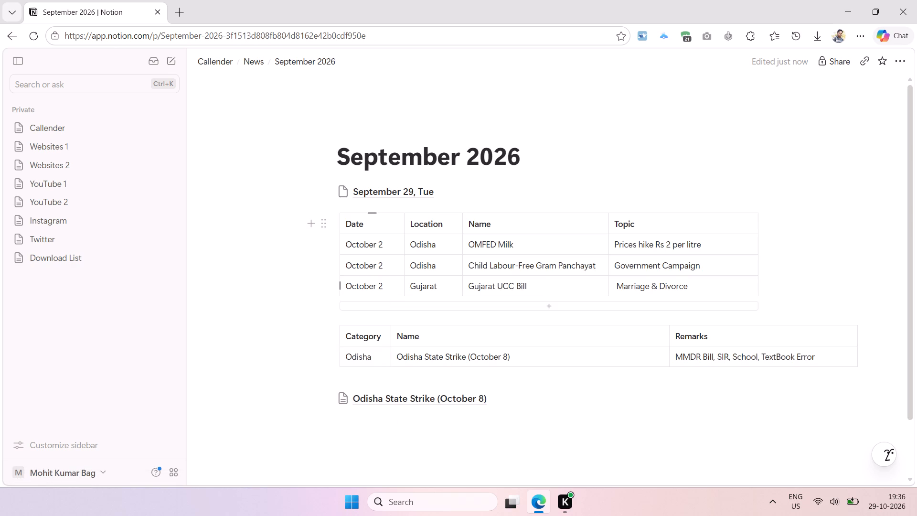
{"action": "left_click", "coordinate": [394, 244]}
{"action": "key", "text": "ctrl+a"}
{"action": "key", "text": "ctrl+v"}
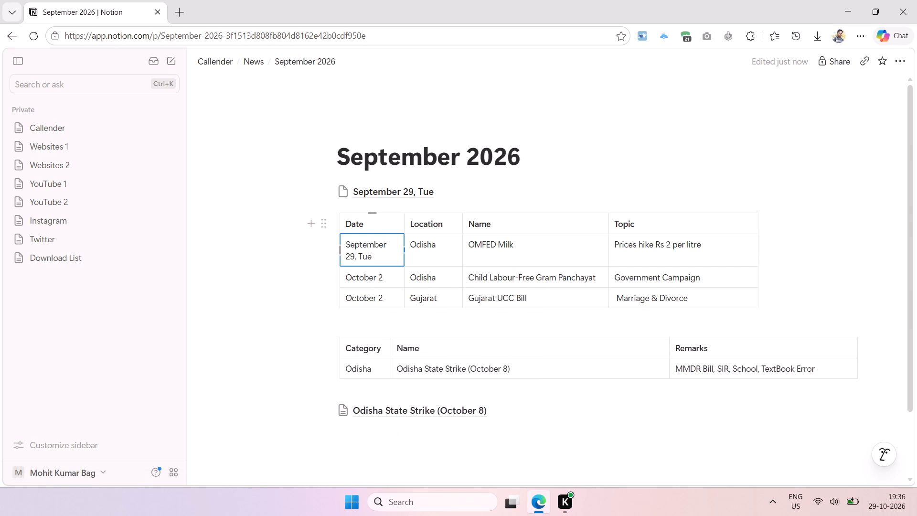
{"action": "left_click_drag", "start_coordinate": [376, 257], "coordinate": [360, 261]}
{"action": "key", "text": "BackSpace"}
{"action": "key", "text": "BackSpace"}
{"action": "left_click_drag", "start_coordinate": [405, 218], "coordinate": [429, 217]}
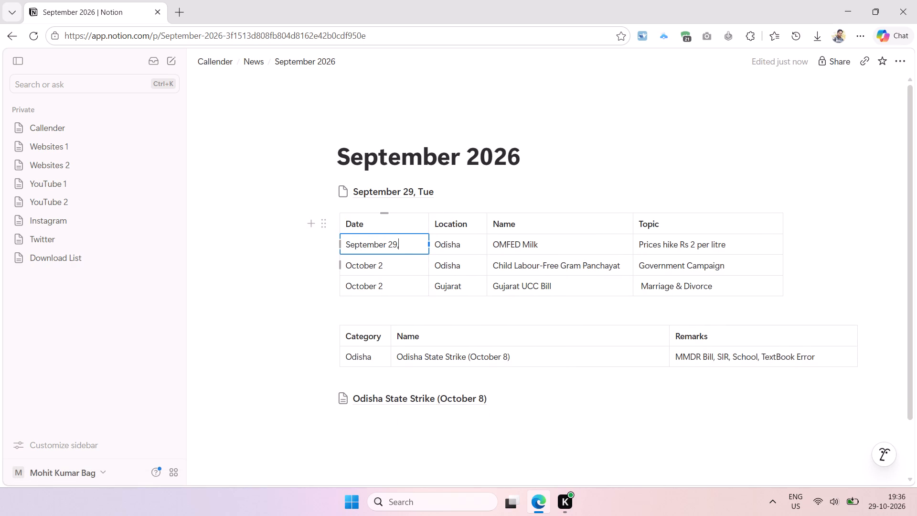
Clear the leftover October entries from the pasted table, keeping the headers and September date, and delete the two surplus rows.
{"action": "left_click_drag", "start_coordinate": [341, 262], "coordinate": [553, 281]}
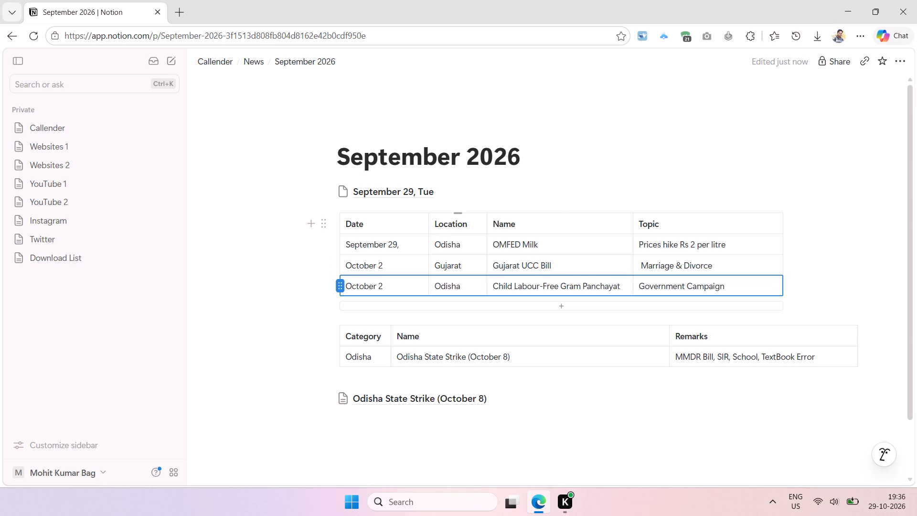
{"action": "left_click_drag", "start_coordinate": [346, 259], "coordinate": [663, 286]}
{"action": "key", "text": "Delete"}
{"action": "left_click_drag", "start_coordinate": [432, 243], "coordinate": [605, 249]}
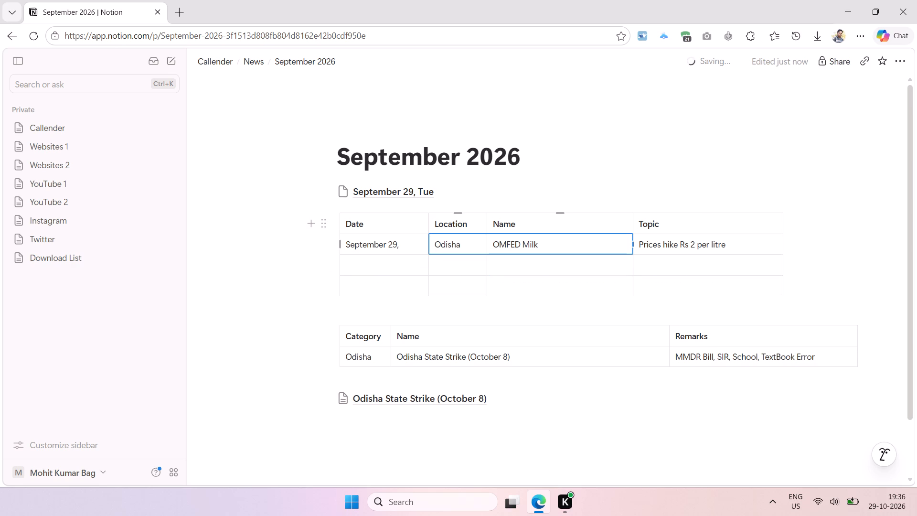
{"action": "left_click_drag", "start_coordinate": [605, 249], "coordinate": [672, 252]}
{"action": "key", "text": "Delete"}
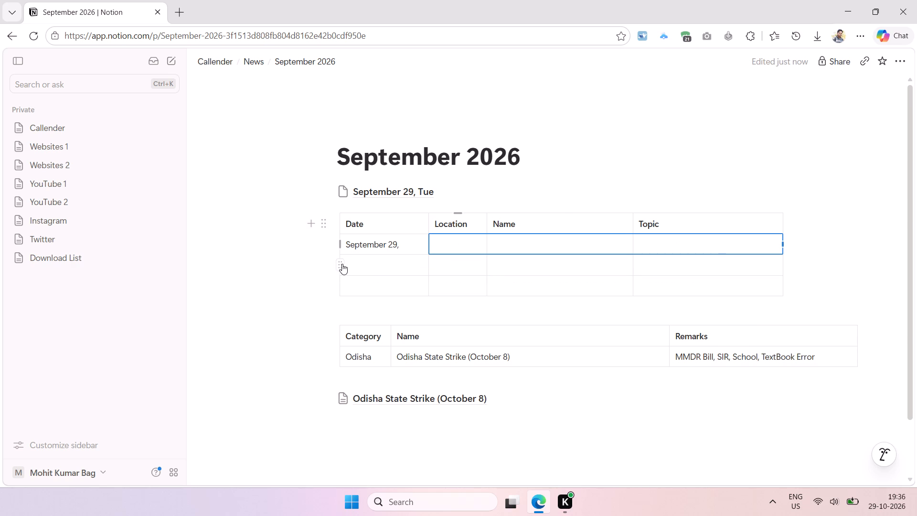
{"action": "left_click", "coordinate": [340, 264]}
{"action": "left_click", "coordinate": [340, 264]}
{"action": "key", "text": "Delete"}
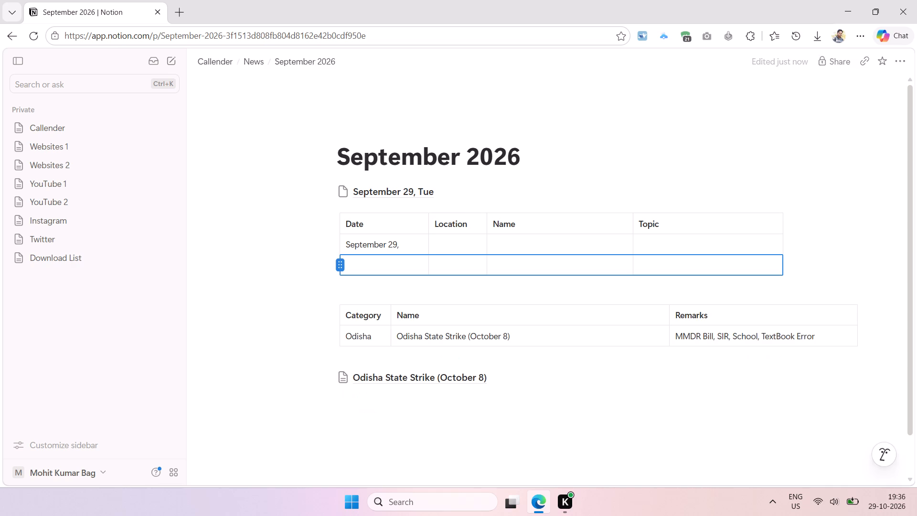
{"action": "key", "text": "Delete"}
Enter Odisha as the Location in the September 29 row.
{"action": "left_click", "coordinate": [451, 245]}
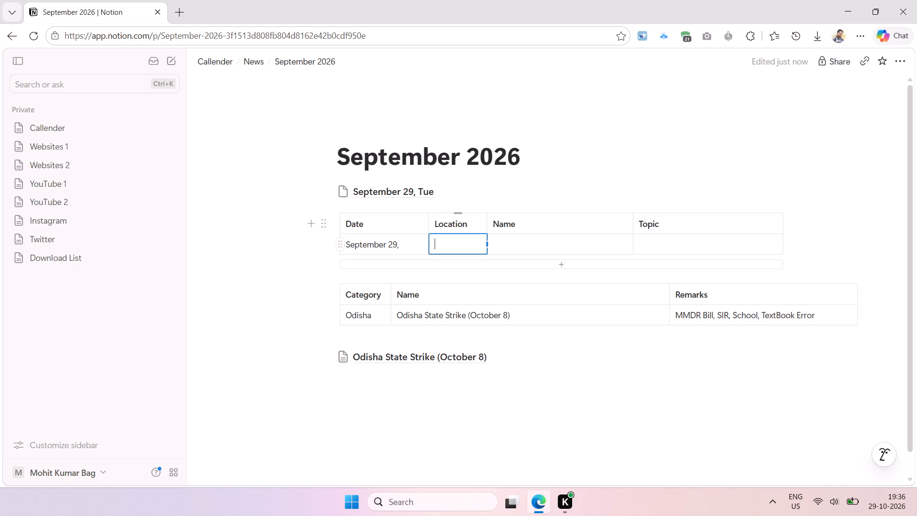
{"action": "type", "text": "Odisha"}
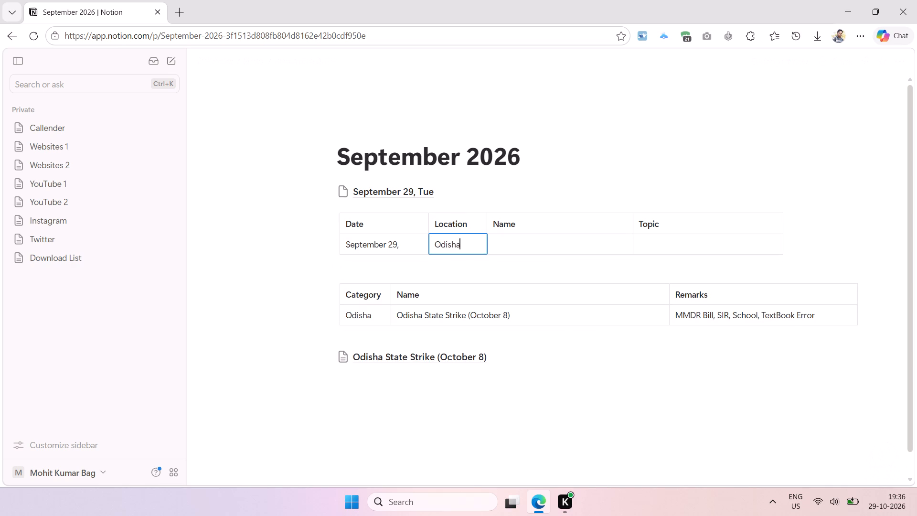
{"action": "key", "text": "Tab"}
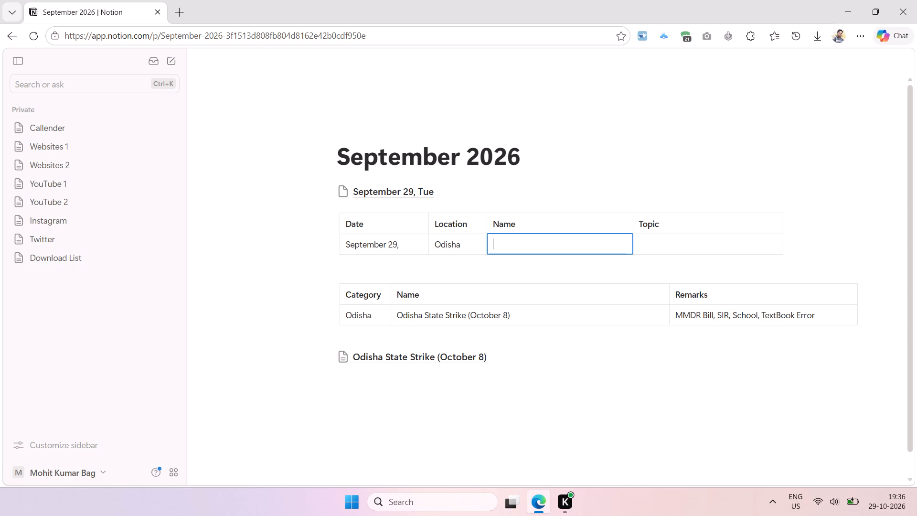
Copy "Congress-led" from the Called By line of the Odisha State Strike subpage into the September 29 row's Name cell.
{"action": "left_click", "coordinate": [407, 357]}
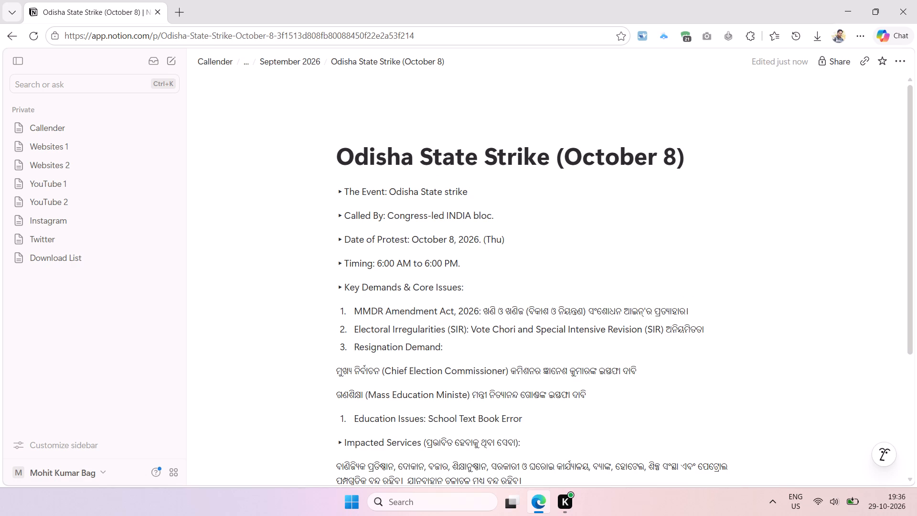
{"action": "left_click_drag", "start_coordinate": [388, 213], "coordinate": [491, 214]}
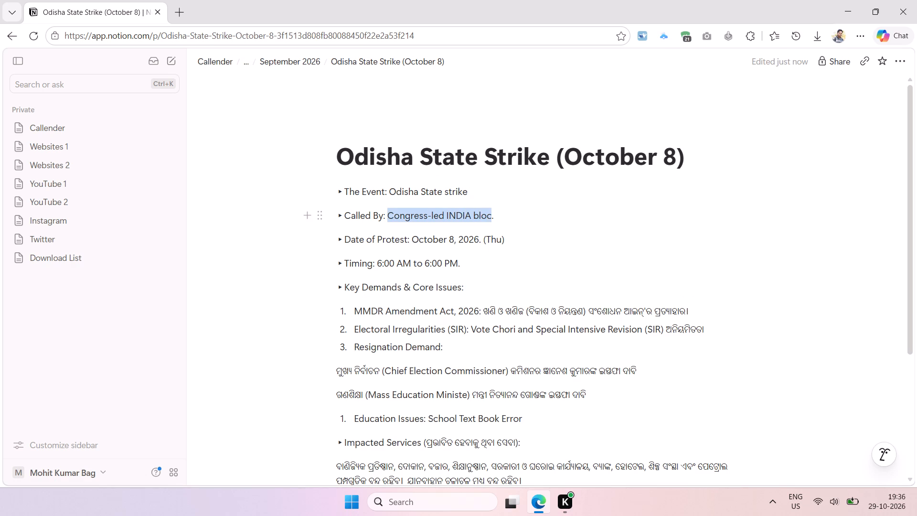
{"action": "left_click_drag", "start_coordinate": [491, 214], "coordinate": [446, 215]}
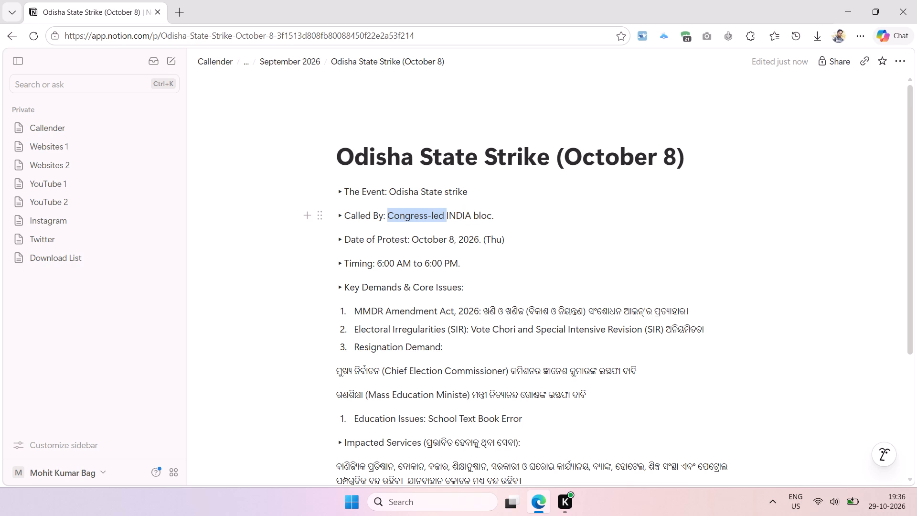
{"action": "left_click_drag", "start_coordinate": [446, 215], "coordinate": [442, 216]}
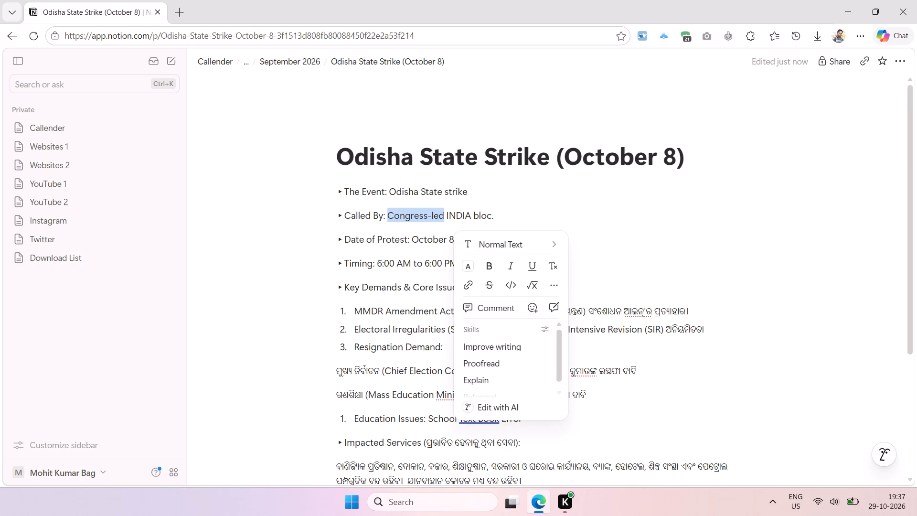
{"action": "key", "text": "ctrl+c"}
{"action": "left_click", "coordinate": [310, 61]}
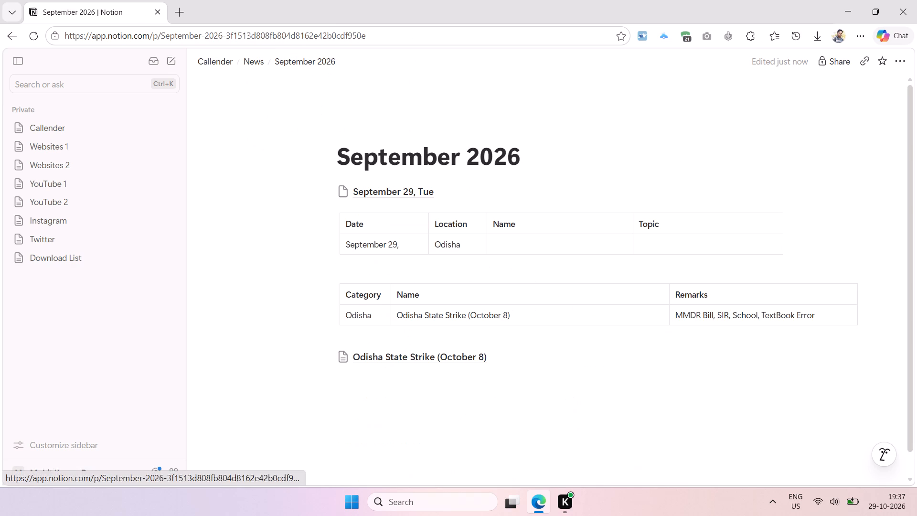
{"action": "left_click", "coordinate": [504, 246]}
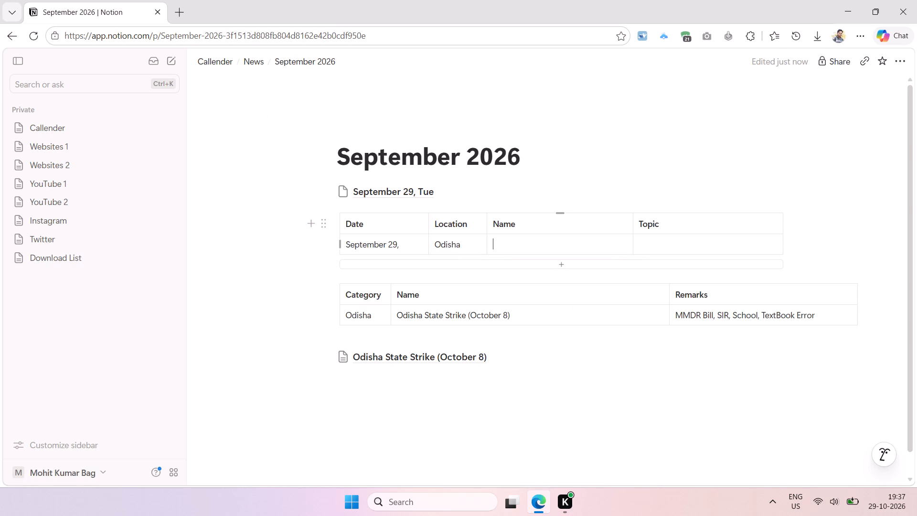
{"action": "key", "text": "ctrl+v"}
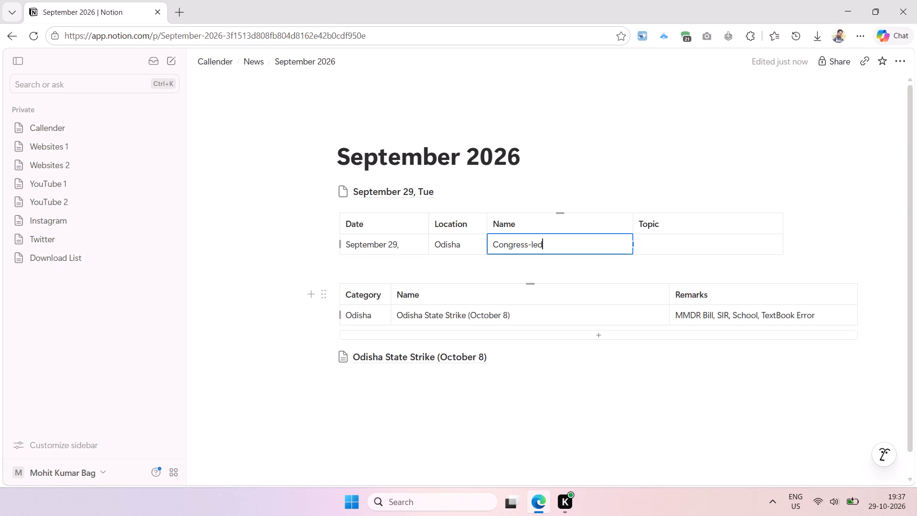
Copy "Odisha State Strike (October 8)" from the old Category table and insert it with a space before "Congress-led" in the Name cell.
{"action": "left_click", "coordinate": [529, 314]}
{"action": "key", "text": "ctrl+a"}
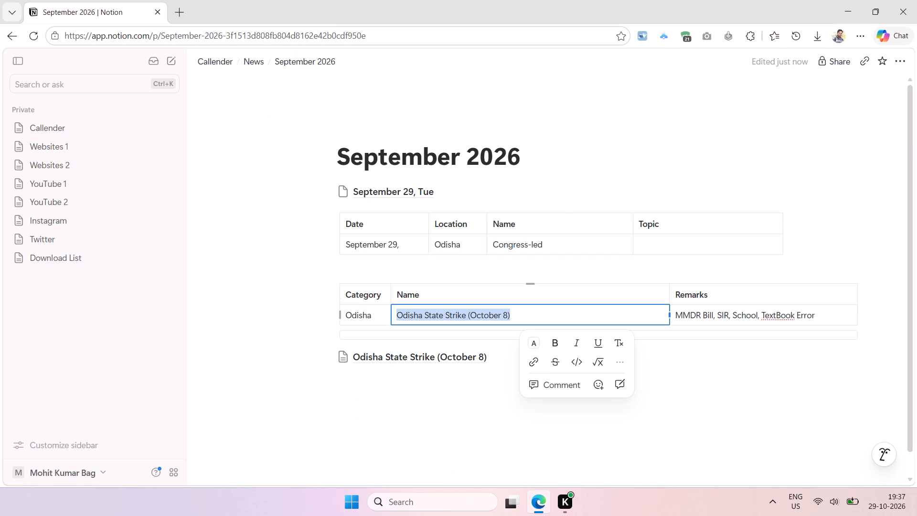
{"action": "key", "text": "ctrl+c"}
{"action": "left_click", "coordinate": [494, 245]}
{"action": "key", "text": "ctrl+v"}
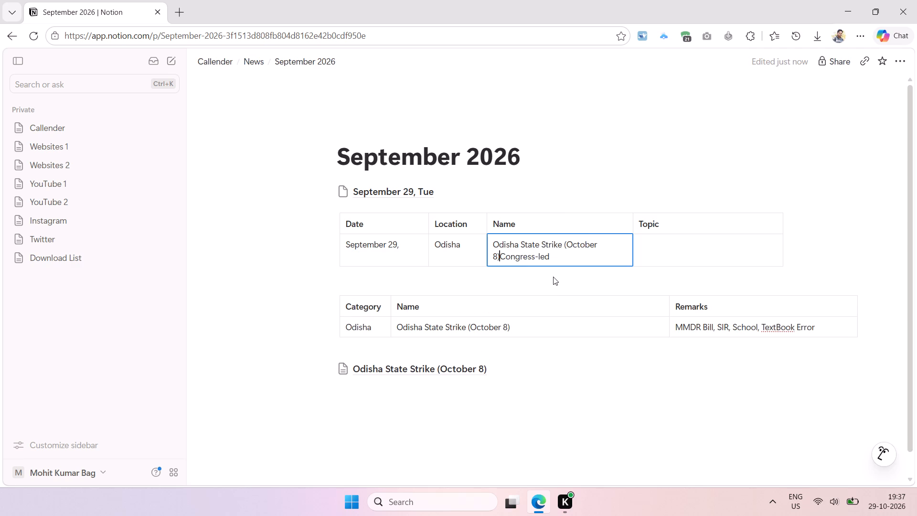
{"action": "key", "text": "space"}
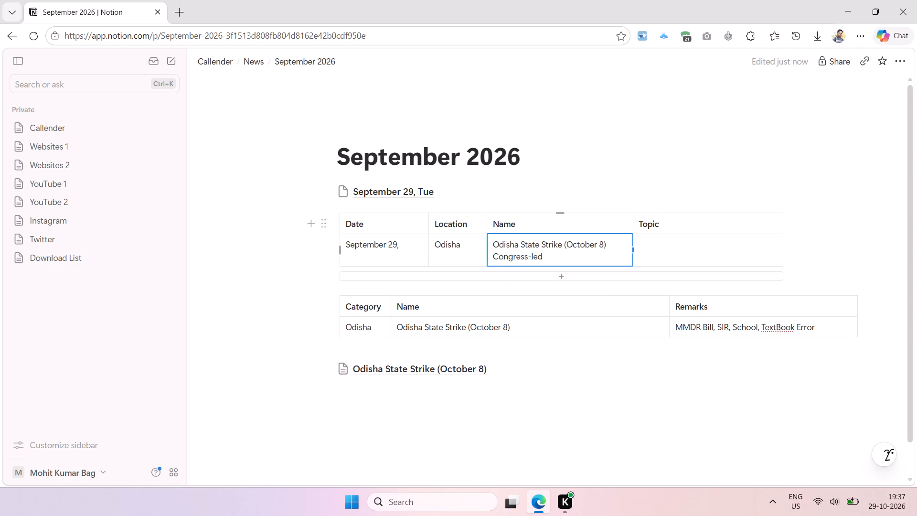
Copy the full Name text of the September 29 row into its Topic cell.
{"action": "left_click", "coordinate": [608, 246]}
{"action": "key", "text": "ctrl+a"}
{"action": "key", "text": "ctrl+c"}
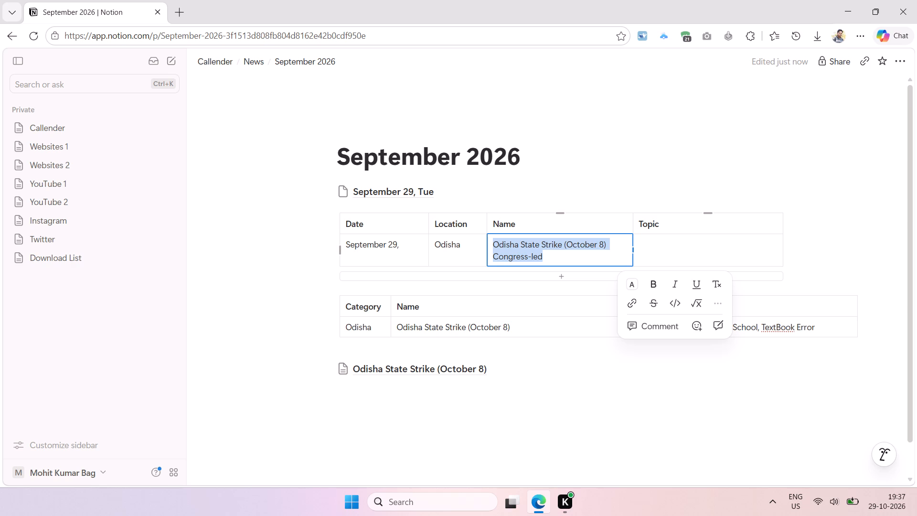
{"action": "left_click", "coordinate": [659, 248]}
{"action": "key", "text": "ctrl+v"}
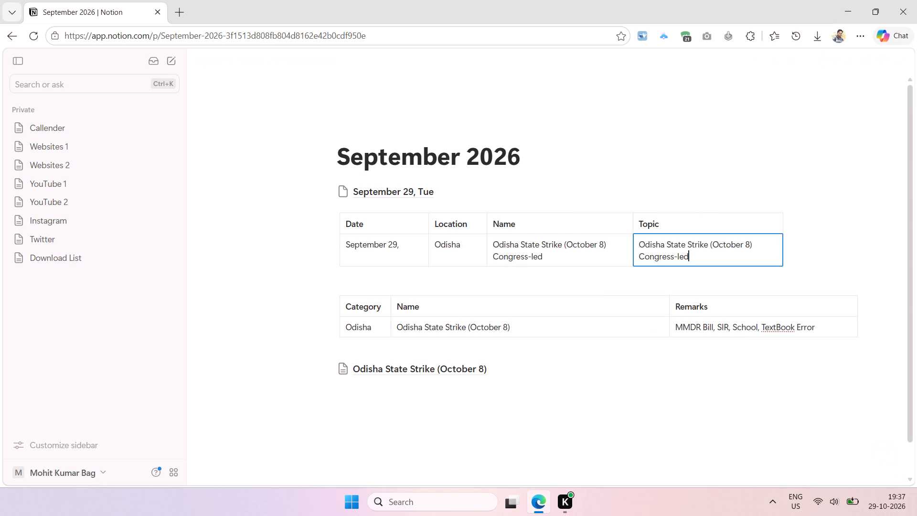
Rewrite the September 29 row's Name cell as "Odisha Strike (Congress Party)".
{"action": "left_click_drag", "start_coordinate": [552, 257], "coordinate": [497, 255]}
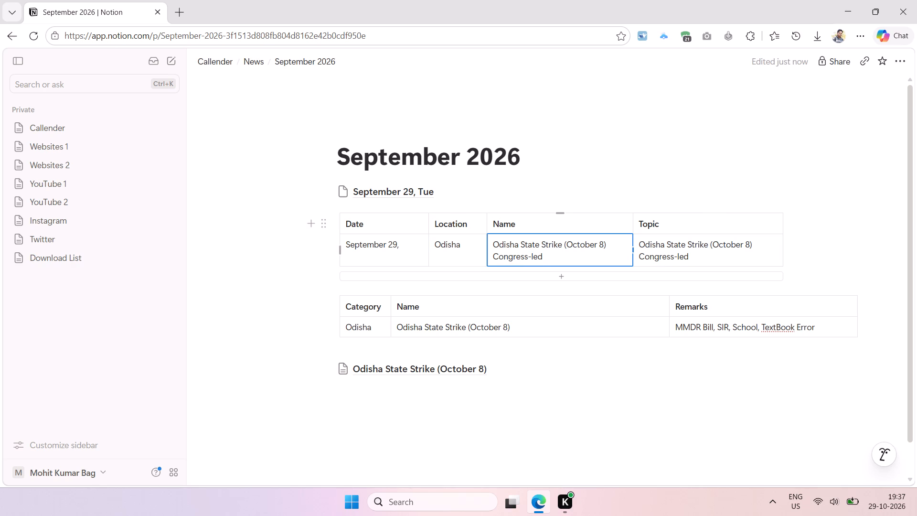
{"action": "left_click_drag", "start_coordinate": [497, 255], "coordinate": [497, 255]}
{"action": "left_click", "coordinate": [540, 260]}
{"action": "left_click_drag", "start_coordinate": [545, 258], "coordinate": [494, 258]}
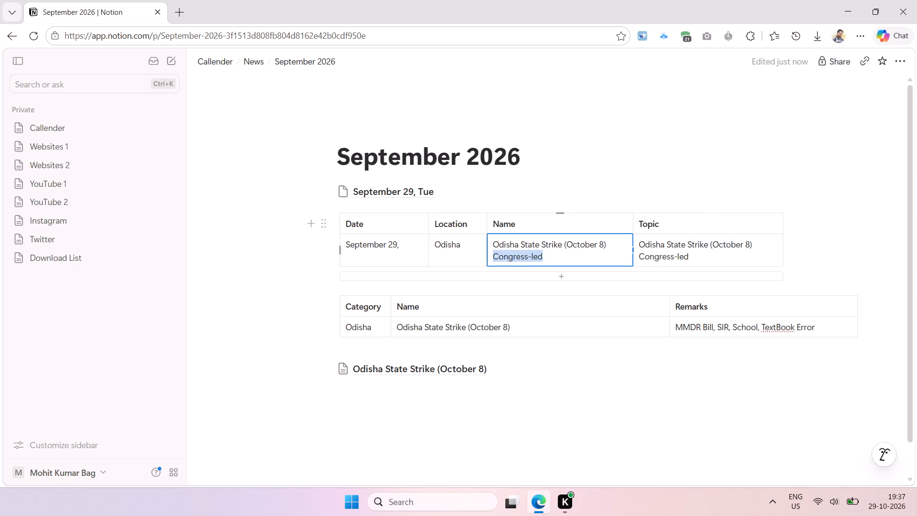
{"action": "left_click_drag", "start_coordinate": [494, 258], "coordinate": [494, 258]}
{"action": "key", "text": "BackSpace"}
{"action": "key", "text": "BackSpace"}
{"action": "key", "text": "BackSpace"}
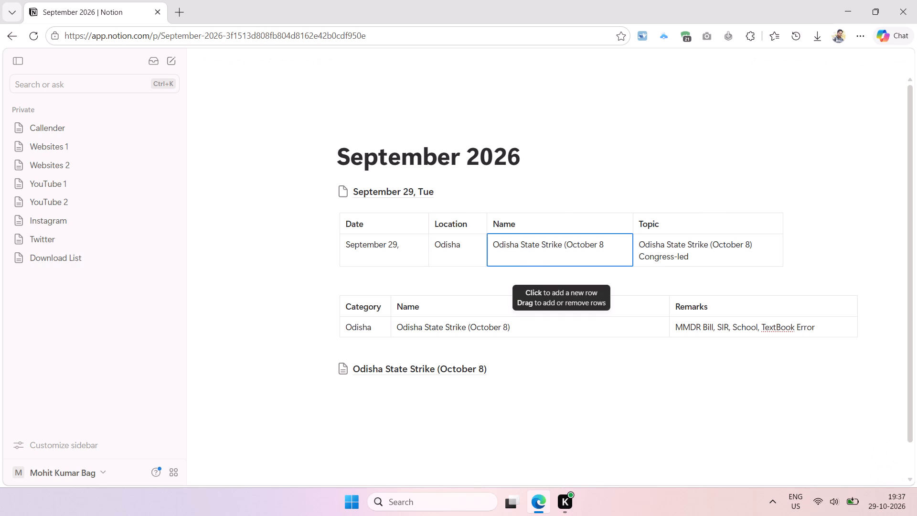
{"action": "key", "text": "BackSpace"}
{"action": "key", "text": "BackSpace"}
{"action": "key", "text": "BackSpace"}
{"action": "key", "text": "BackSpace"}
{"action": "key", "text": "BackSpace"}
{"action": "key", "text": "BackSpace"}
{"action": "key", "text": "BackSpace"}
{"action": "key", "text": "BackSpace"}
{"action": "key", "text": "BackSpace"}
{"action": "key", "text": "BackSpace"}
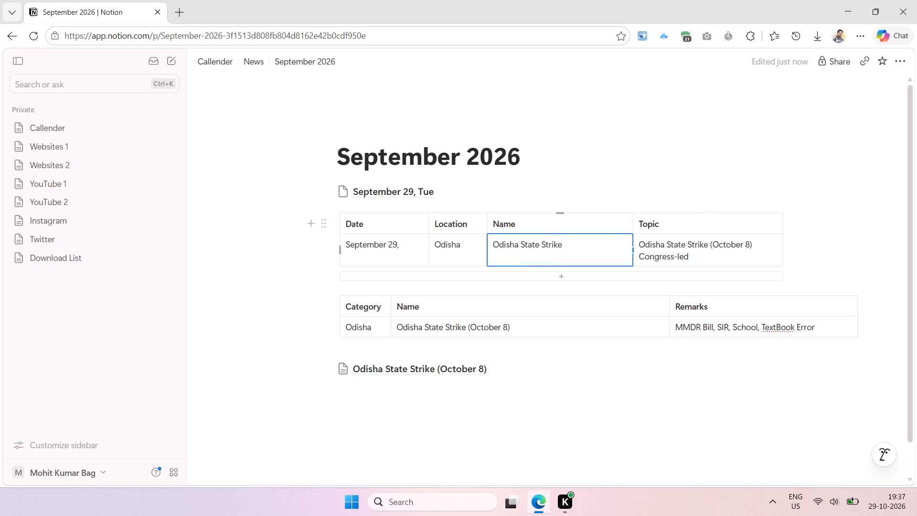
{"action": "double_click", "coordinate": [530, 244]}
{"action": "key", "text": "BackSpace"}
{"action": "left_click", "coordinate": [549, 242]}
{"action": "type", "text": "(Congress Party"}
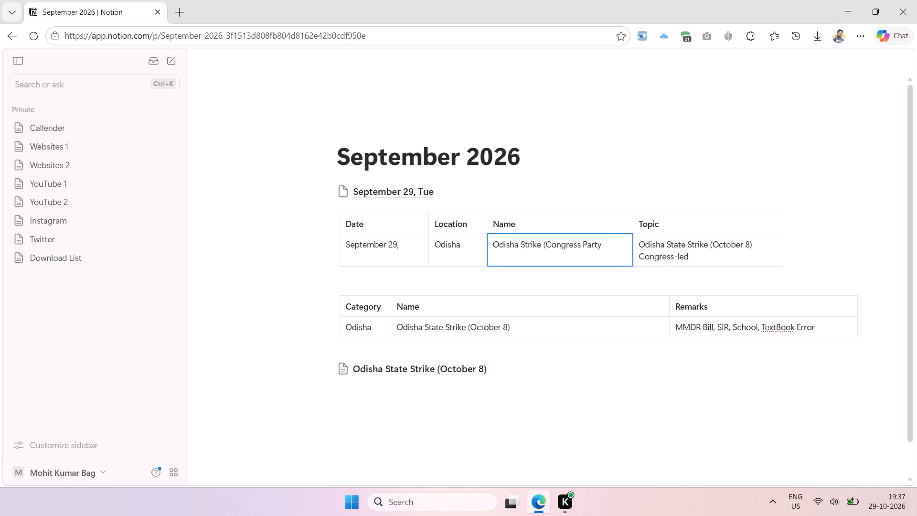
{"action": "key", "text": "shift+parenright"}
{"action": "key", "text": "Tab"}
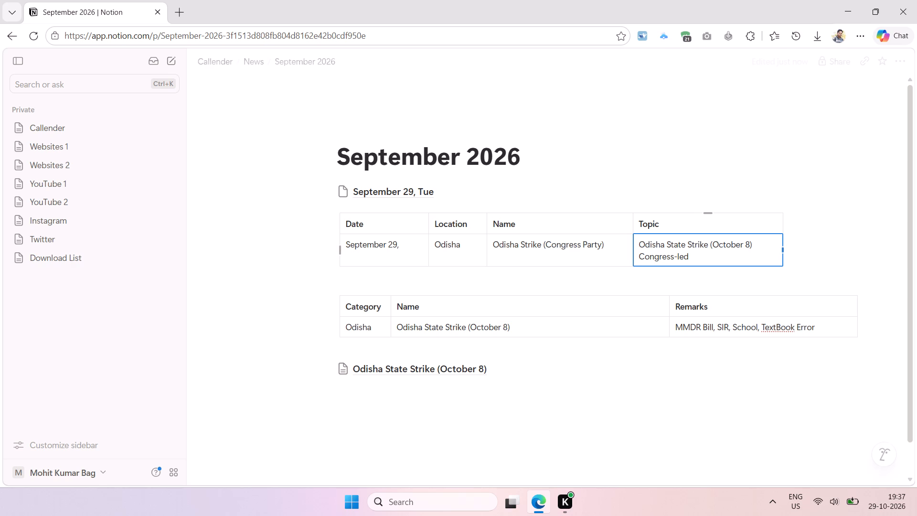
Move the Remarks text "MMDR Bill, SIR, School, TextBook Error" from the old table into the September 29 row's Topic cell, replacing its contents.
{"action": "left_click", "coordinate": [829, 331]}
{"action": "key", "text": "ctrl+a"}
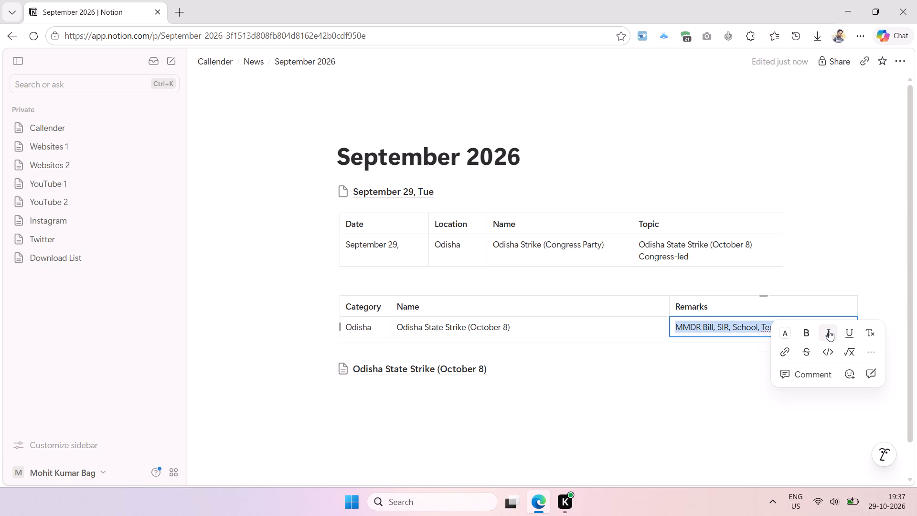
{"action": "key", "text": "ctrl+x"}
{"action": "left_click", "coordinate": [717, 248]}
{"action": "left_click", "coordinate": [717, 256]}
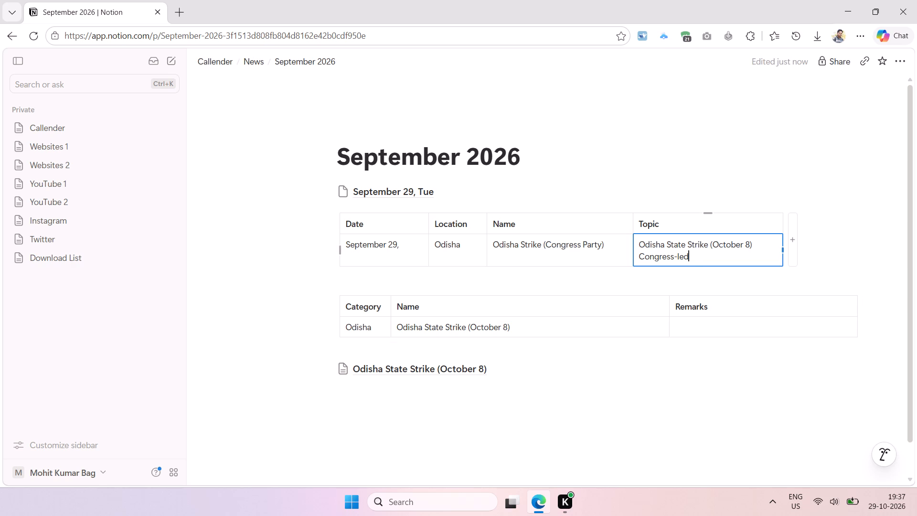
{"action": "key", "text": "ctrl+a"}
{"action": "key", "text": "ctrl+v"}
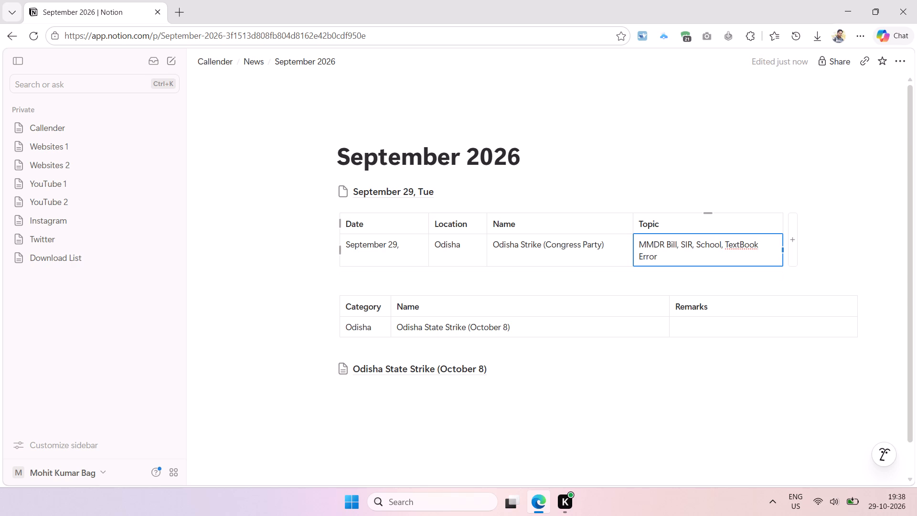
Widen the Topic column of the September 29 table so its text fits on one line.
{"action": "left_click_drag", "start_coordinate": [782, 218], "coordinate": [824, 216]}
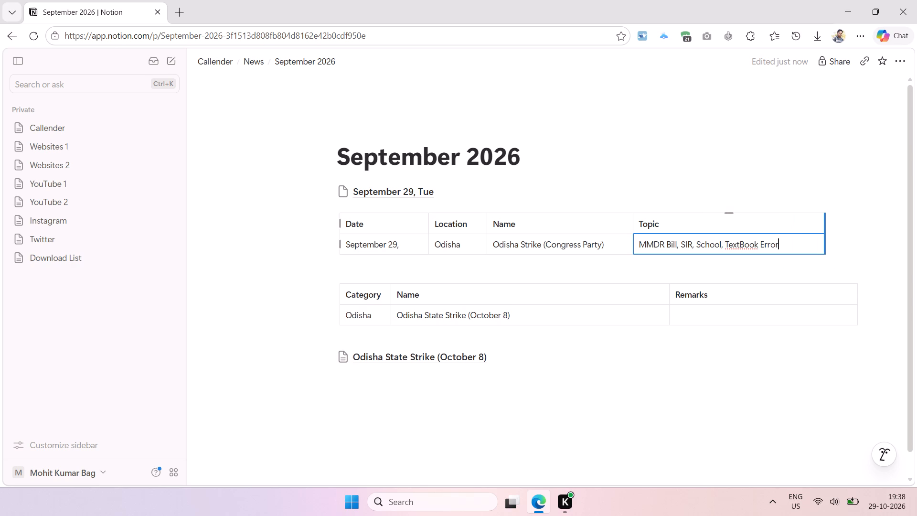
{"action": "left_click_drag", "start_coordinate": [824, 216], "coordinate": [817, 216]}
Remove the comma after "School" in the September 29 row's Topic cell.
{"action": "left_click", "coordinate": [725, 244]}
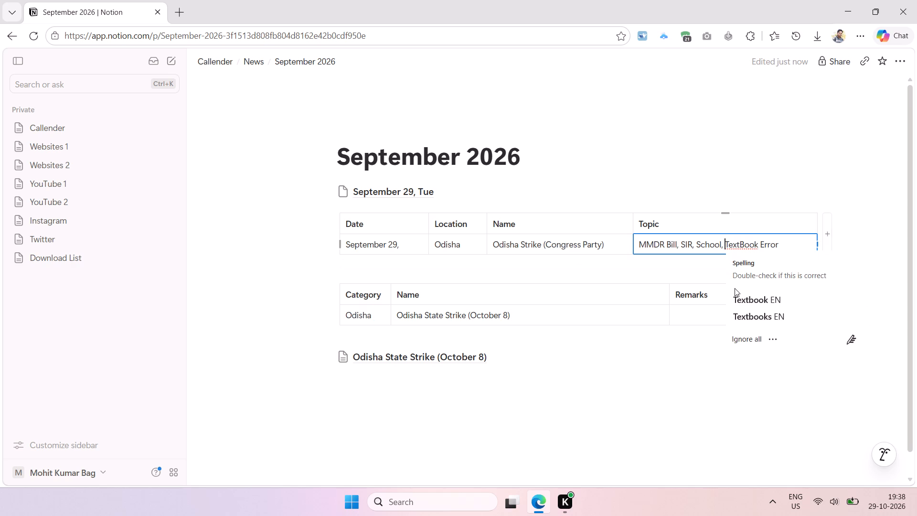
{"action": "key", "text": "BackSpace"}
{"action": "key", "text": "BackSpace"}
{"action": "key", "text": "space"}
{"action": "left_click", "coordinate": [749, 170]}
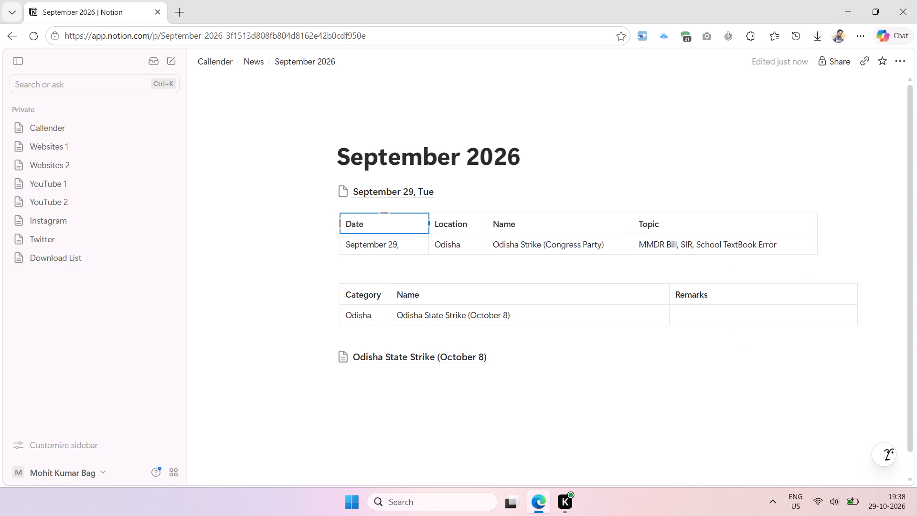
Correct "TextBook" to "Textbook" in the September 29 row's Topic cell using the spelling suggestion.
{"action": "left_click", "coordinate": [738, 244]}
{"action": "key", "text": "space"}
{"action": "left_click", "coordinate": [739, 244]}
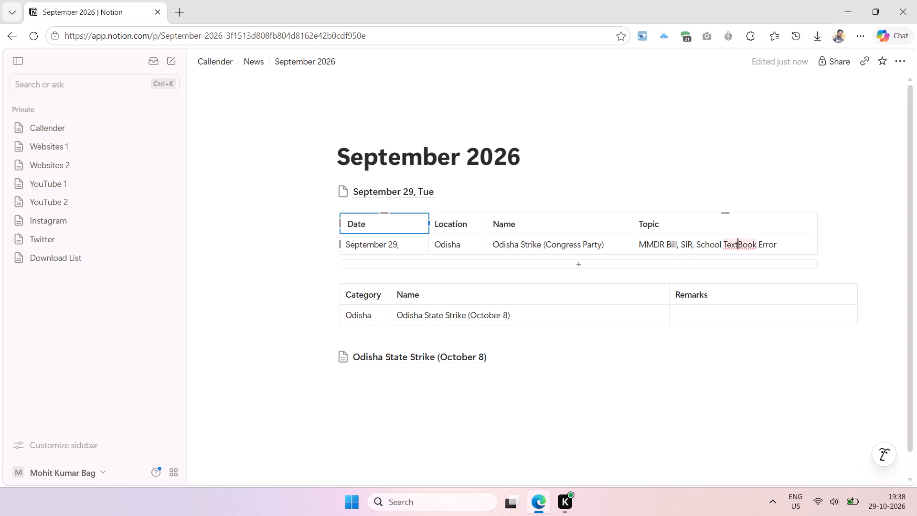
{"action": "key", "text": "space"}
{"action": "left_click", "coordinate": [734, 160]}
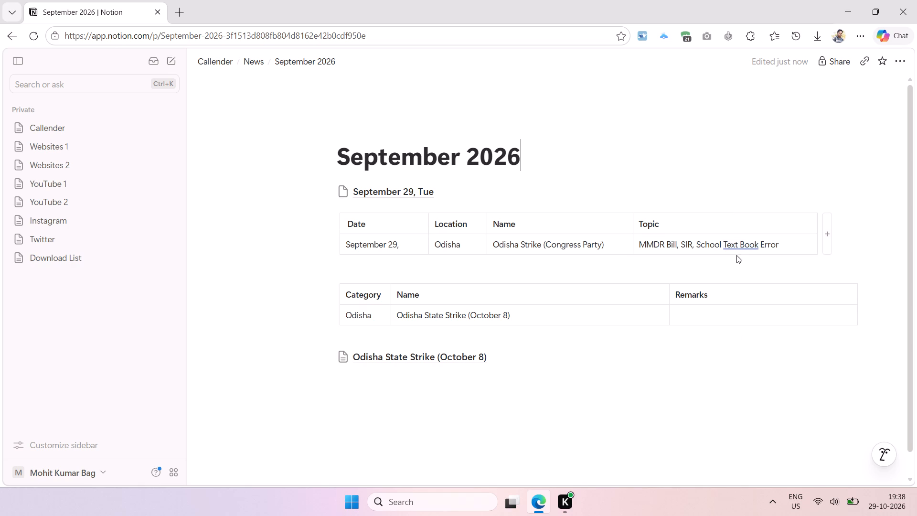
{"action": "left_click", "coordinate": [736, 241]}
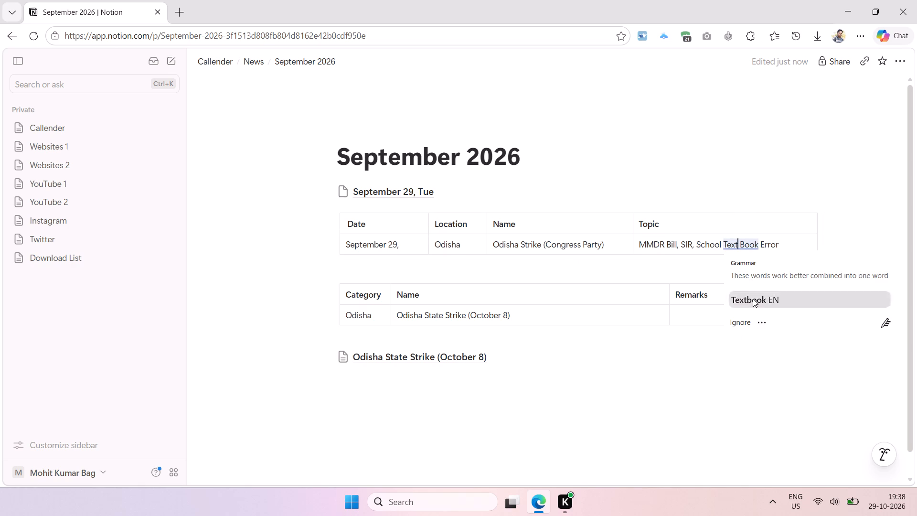
{"action": "left_click", "coordinate": [753, 299]}
{"action": "left_click", "coordinate": [731, 133]}
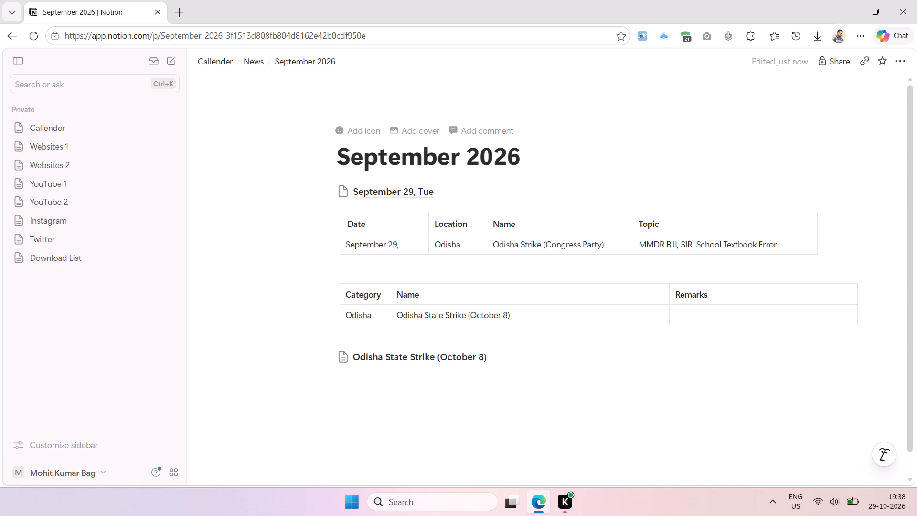
{"action": "key", "text": "ctrl+s"}
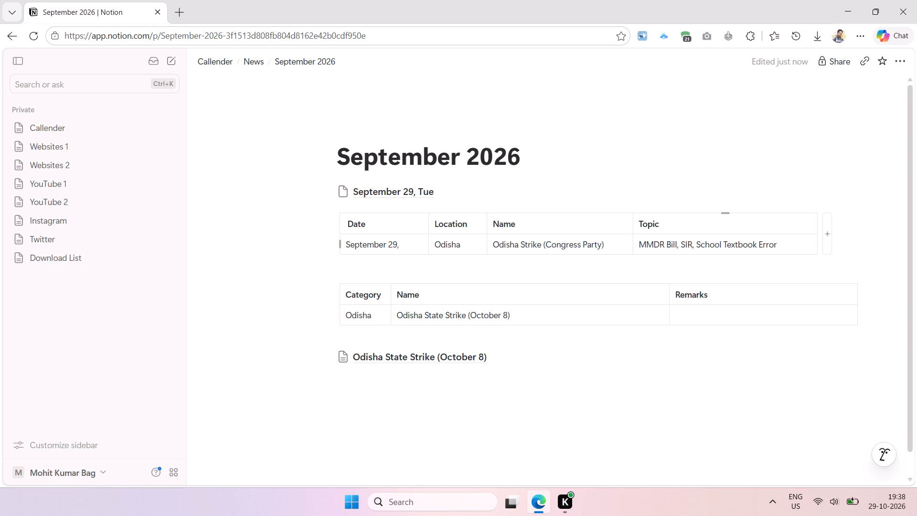
Move "SIR," to the start of the Topic text, before "MMDR Bill".
{"action": "left_click_drag", "start_coordinate": [697, 242], "coordinate": [680, 249]}
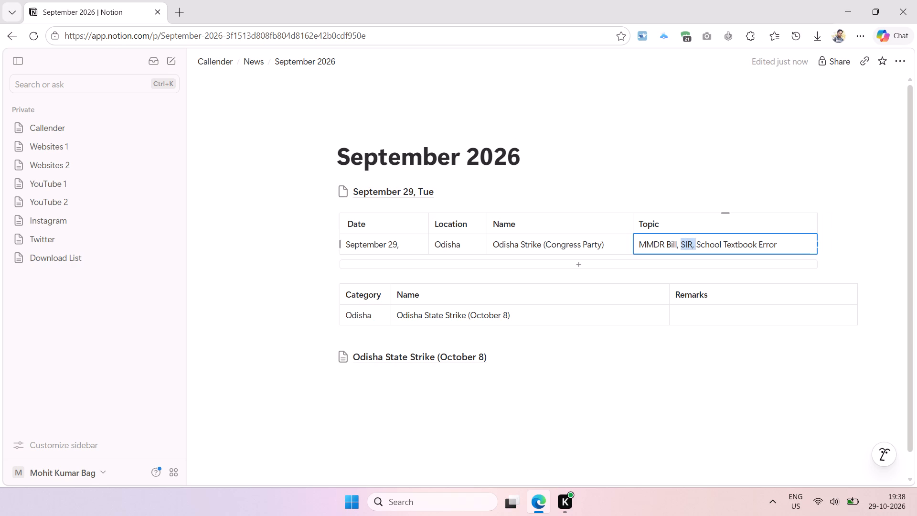
{"action": "key", "text": "ctrl+x"}
{"action": "left_click", "coordinate": [638, 243]}
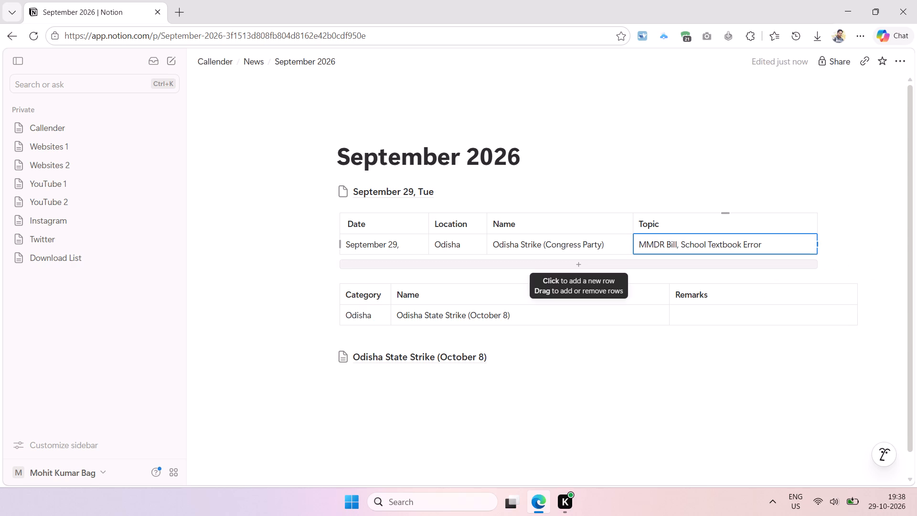
{"action": "key", "text": "ctrl+v"}
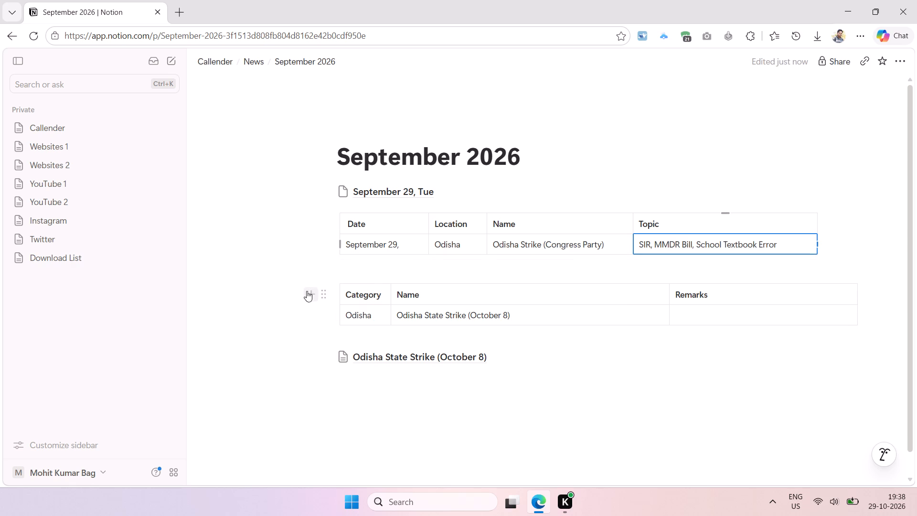
Delete the old Category, Name, Remarks table from the September 2026 page.
{"action": "left_click_drag", "start_coordinate": [282, 290], "coordinate": [499, 318]}
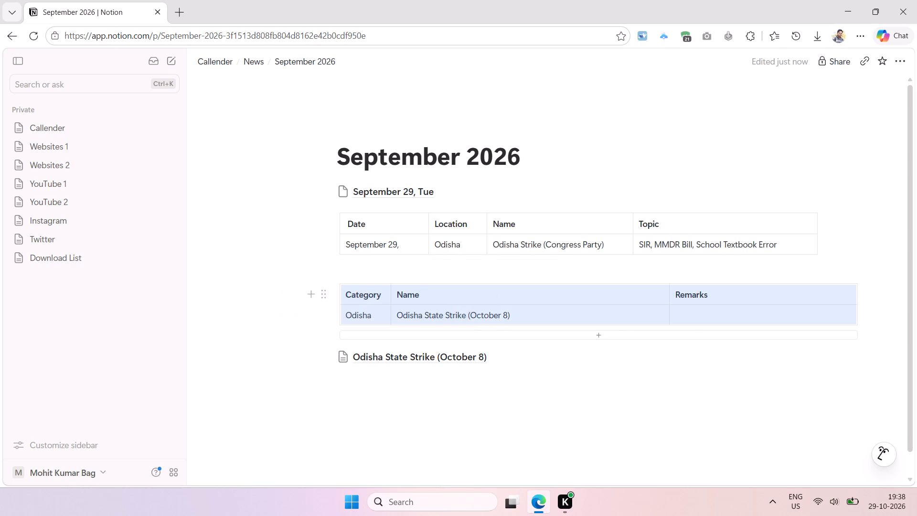
{"action": "key", "text": "Delete"}
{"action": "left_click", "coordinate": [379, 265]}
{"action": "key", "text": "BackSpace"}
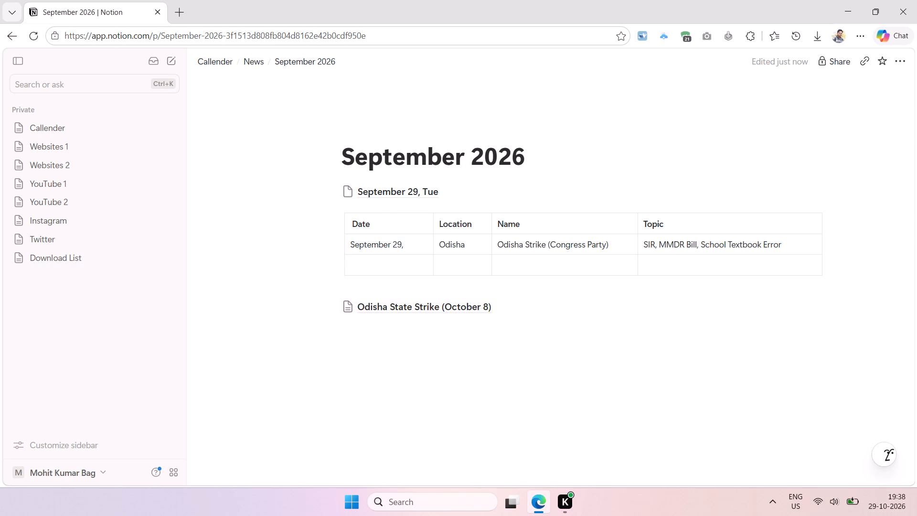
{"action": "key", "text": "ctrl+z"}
Copy "September 29" from the September 29, Tue page title and prefix the Odisha State Strike (October 8) subpage title with "September 29: ".
{"action": "left_click", "coordinate": [324, 193]}
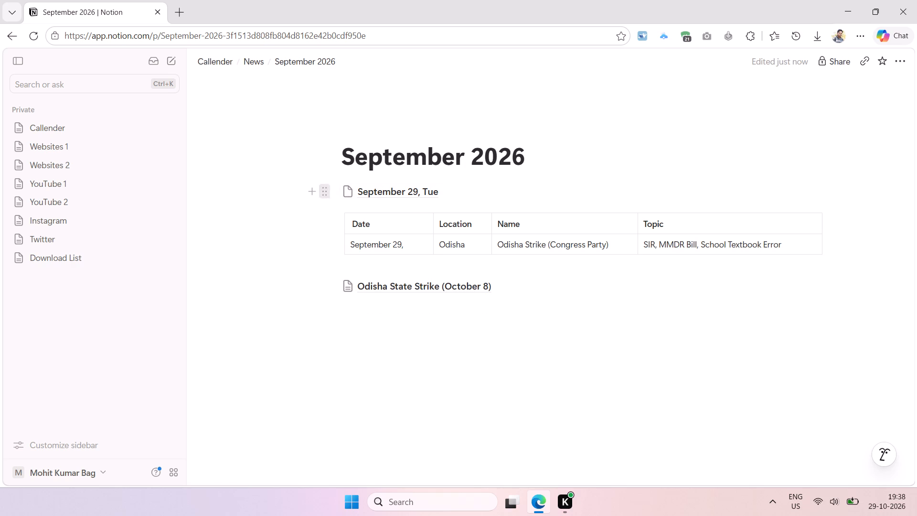
{"action": "left_click", "coordinate": [324, 193]}
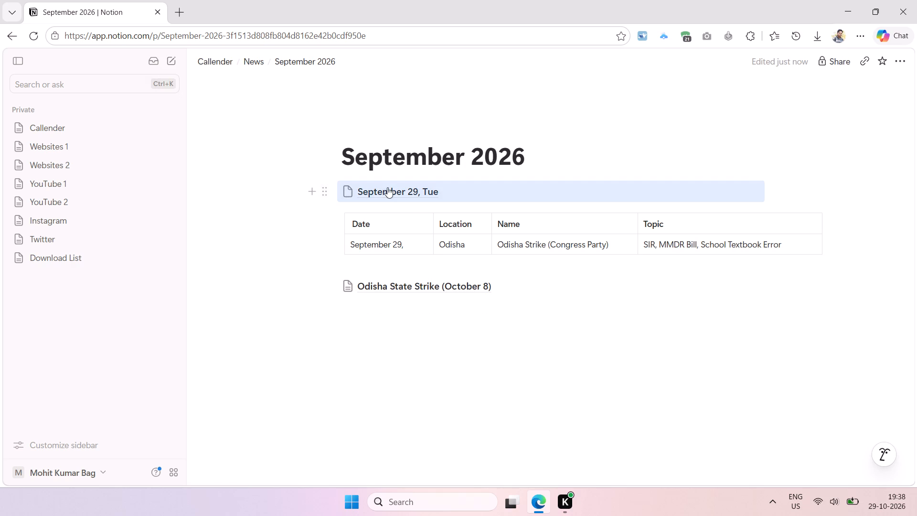
{"action": "left_click", "coordinate": [387, 187]}
{"action": "left_click_drag", "start_coordinate": [497, 153], "coordinate": [476, 153]}
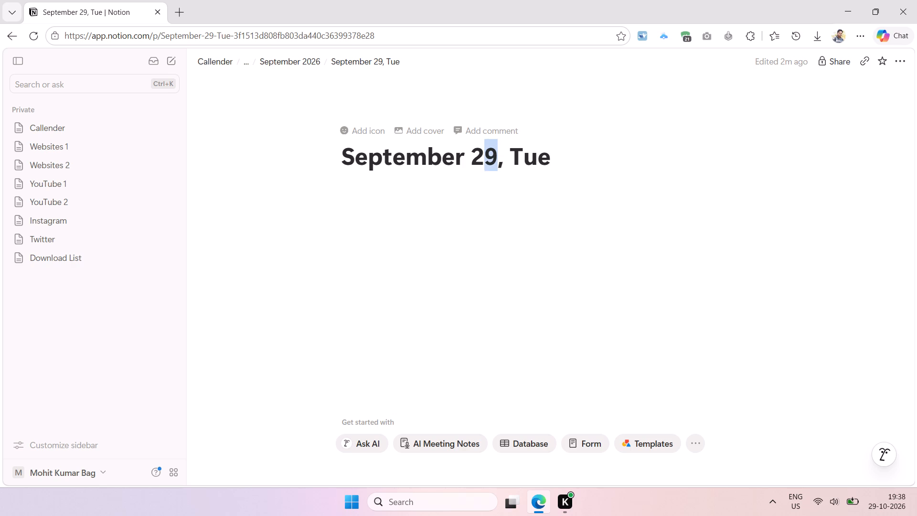
{"action": "left_click_drag", "start_coordinate": [476, 153], "coordinate": [314, 158]}
{"action": "key", "text": "ctrl+c"}
{"action": "left_click", "coordinate": [286, 58]}
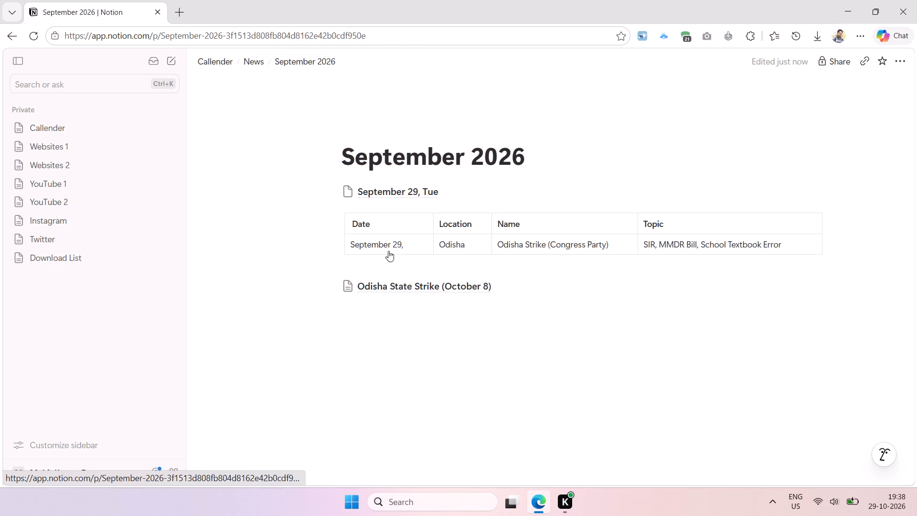
{"action": "left_click", "coordinate": [381, 289]}
{"action": "left_click", "coordinate": [340, 161]}
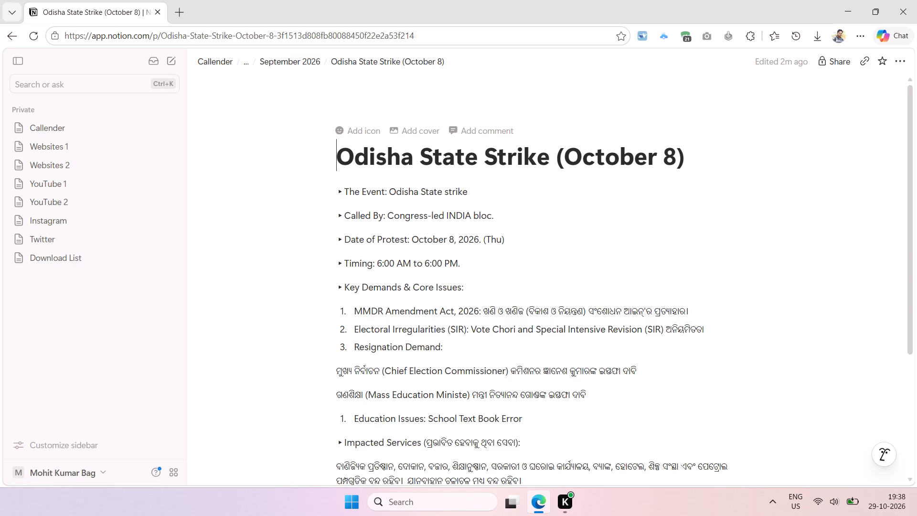
{"action": "key", "text": "ctrl+v"}
{"action": "type", "text": ":"}
{"action": "key", "text": "space"}
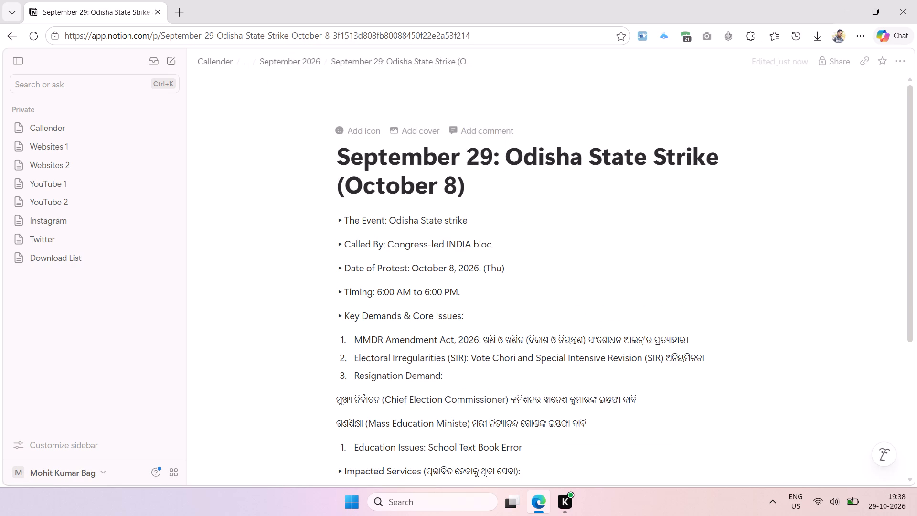
Return to the September 2026 page and delete the September 29, Tue subpage.
{"action": "left_click", "coordinate": [290, 60]}
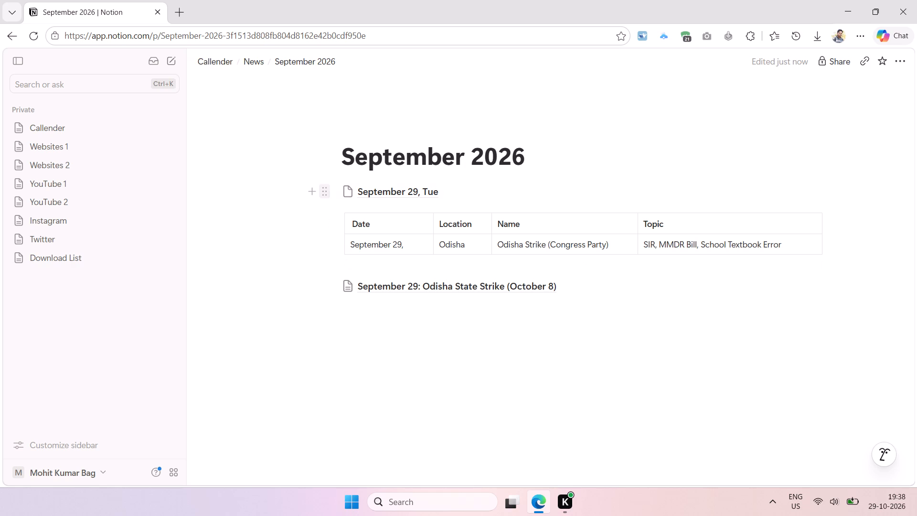
{"action": "left_click", "coordinate": [328, 197]}
{"action": "left_click", "coordinate": [328, 197]}
{"action": "key", "text": "Delete"}
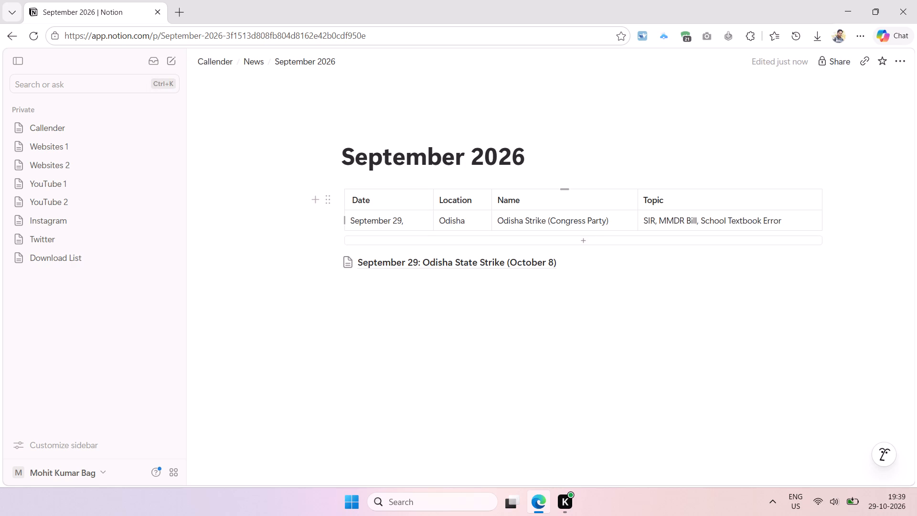
Copy the table's Name text and retitle the subpage "September 29: Odisha Strike (Congress Party)", moving "Odisha State Strike (October 8)" into its body.
{"action": "left_click", "coordinate": [609, 225]}
{"action": "key", "text": "ctrl+a"}
{"action": "key", "text": "ctrl+c"}
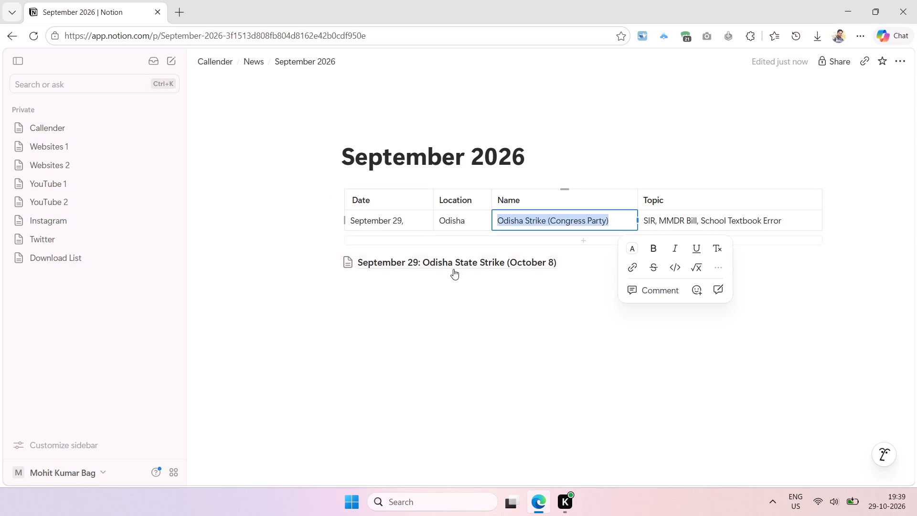
{"action": "left_click", "coordinate": [450, 267]}
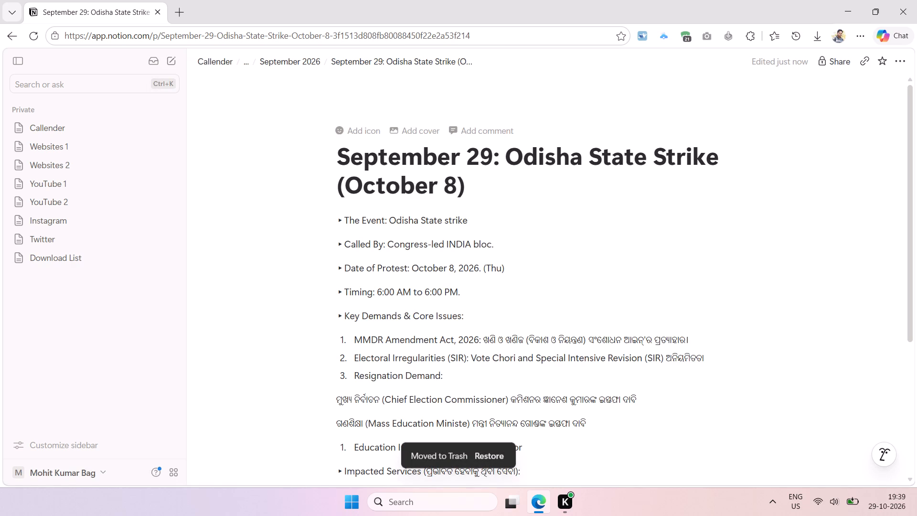
{"action": "left_click", "coordinate": [511, 154]}
{"action": "key", "text": "Return"}
{"action": "left_click", "coordinate": [518, 156]}
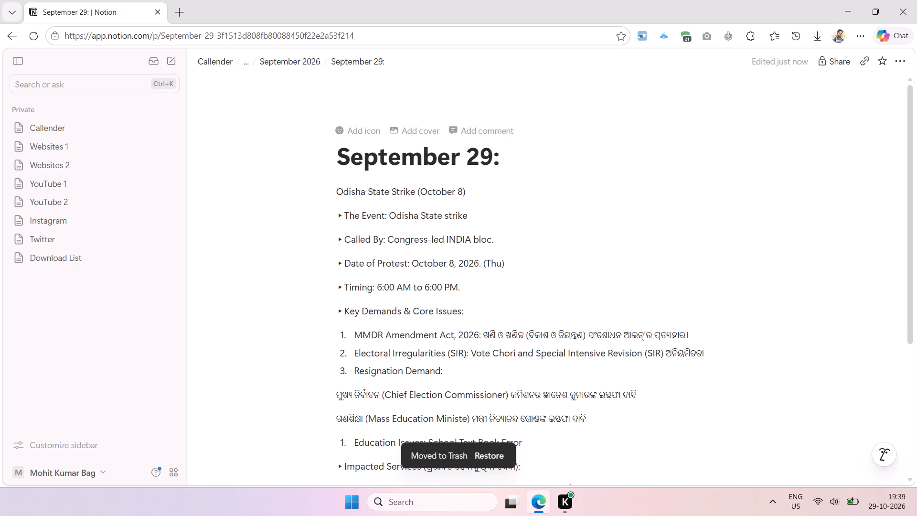
{"action": "key", "text": "ctrl+v"}
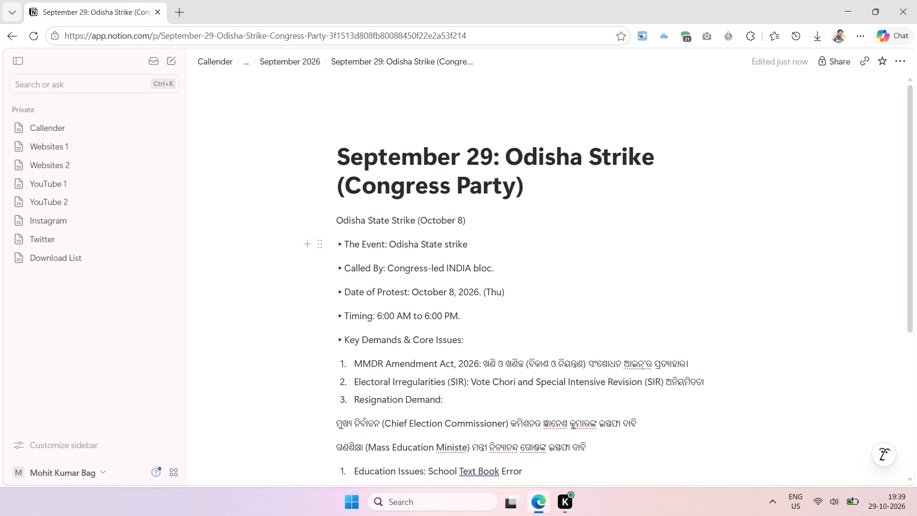
{"action": "left_click", "coordinate": [299, 62]}
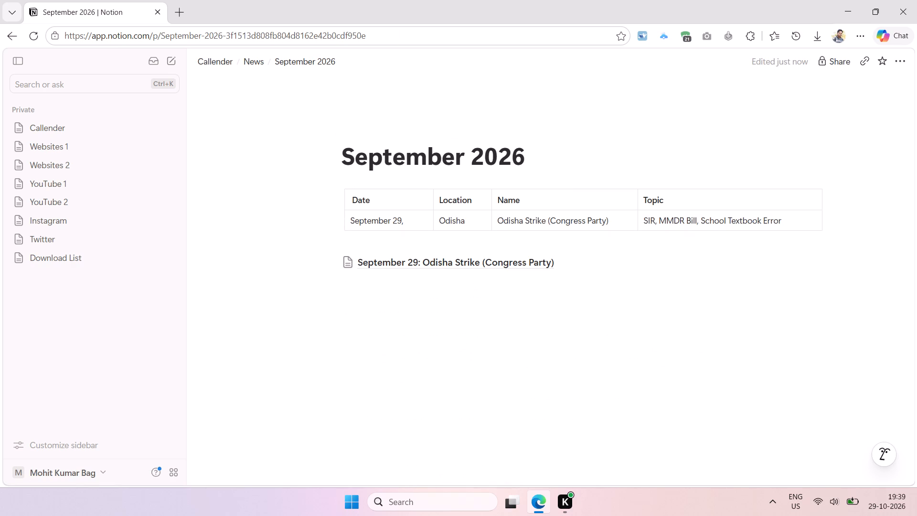
{"action": "key", "text": "ctrl+s"}
Review the September 2026 page and the subpage lists of the News and Callender pages.
{"action": "scroll", "coordinate": [475, 341], "scroll_direction": "down", "scroll_amount": 5}
{"action": "left_click", "coordinate": [256, 60]}
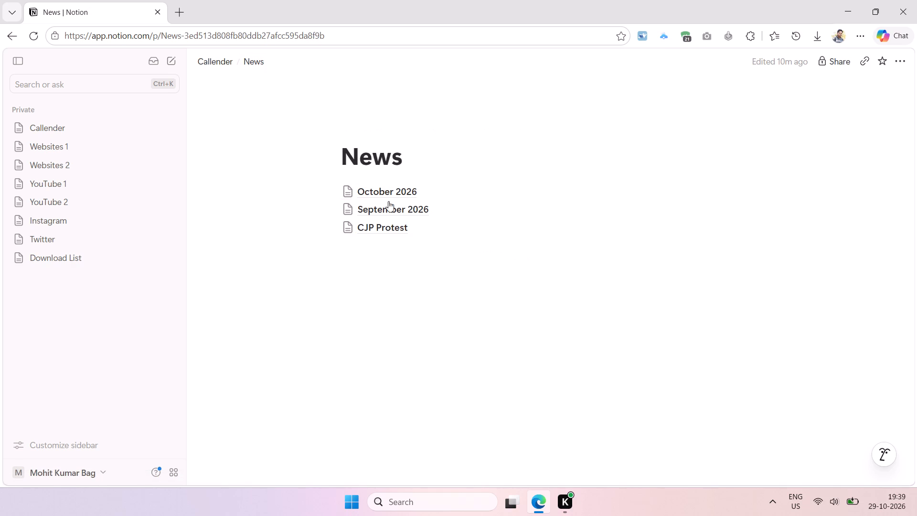
{"action": "left_click", "coordinate": [213, 64]}
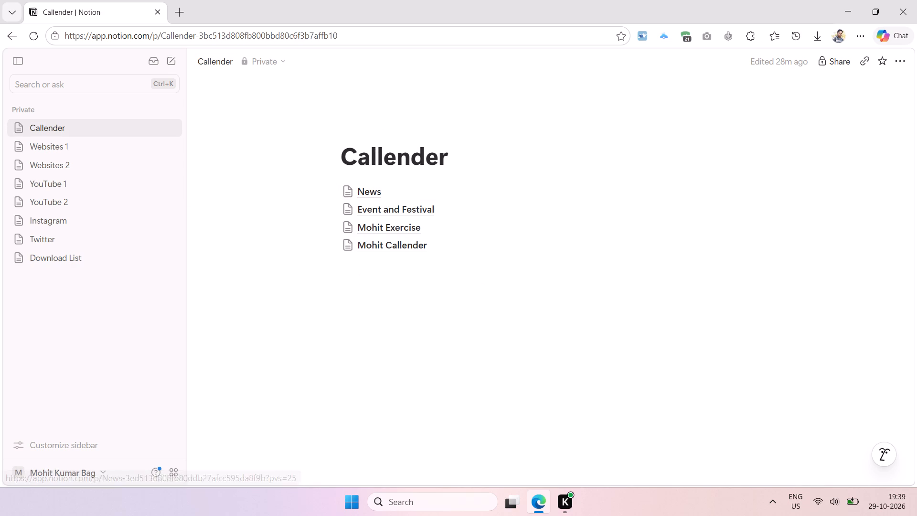
{"action": "left_click", "coordinate": [369, 186]}
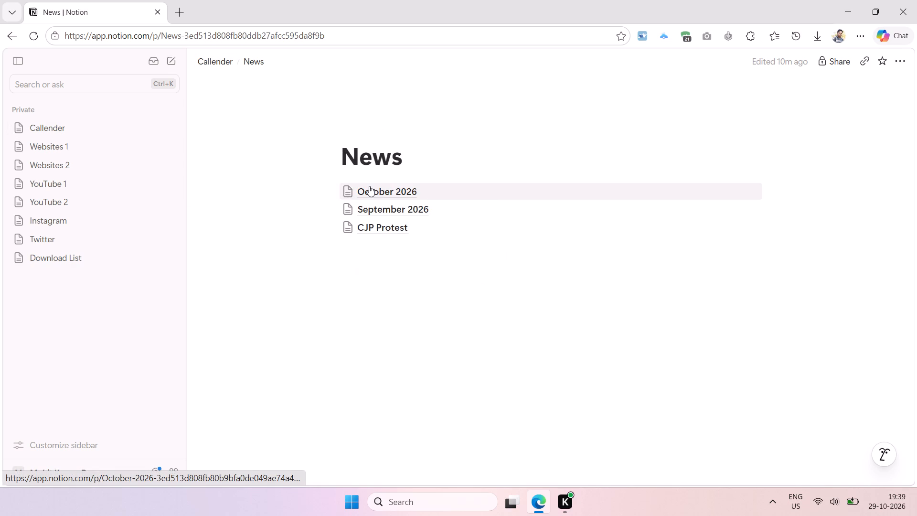
{"action": "left_click", "coordinate": [224, 65]}
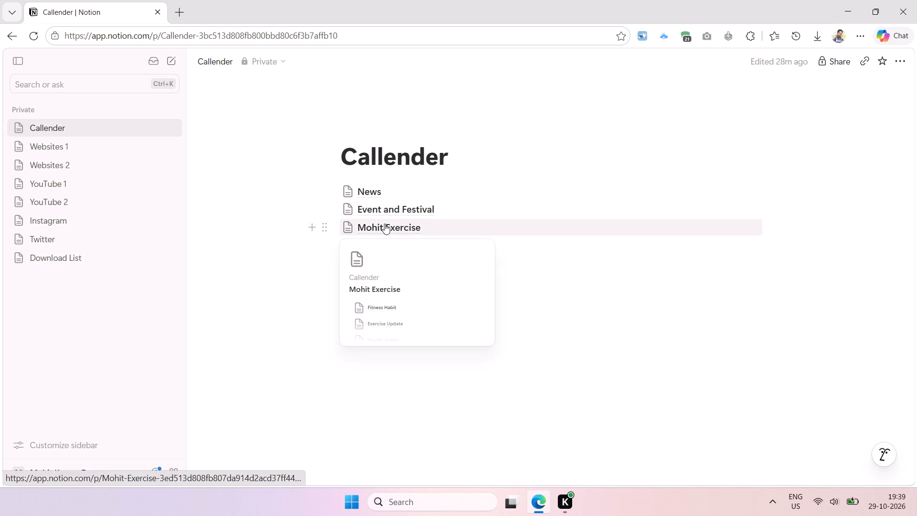
Examine the tables on the Event Day and Government Work pages under Event and Festival.
{"action": "left_click", "coordinate": [398, 209]}
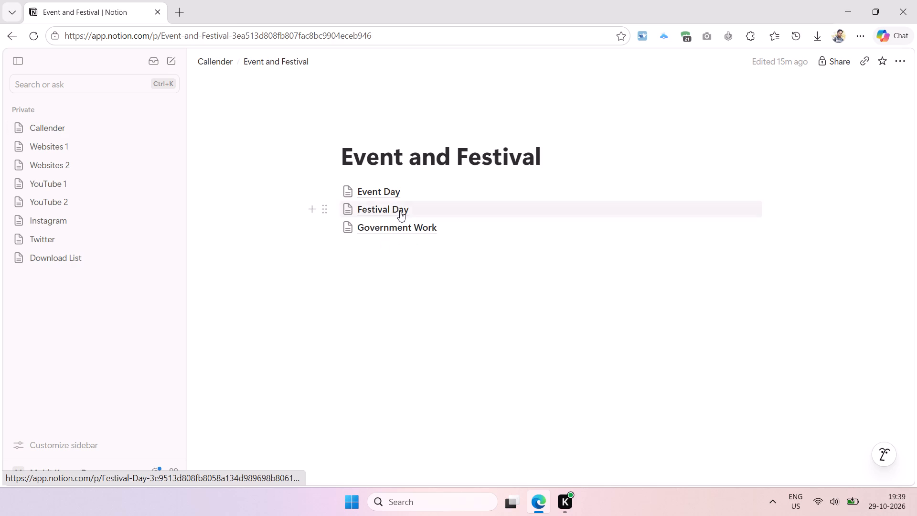
{"action": "left_click", "coordinate": [387, 190]}
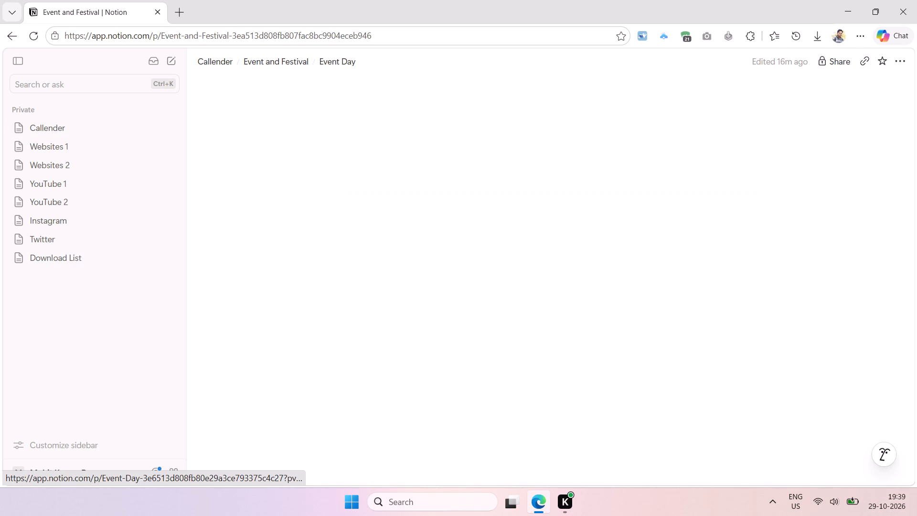
{"action": "scroll", "coordinate": [548, 240], "scroll_direction": "down", "scroll_amount": 4}
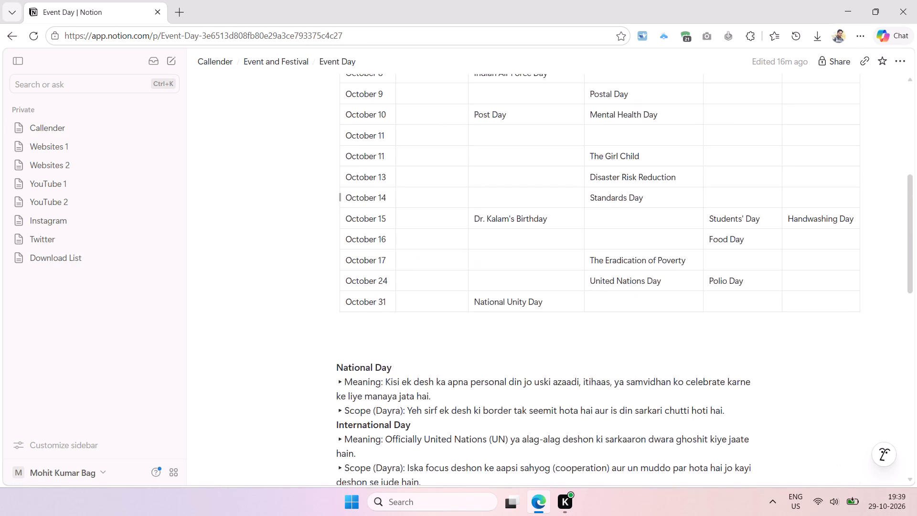
{"action": "scroll", "coordinate": [548, 240], "scroll_direction": "down", "scroll_amount": 2}
{"action": "scroll", "coordinate": [548, 240], "scroll_direction": "up", "scroll_amount": 1}
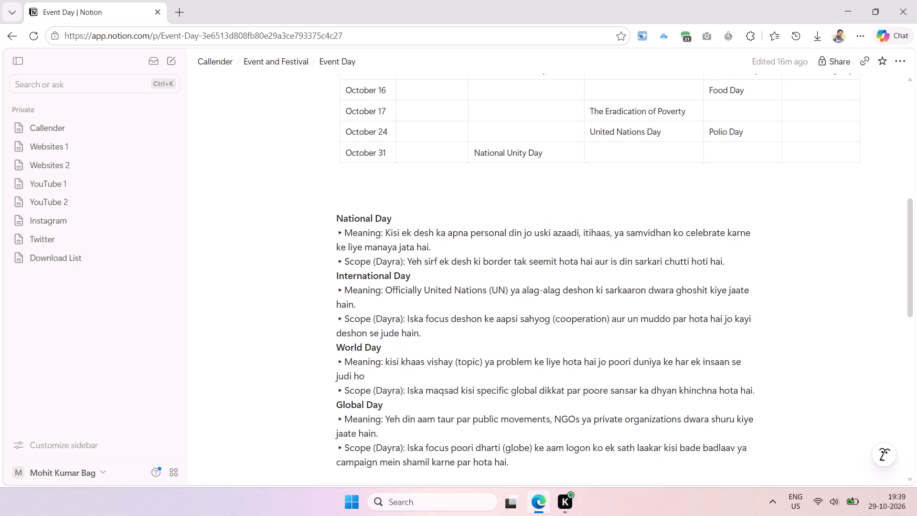
{"action": "scroll", "coordinate": [548, 240], "scroll_direction": "up", "scroll_amount": 3}
{"action": "scroll", "coordinate": [296, 89], "scroll_direction": "up", "scroll_amount": 2}
{"action": "left_click", "coordinate": [285, 65]}
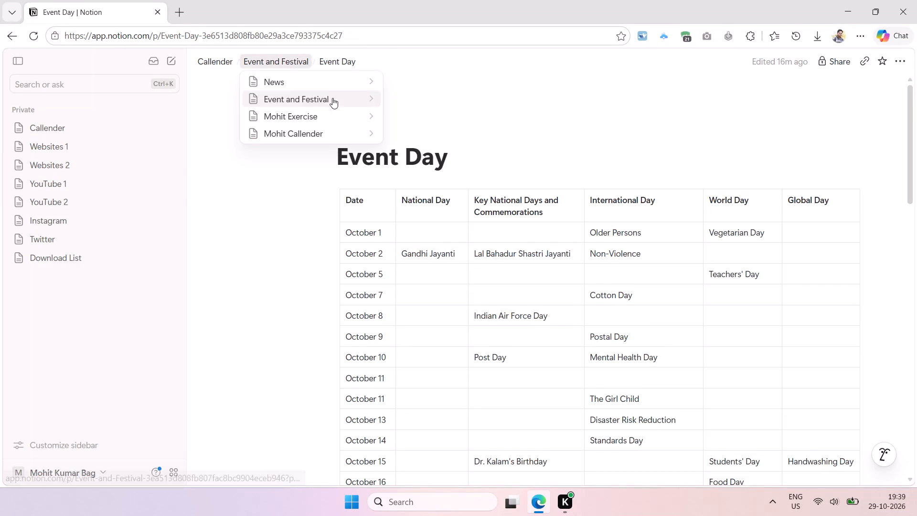
{"action": "left_click", "coordinate": [392, 225]}
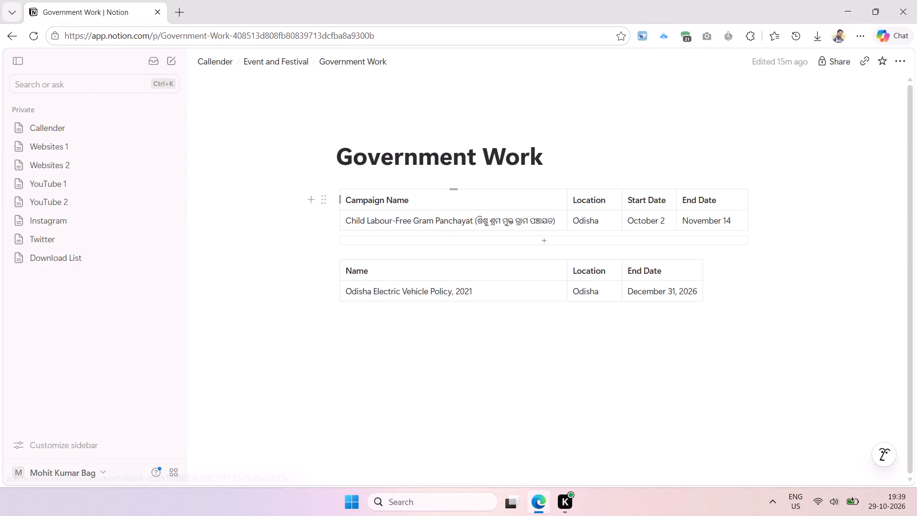
{"action": "left_click", "coordinate": [284, 60]}
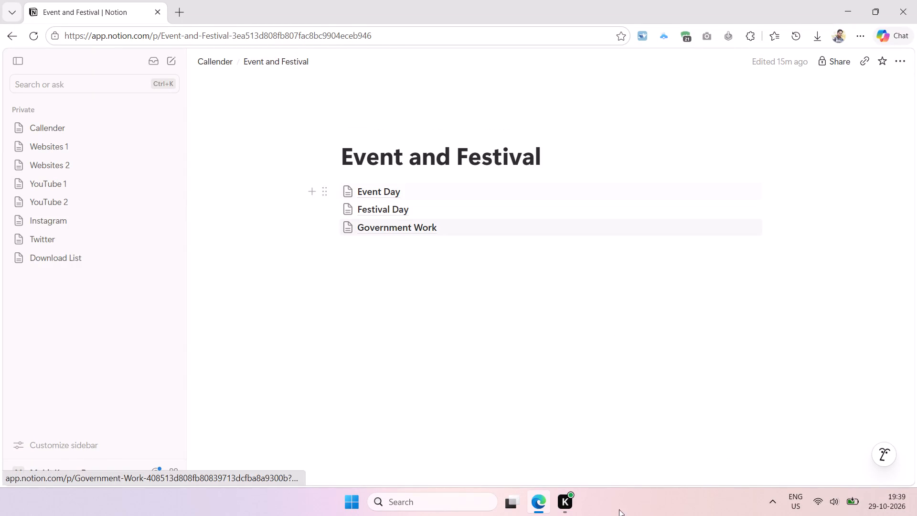